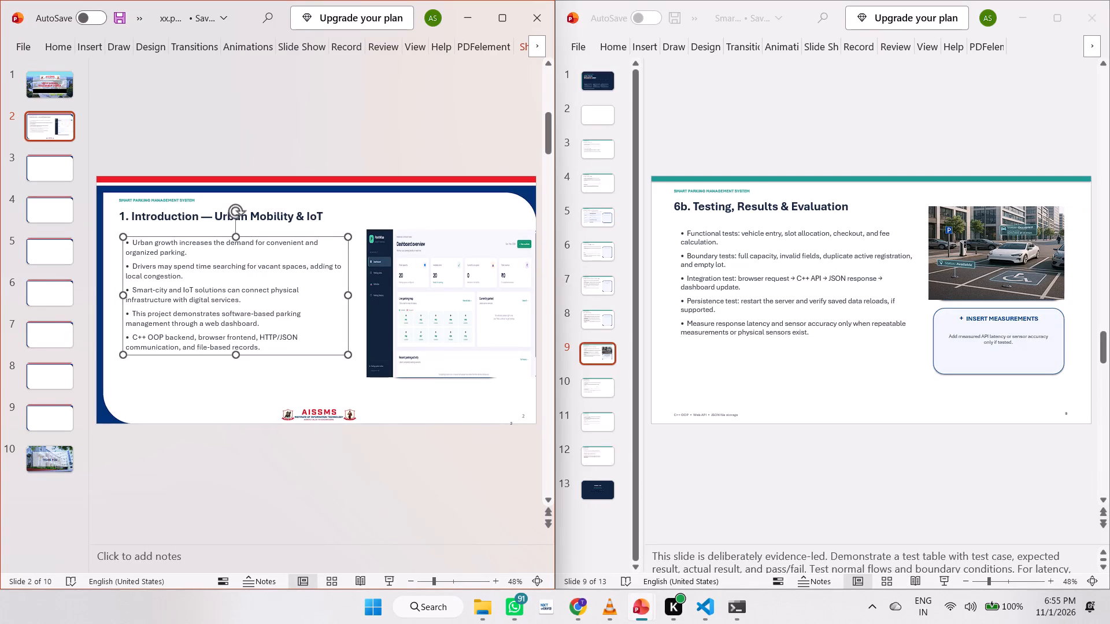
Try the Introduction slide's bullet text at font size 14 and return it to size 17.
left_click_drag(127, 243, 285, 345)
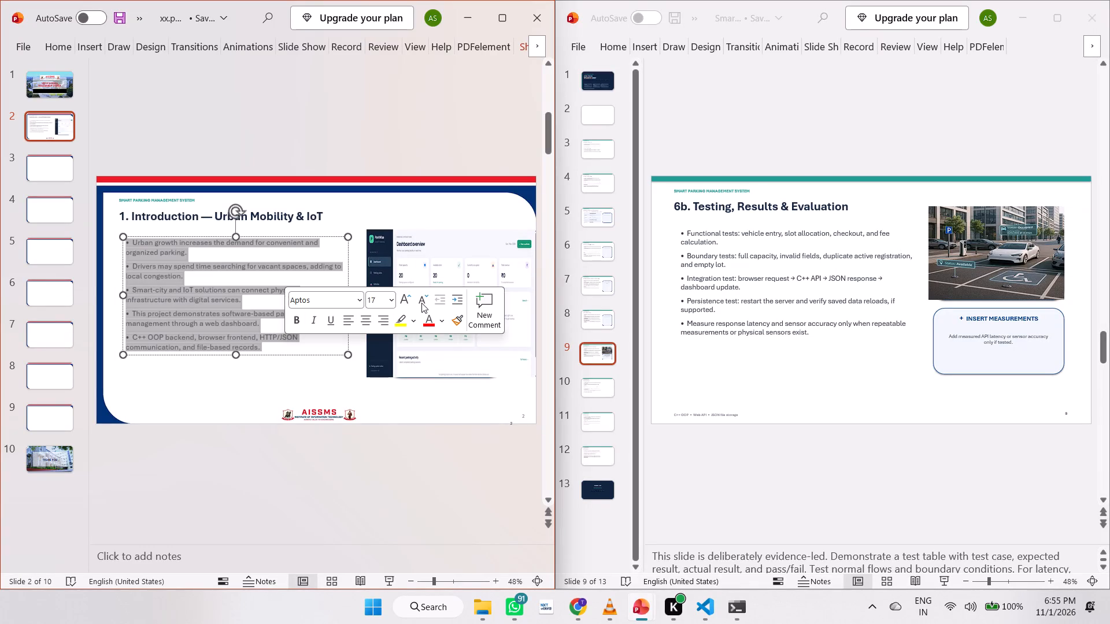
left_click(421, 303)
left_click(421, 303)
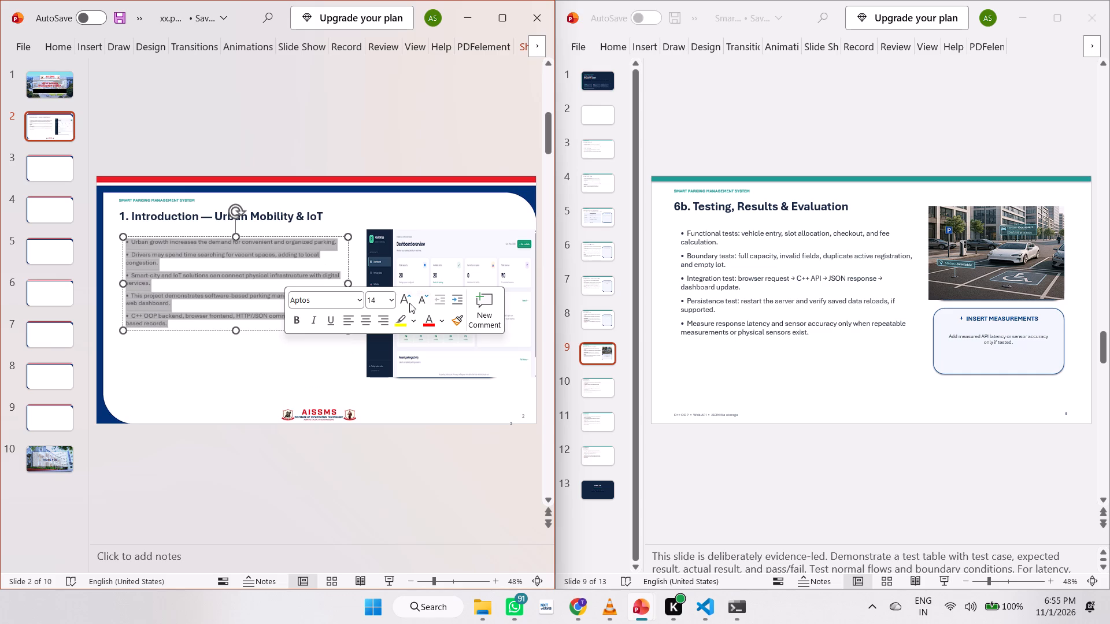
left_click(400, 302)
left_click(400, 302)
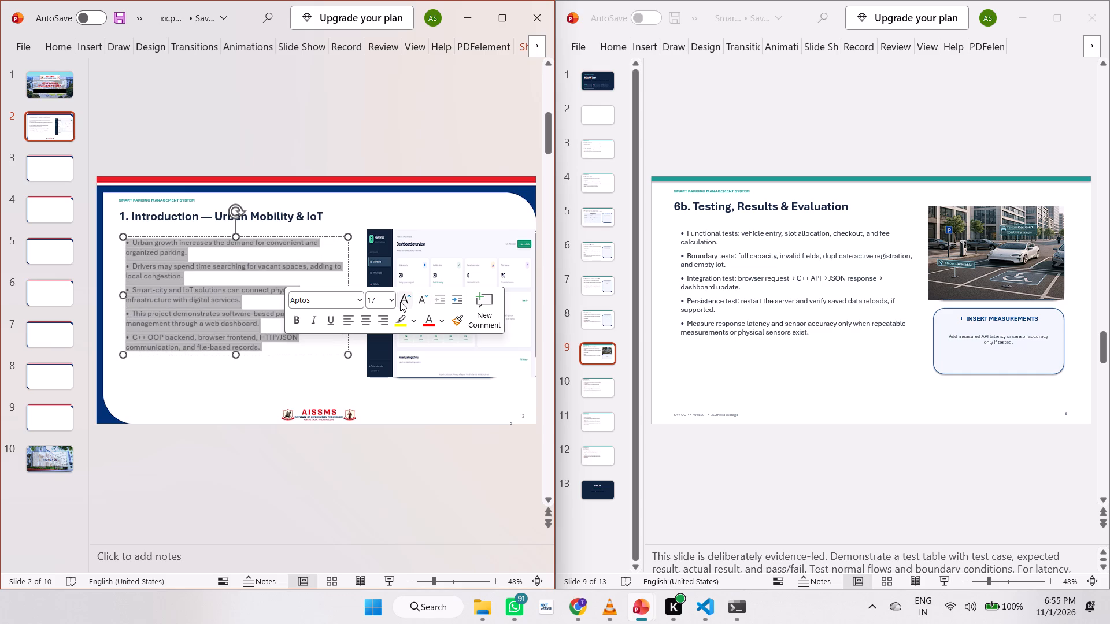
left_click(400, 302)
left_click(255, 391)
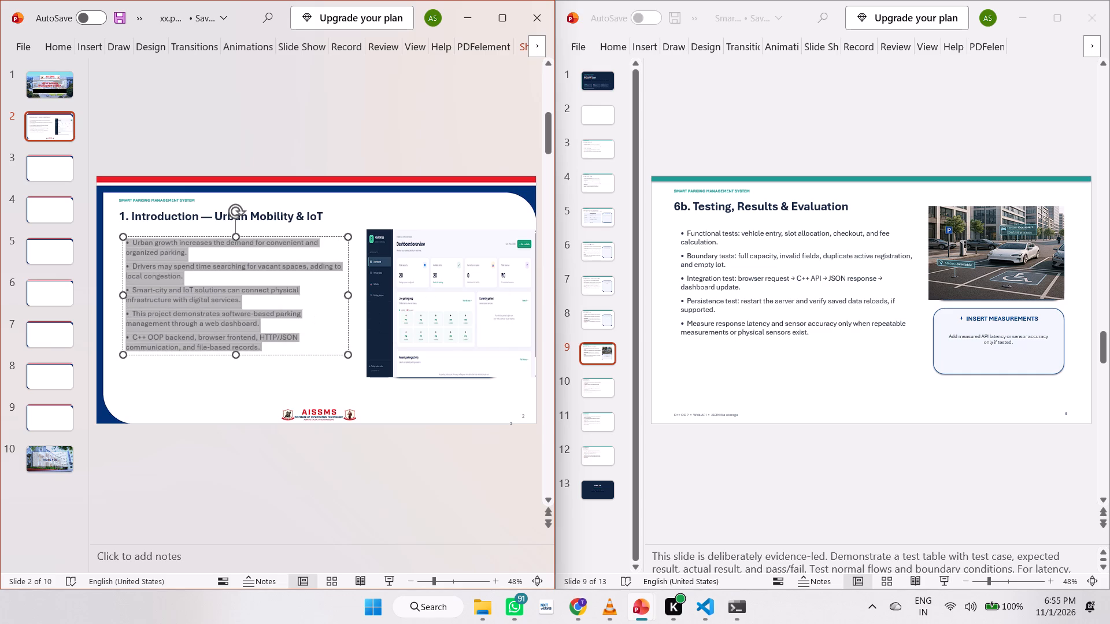
Widen the Introduction bullet text box on both sides, extending it to the edge of the dashboard screenshot.
left_click(183, 298)
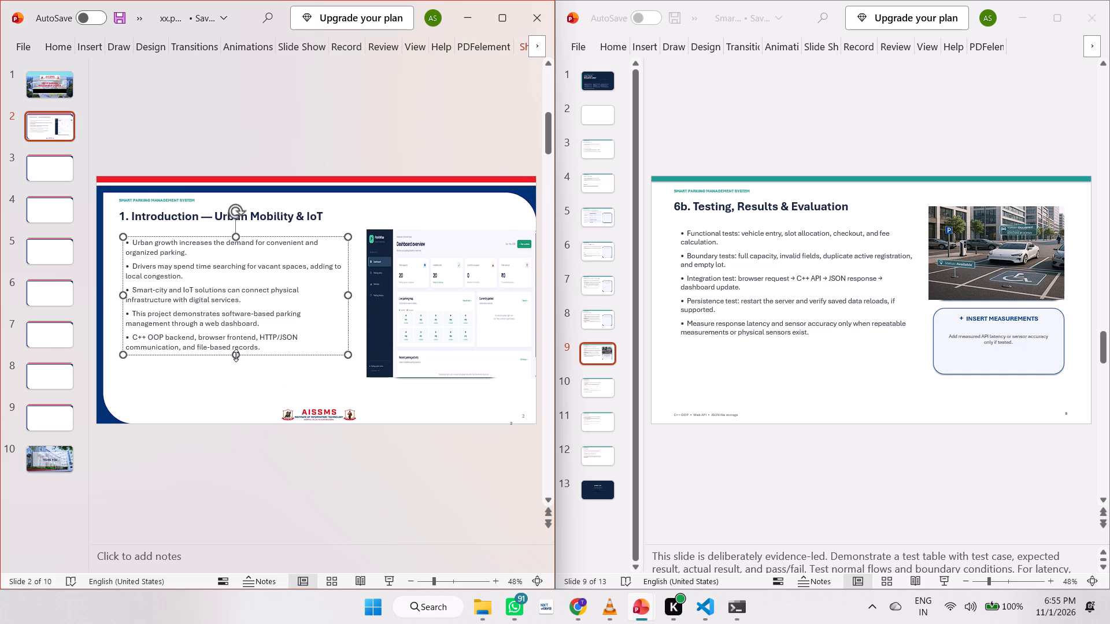
left_click_drag(236, 355, 235, 388)
left_click_drag(123, 296, 115, 295)
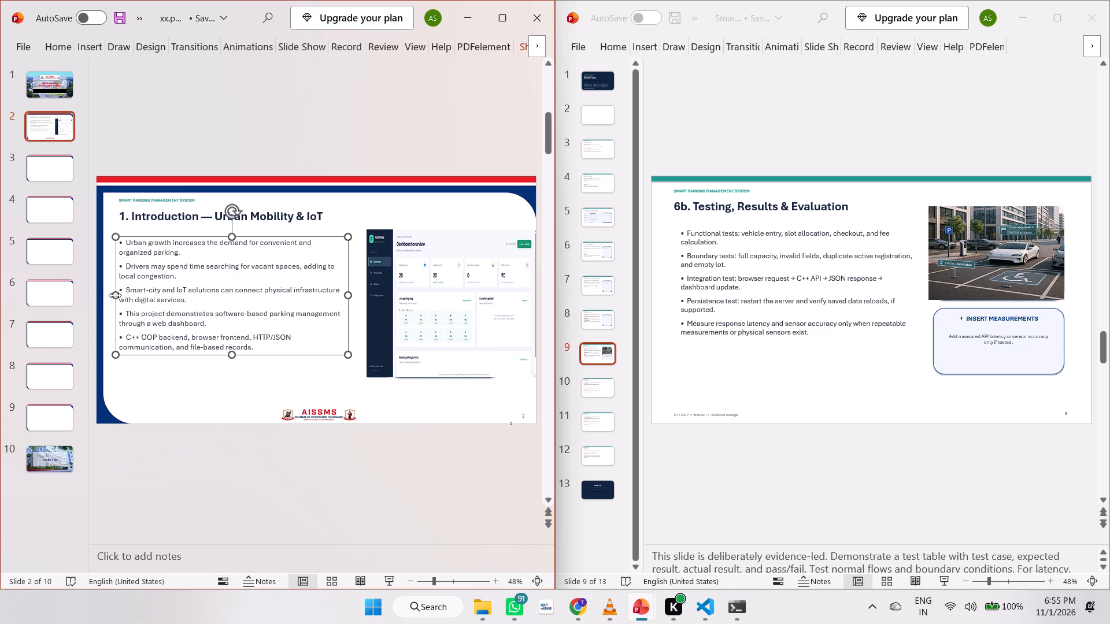
left_click_drag(350, 295, 367, 295)
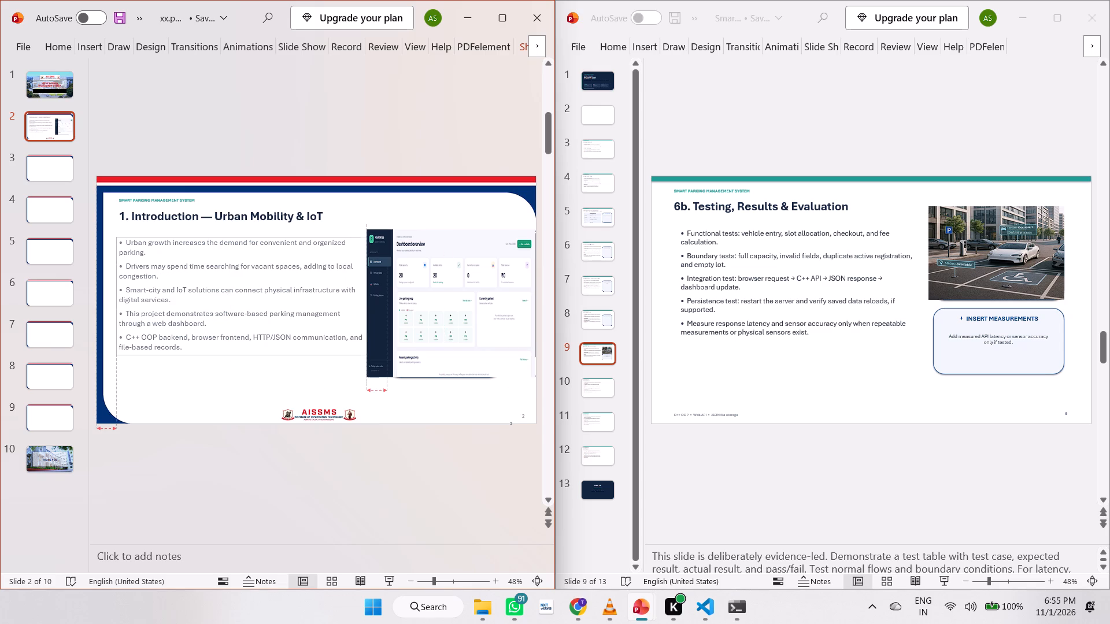
left_click_drag(367, 295, 364, 295)
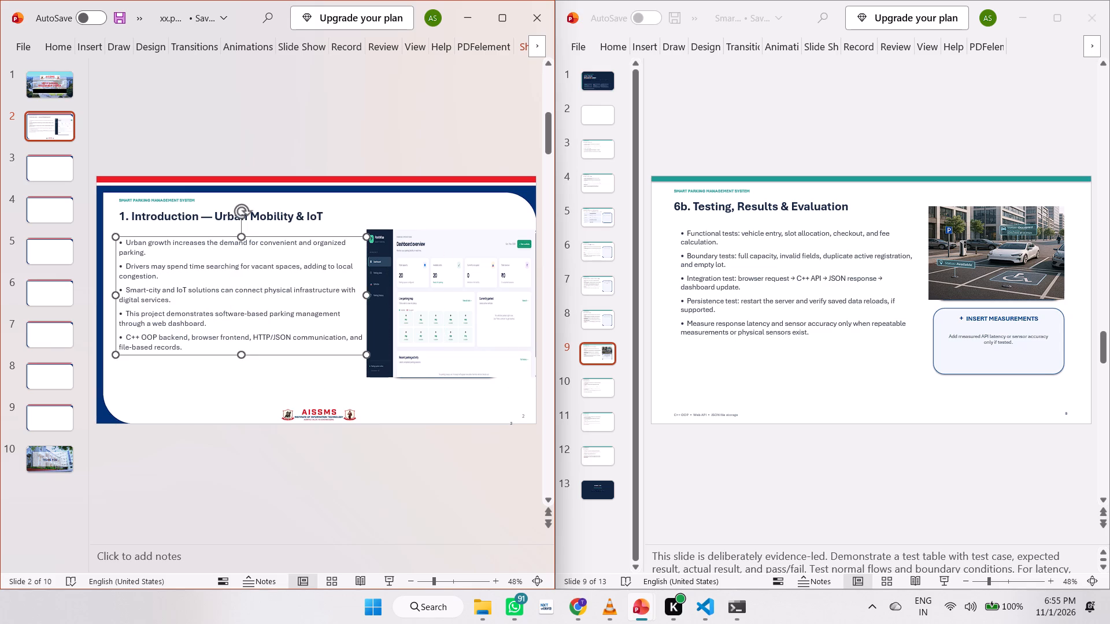
left_click_drag(242, 352, 243, 374)
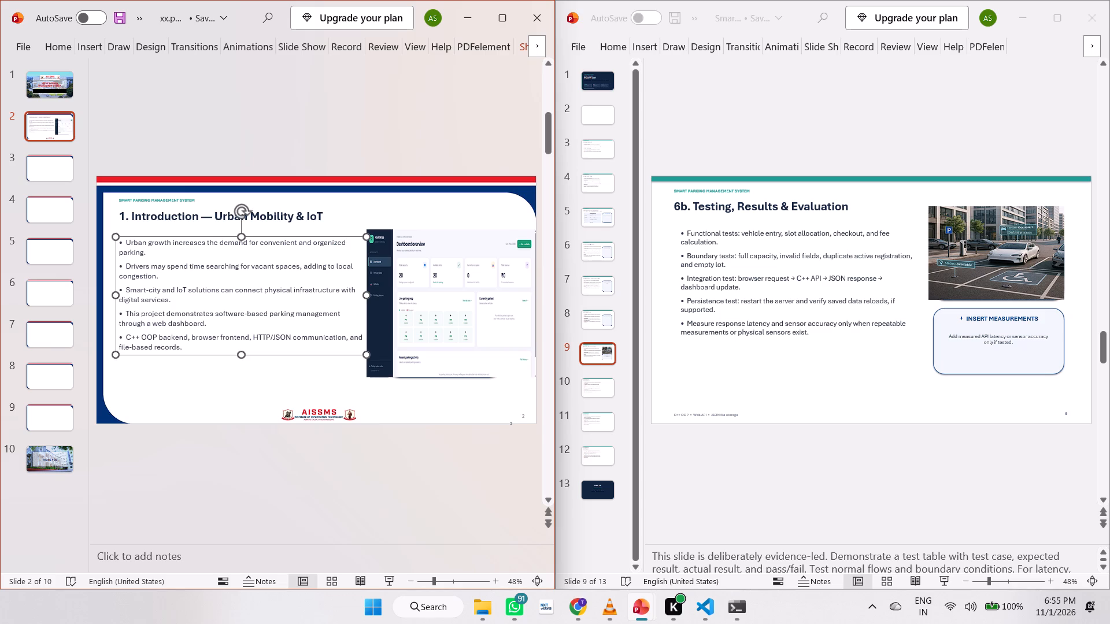
Set all the bullet text on the Introduction slide to font size 24.
left_click(141, 271)
key("ctrl+a")
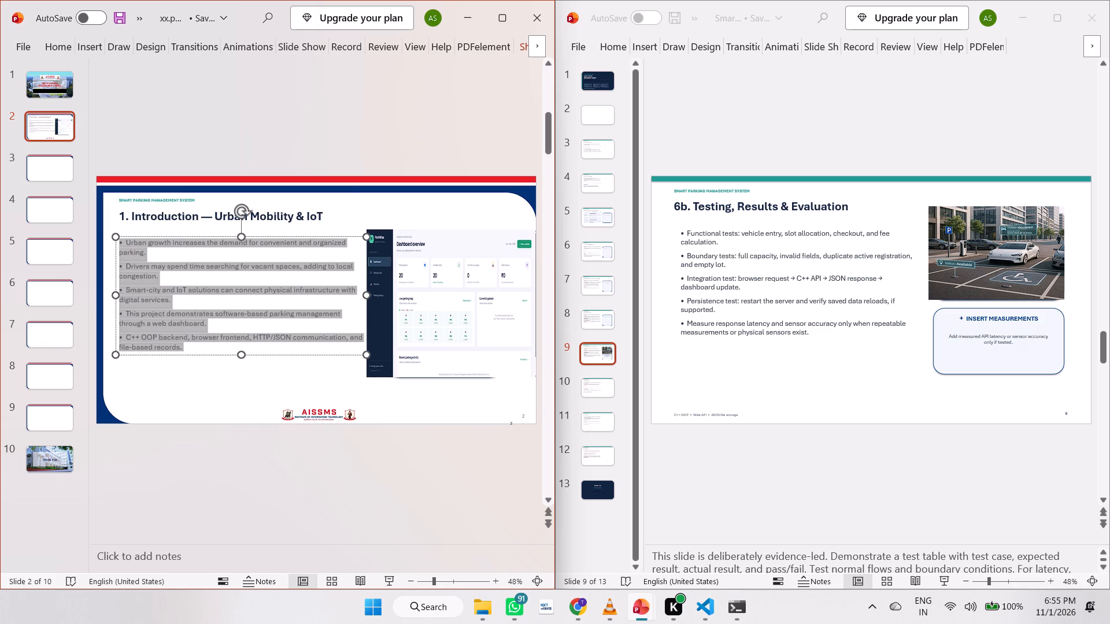
right_click(191, 258)
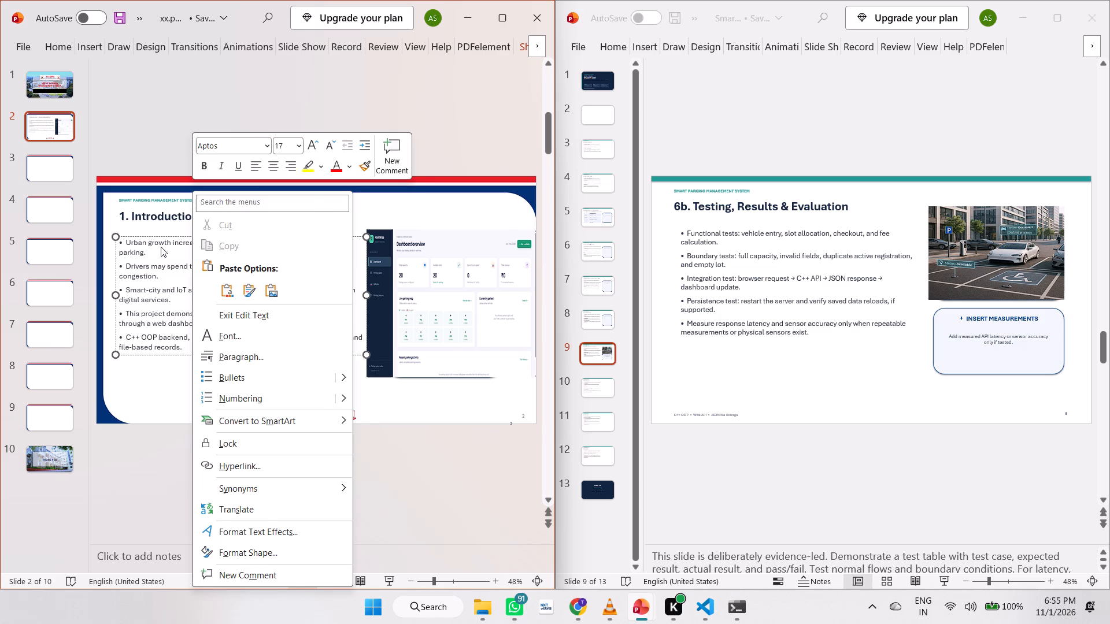
left_click(161, 247)
key("ctrl+a")
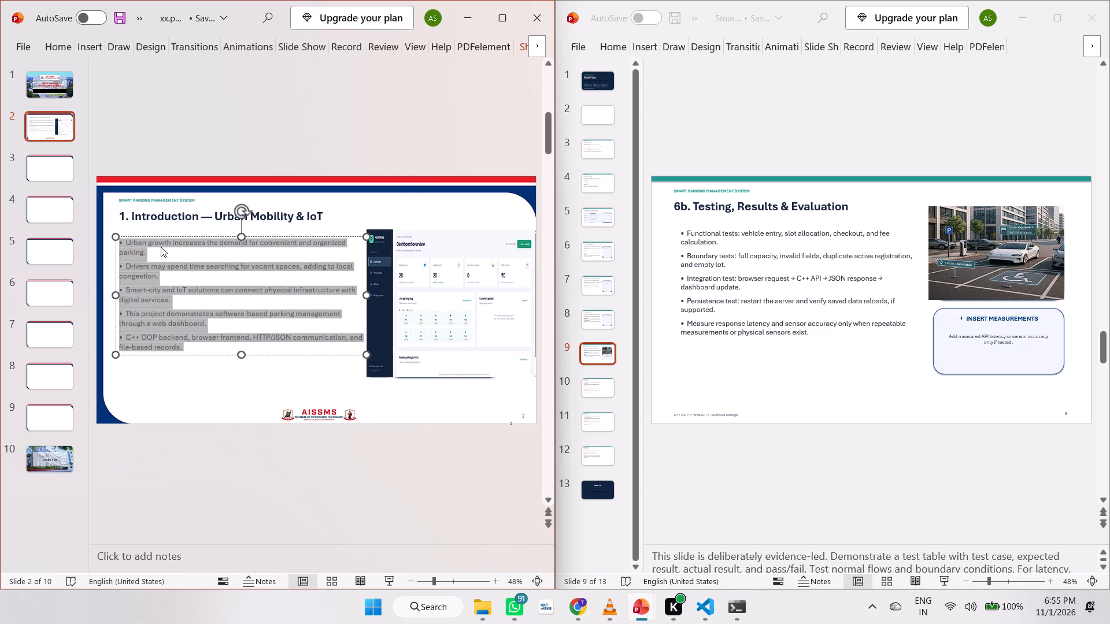
left_click(90, 49)
left_click(217, 242)
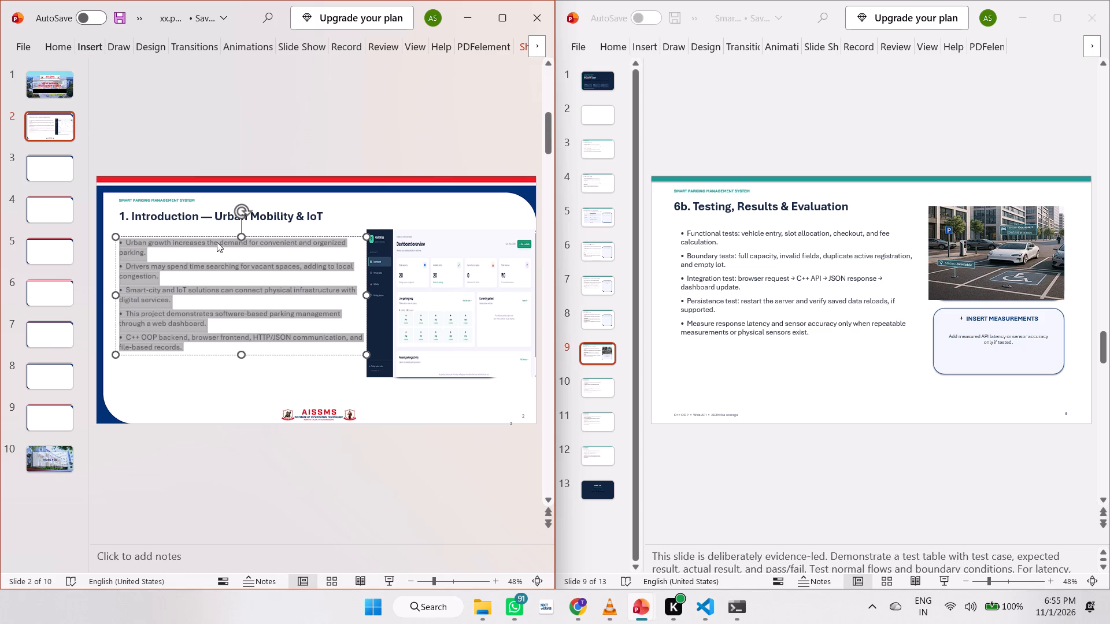
right_click(217, 242)
left_click(339, 143)
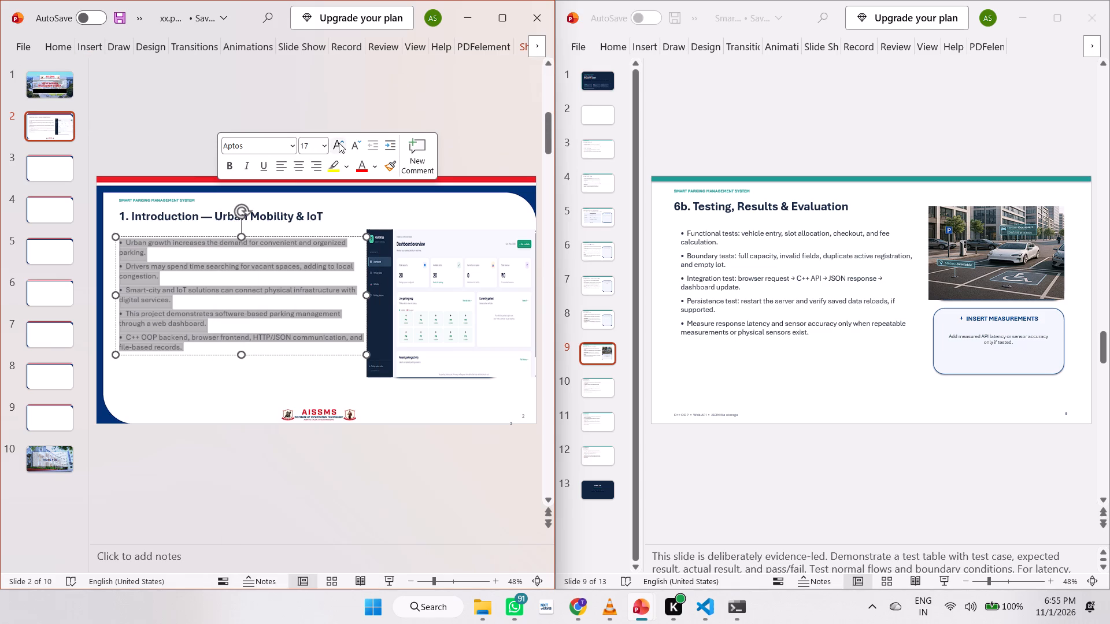
left_click(339, 143)
left_click(325, 144)
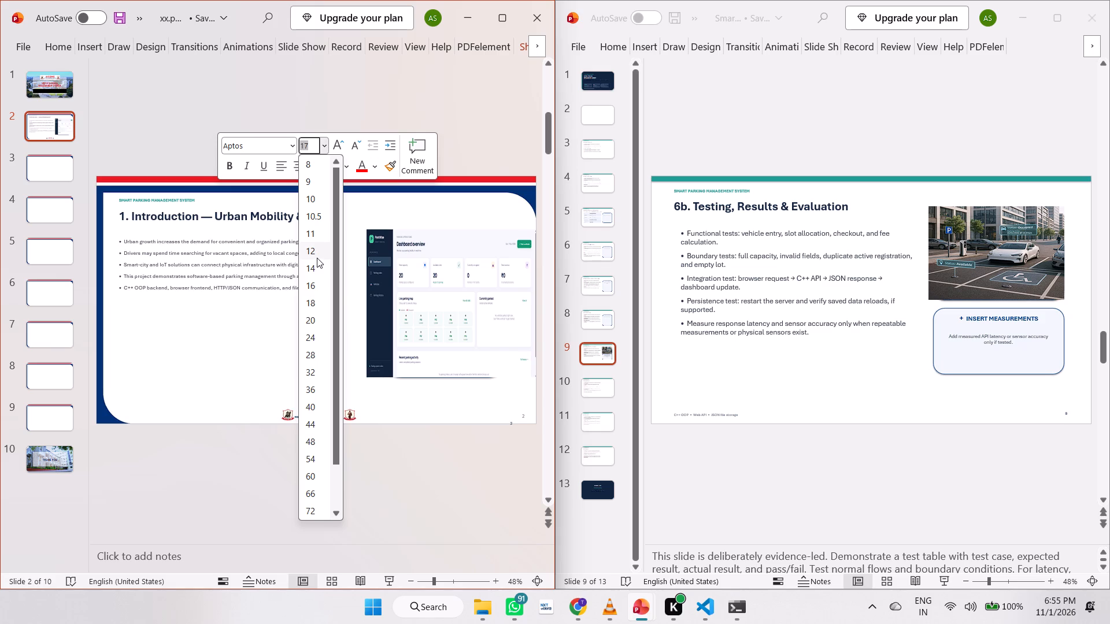
left_click(316, 333)
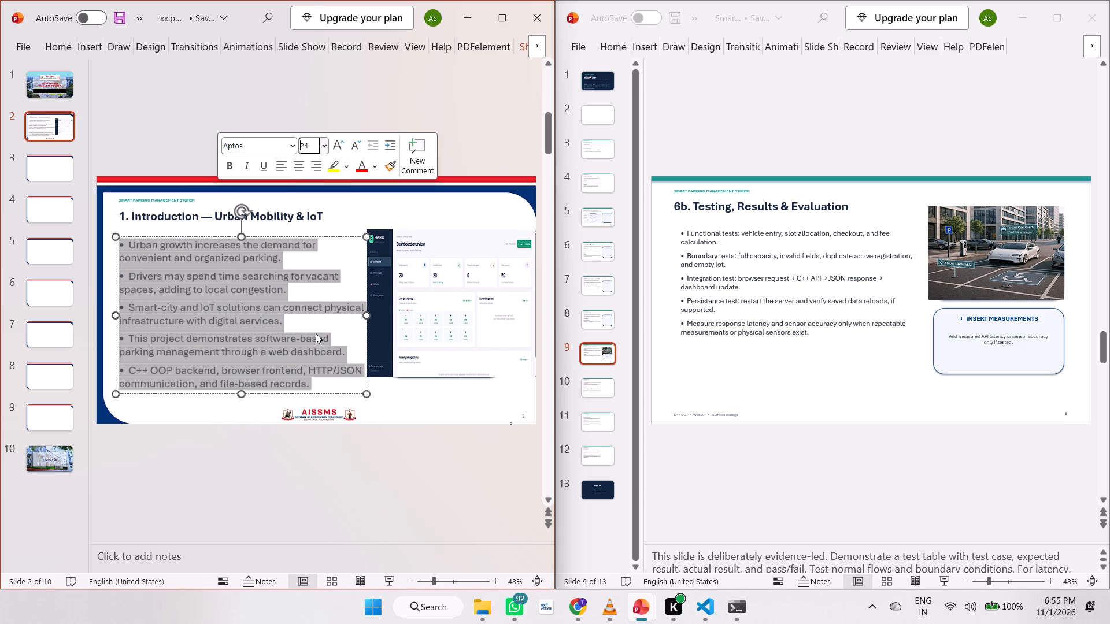
left_click(332, 495)
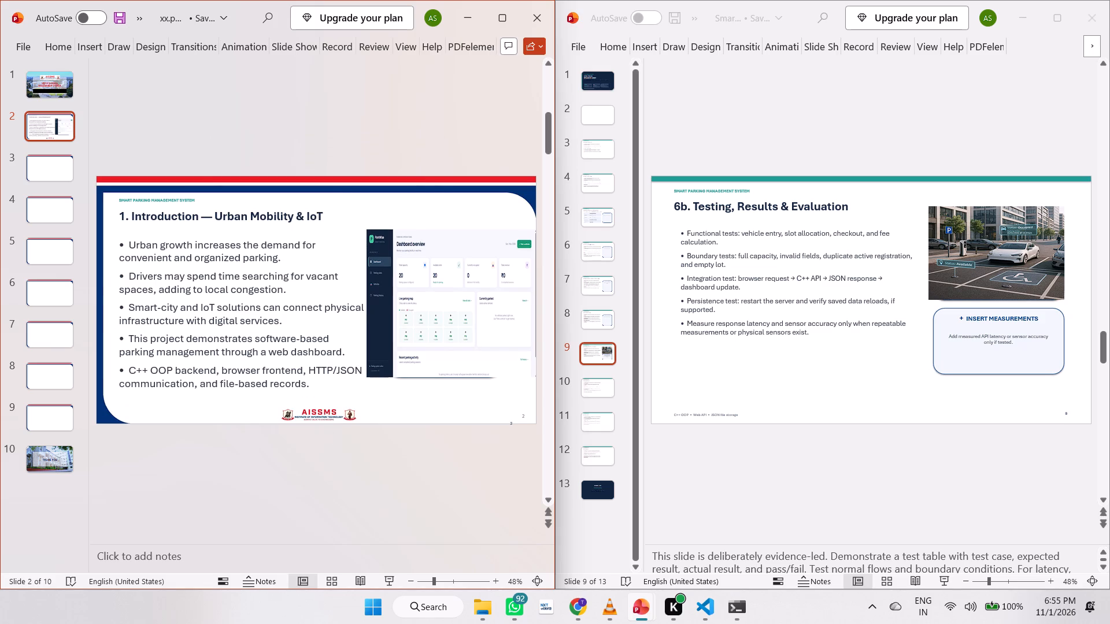
Move the bullet text box slightly up under the title and narrow it clear of the dashboard screenshot.
left_click(253, 338)
left_click_drag(212, 236, 212, 230)
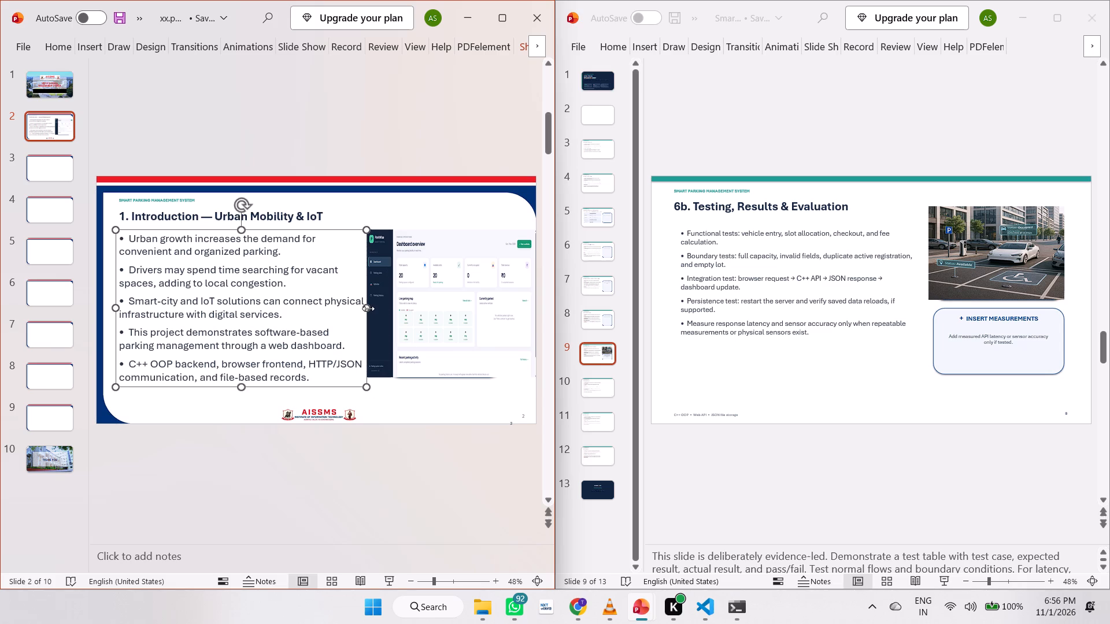
left_click_drag(368, 308, 358, 308)
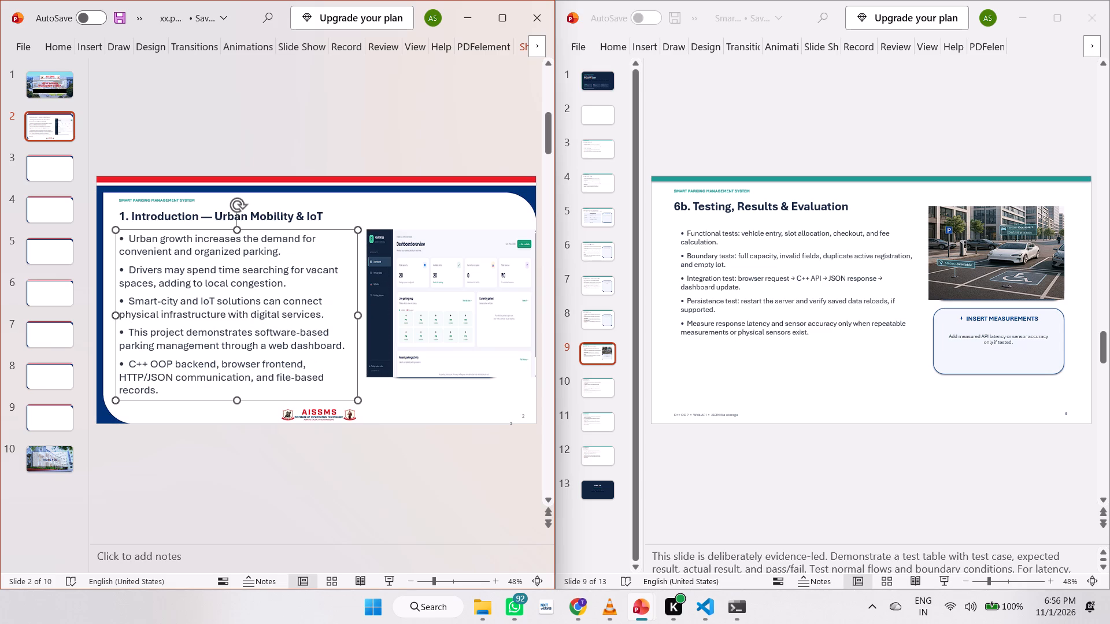
Widen the dashboard screenshot toward the bullet text on the Introduction slide.
left_click(392, 302)
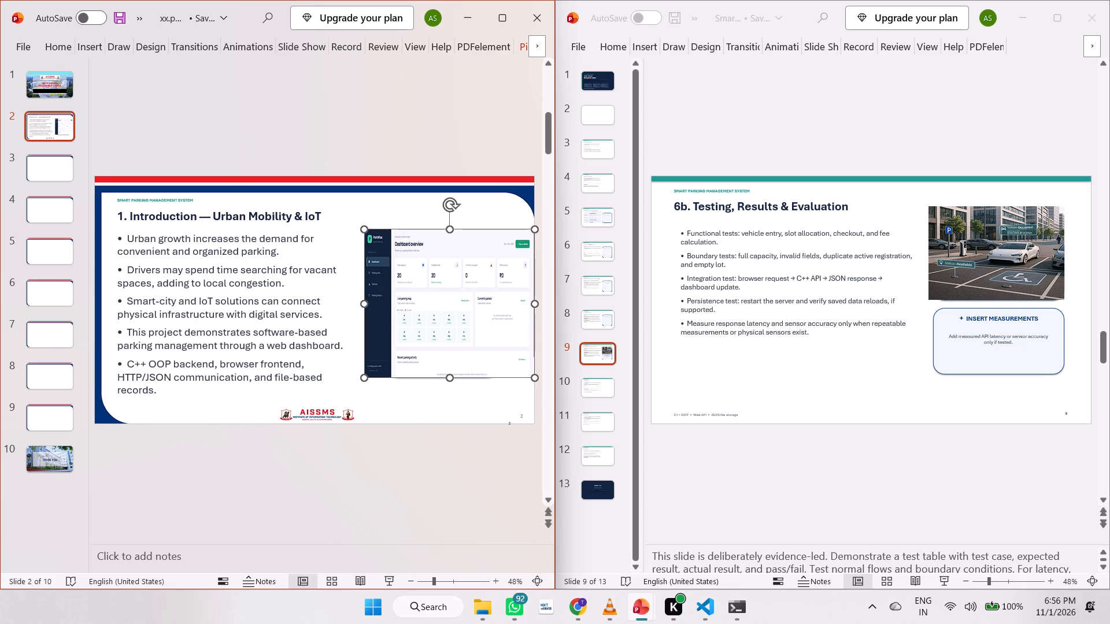
left_click_drag(365, 302, 345, 303)
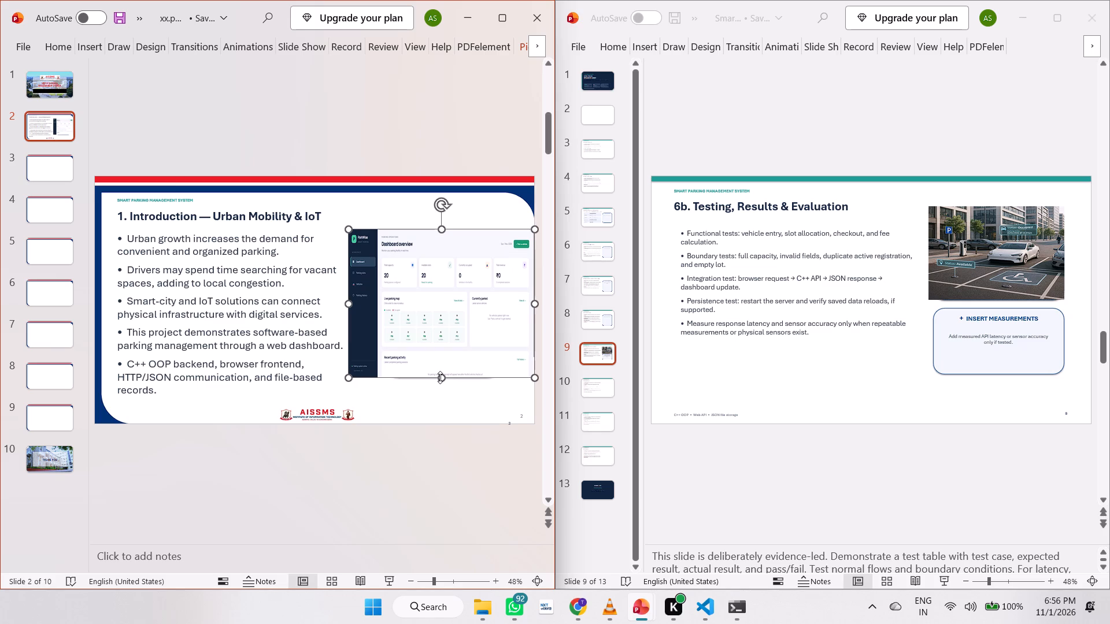
left_click(434, 470)
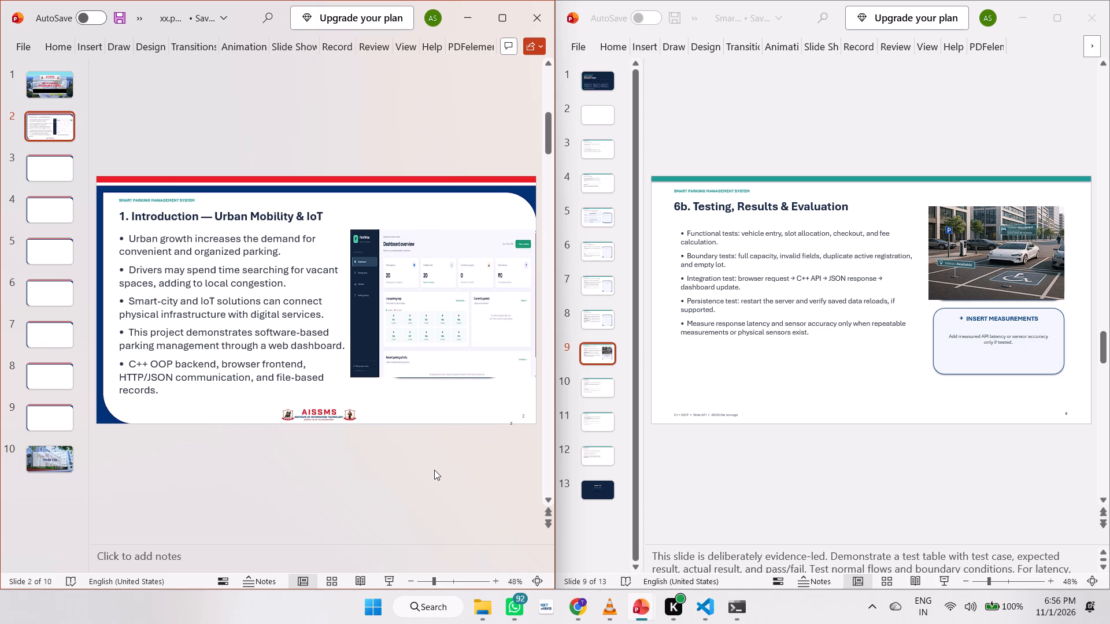
Move the dashboard screenshot up to the title's level and stretch its bottom edge to cover the placeholder box.
left_click_drag(401, 324, 456, 178)
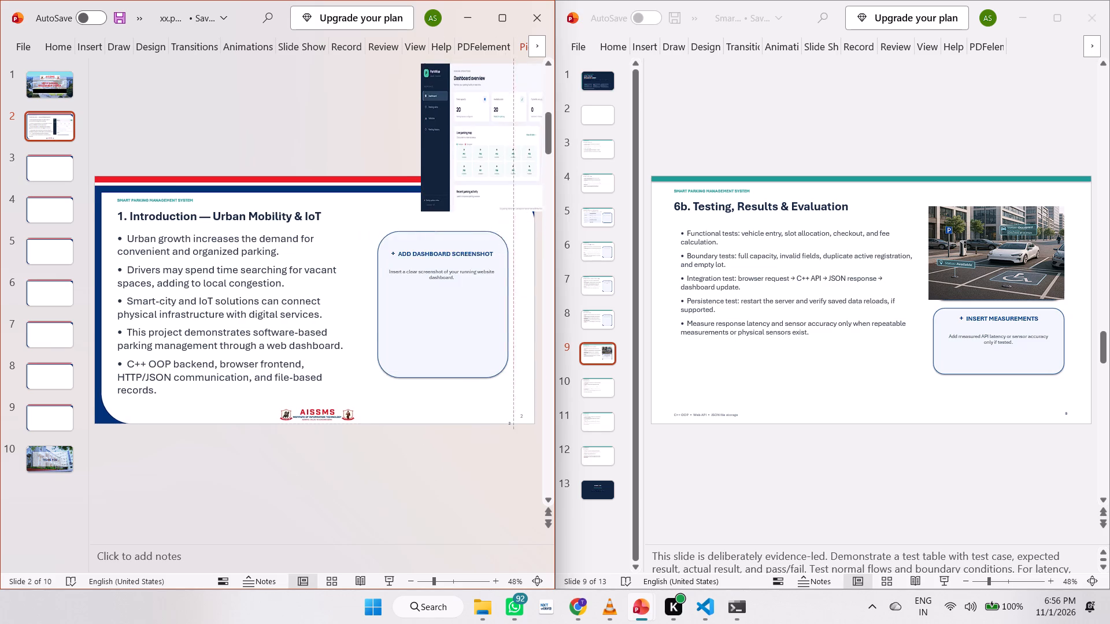
left_click_drag(456, 178, 395, 319)
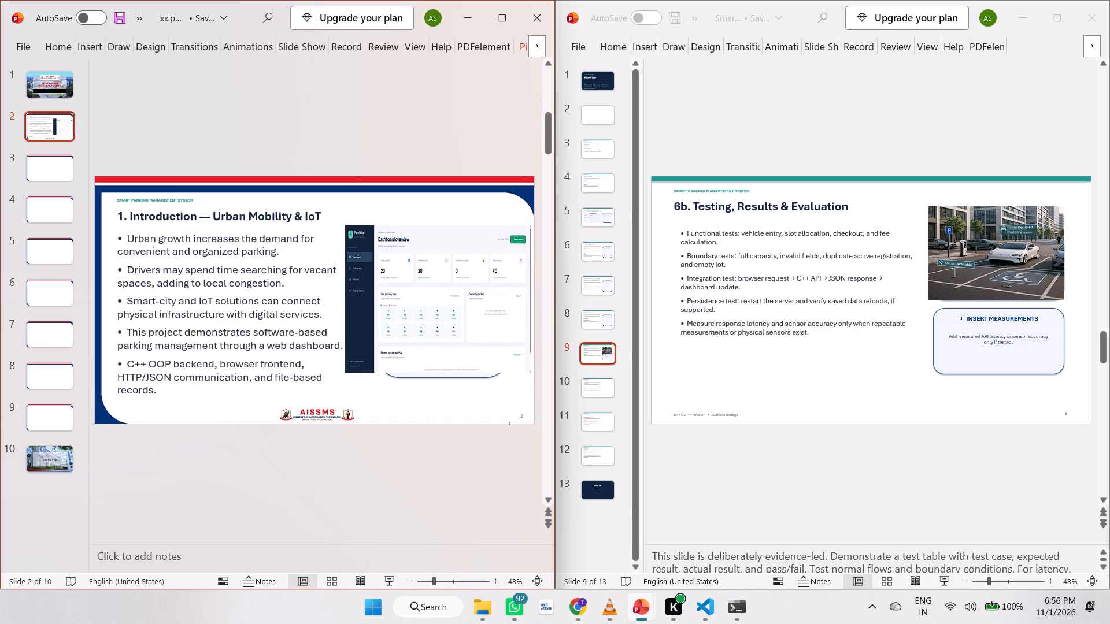
left_click_drag(395, 319, 393, 301)
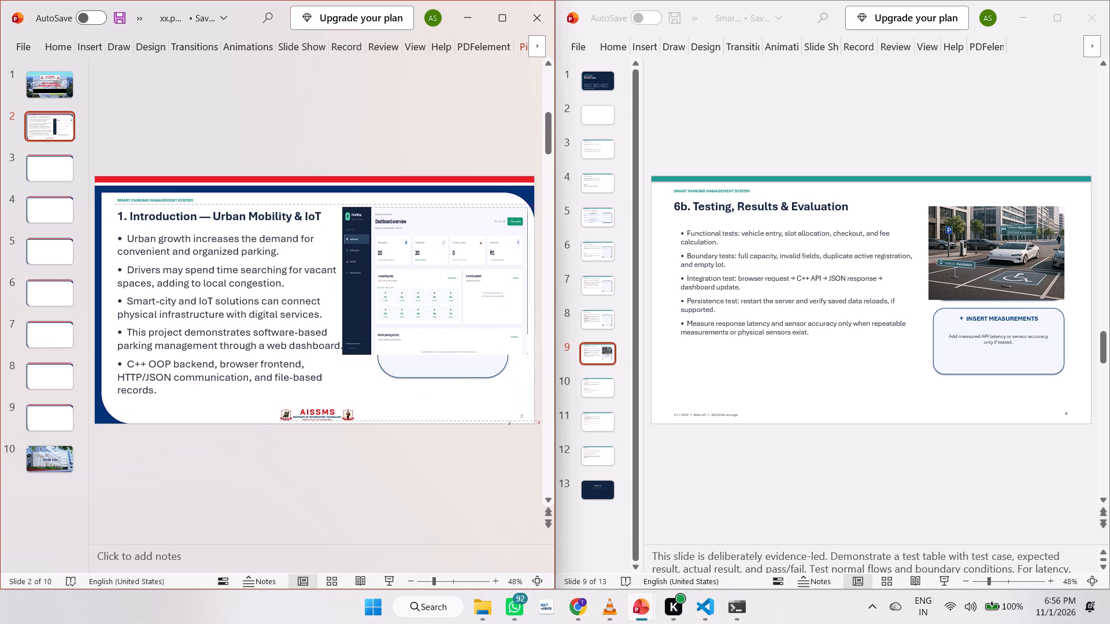
left_click_drag(393, 301, 393, 305)
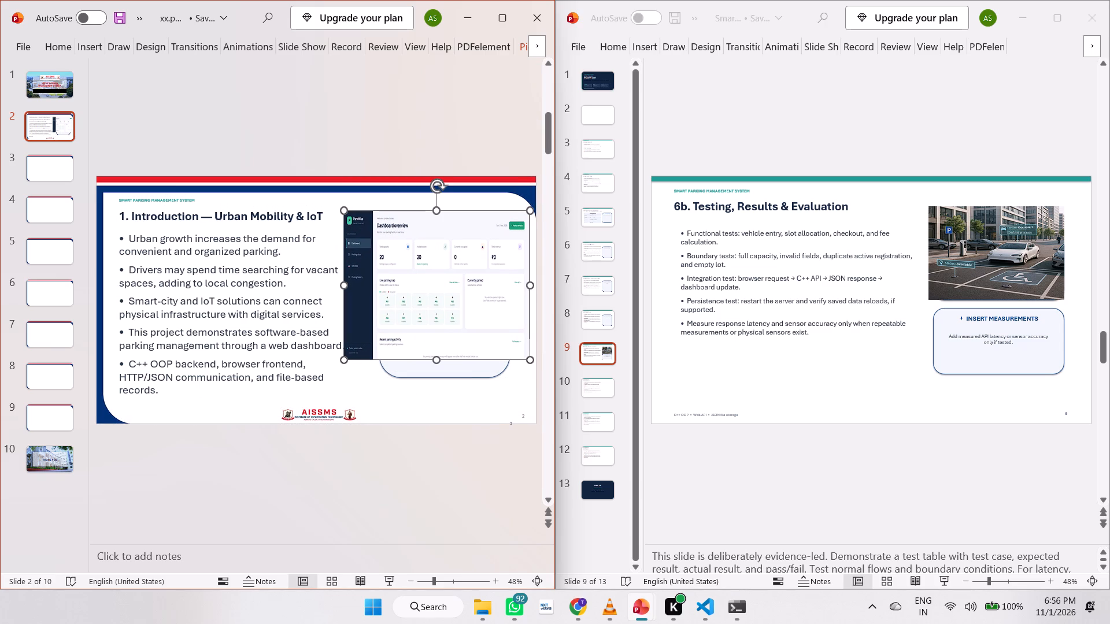
left_click_drag(436, 358, 438, 383)
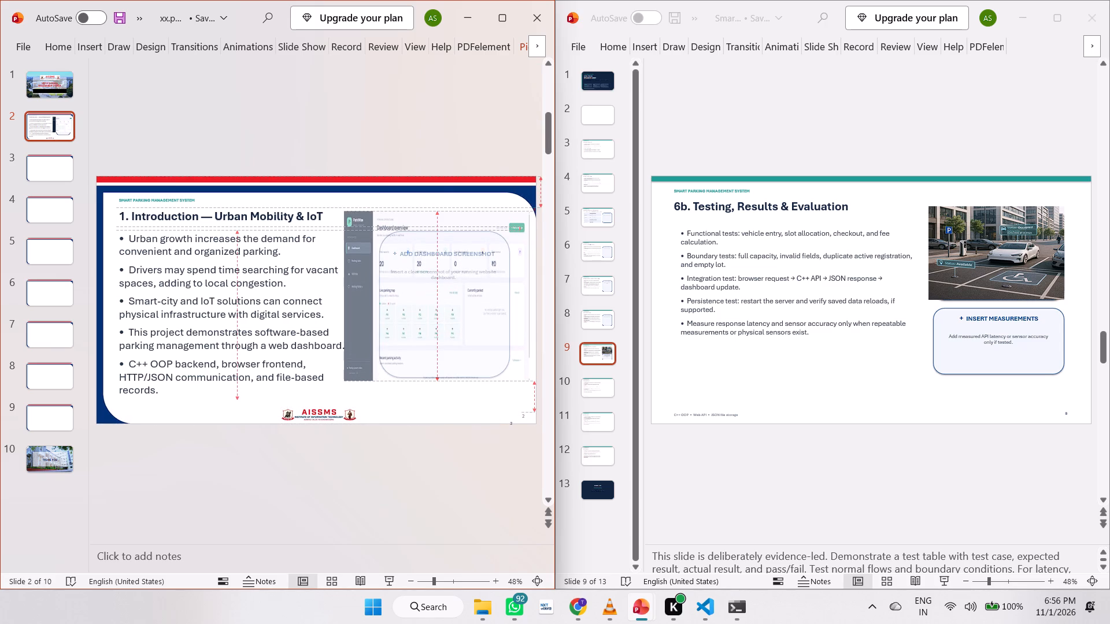
left_click_drag(438, 383, 438, 384)
left_click(436, 358)
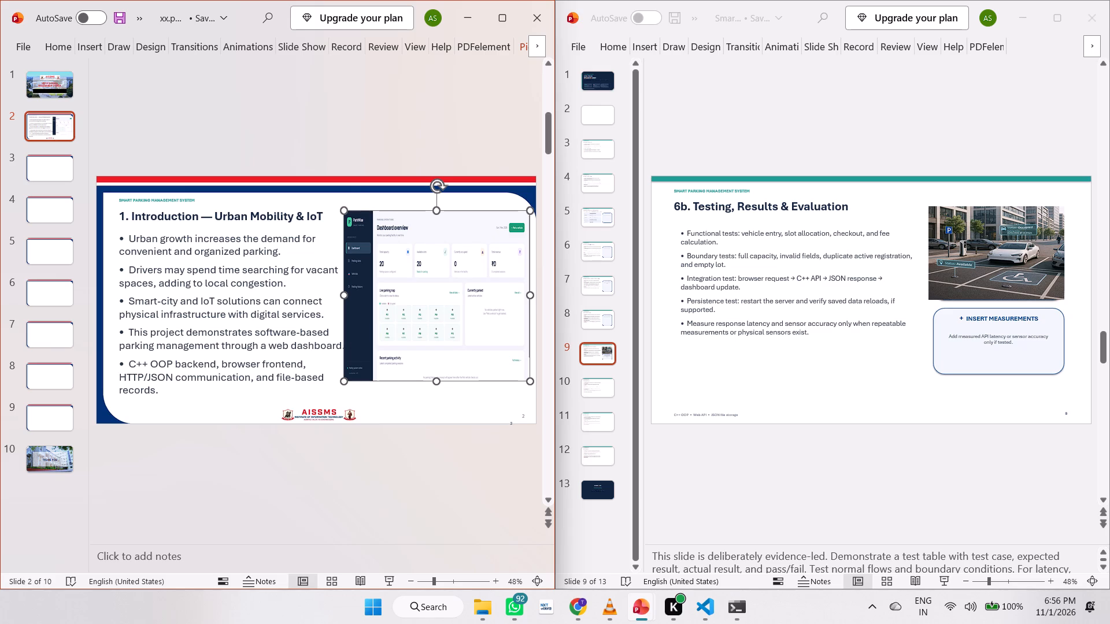
Reposition the dashboard screenshot slightly lower, clear of the bullet text, and extend its bottom edge down toward the footer.
left_click_drag(478, 359, 478, 362)
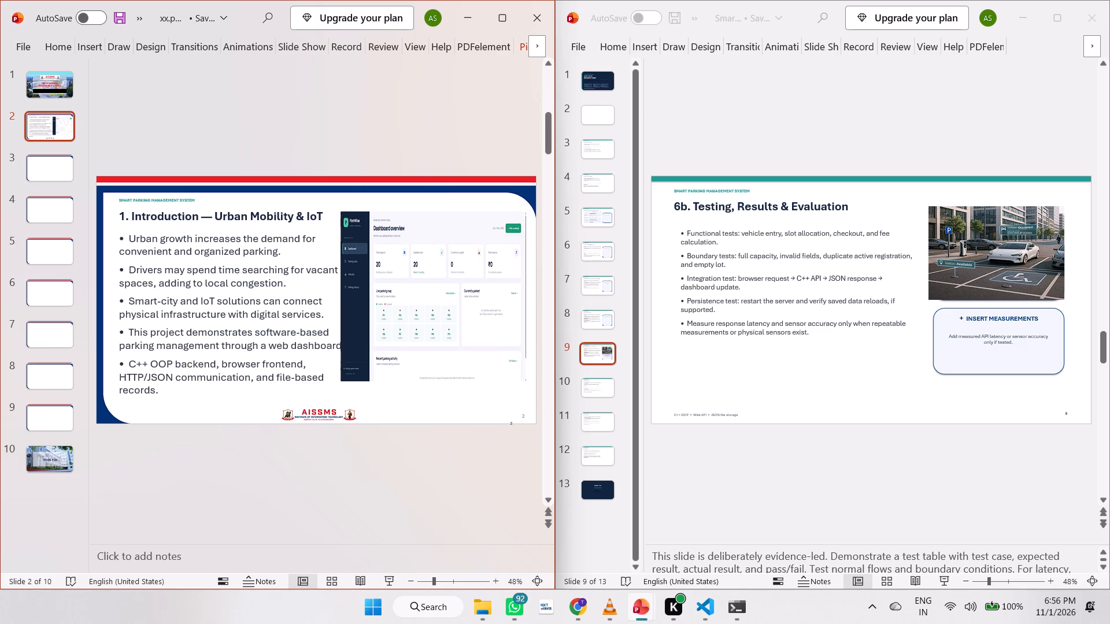
left_click_drag(478, 362, 483, 369)
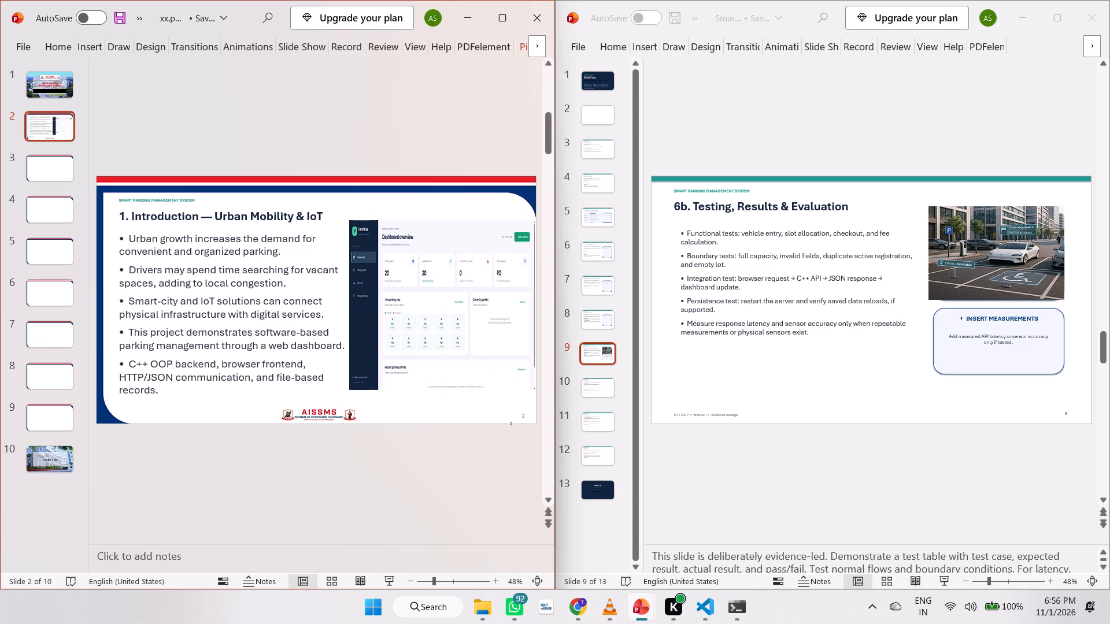
left_click_drag(483, 369, 483, 369)
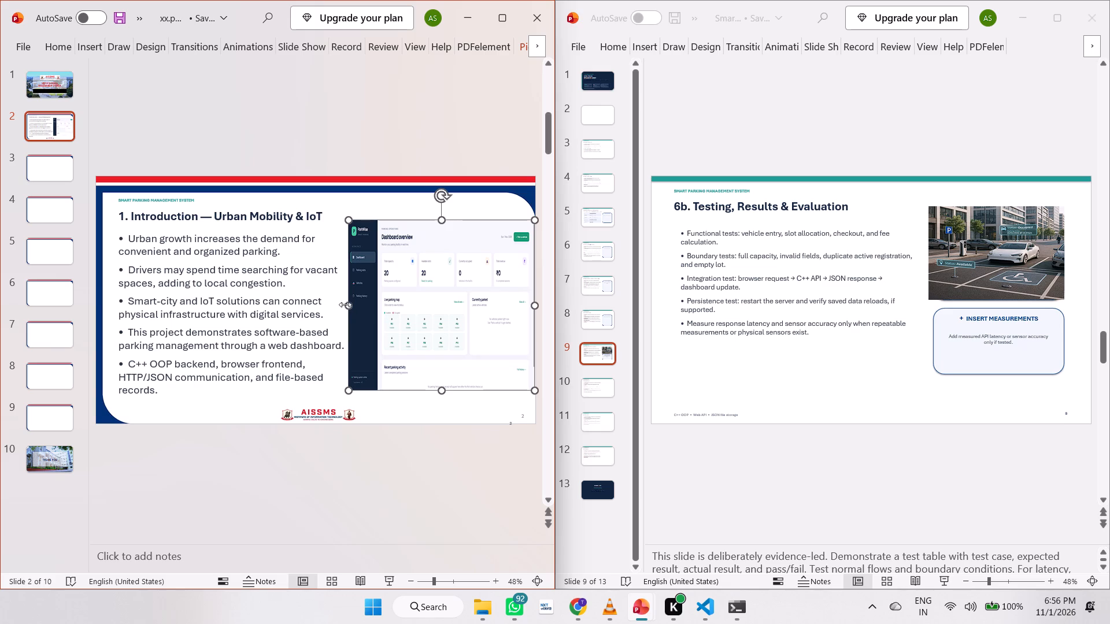
left_click(346, 307)
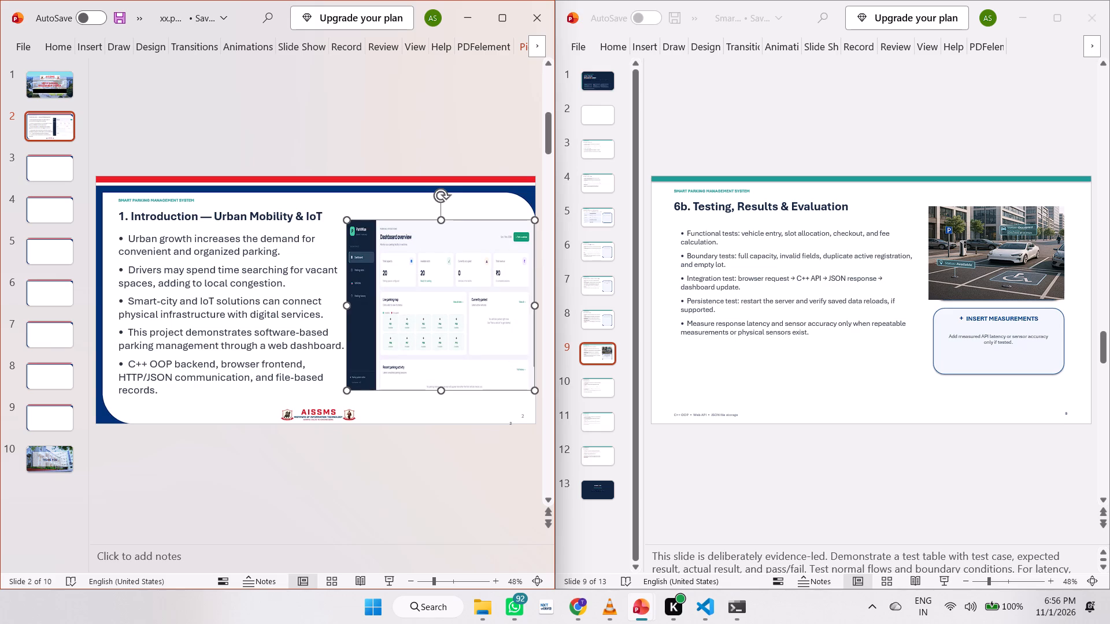
left_click_drag(443, 391, 443, 402)
left_click(446, 323)
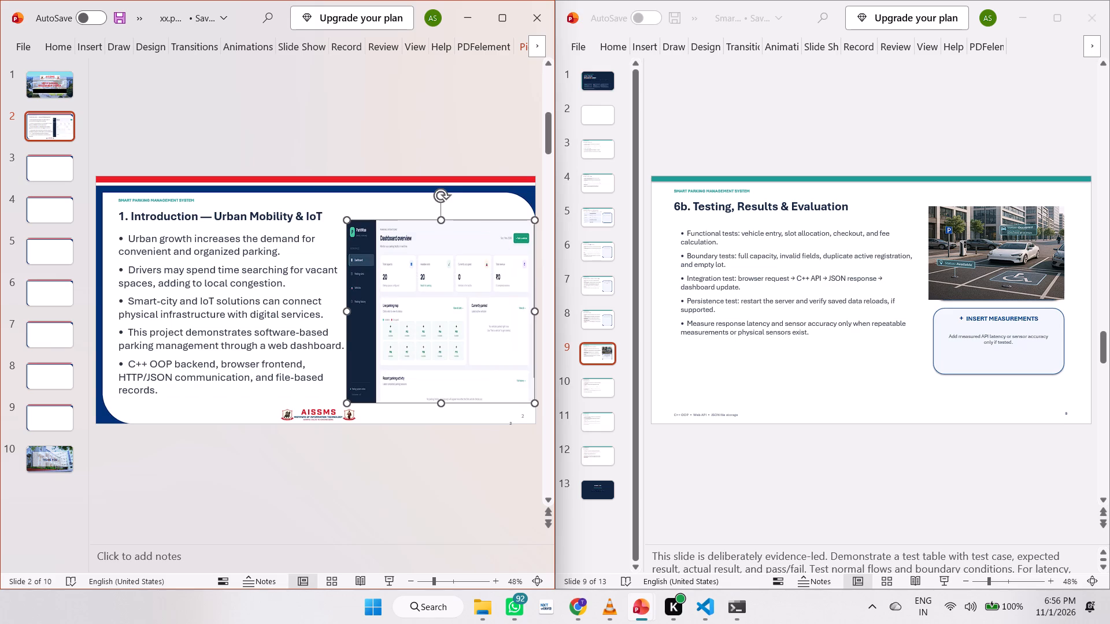
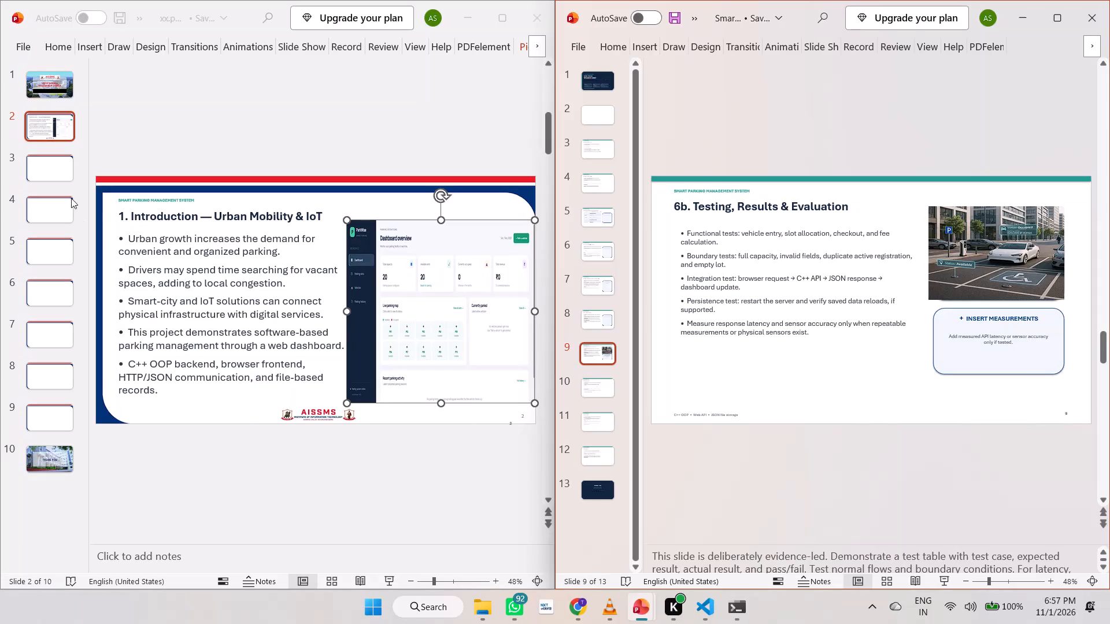
Delete the teal bar across the top of the Problem Statement slide in the 13-slide source presentation.
left_click(51, 171)
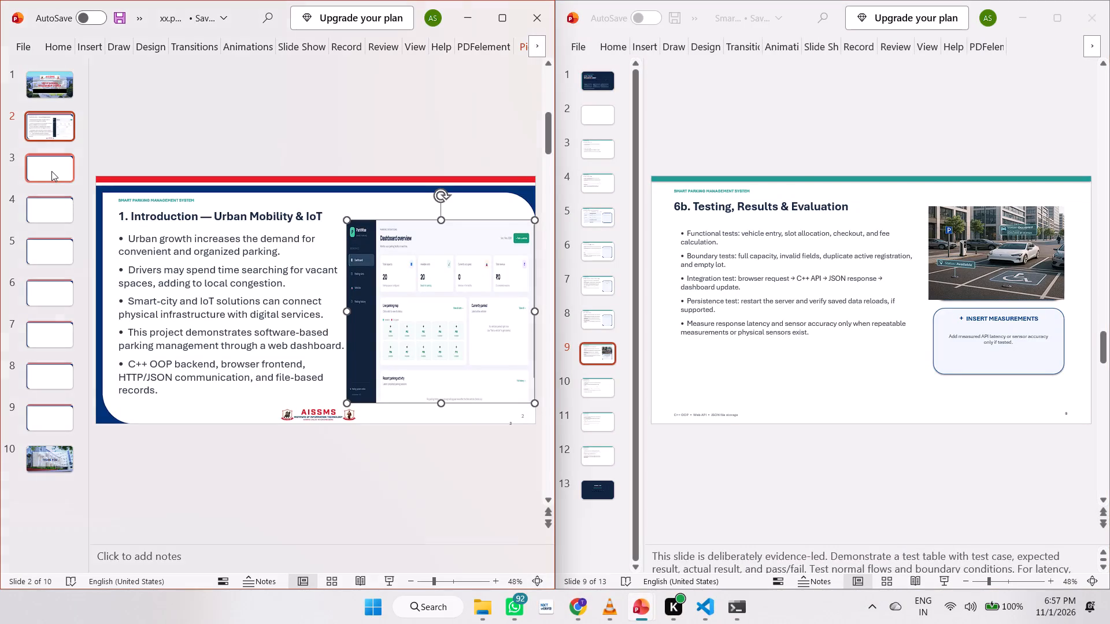
left_click(603, 147)
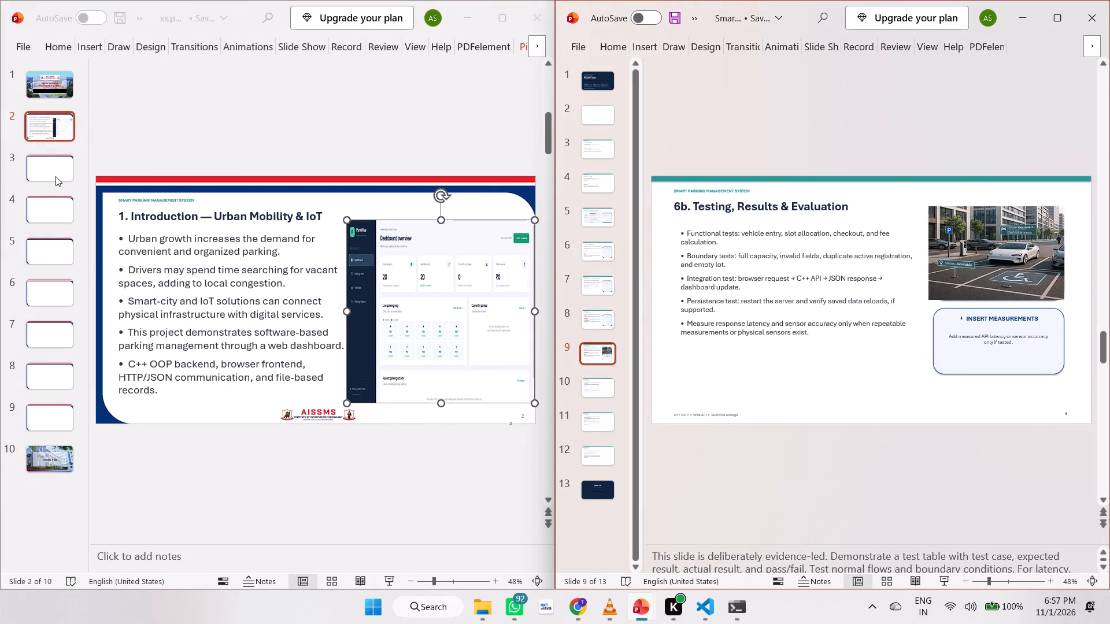
left_click(55, 176)
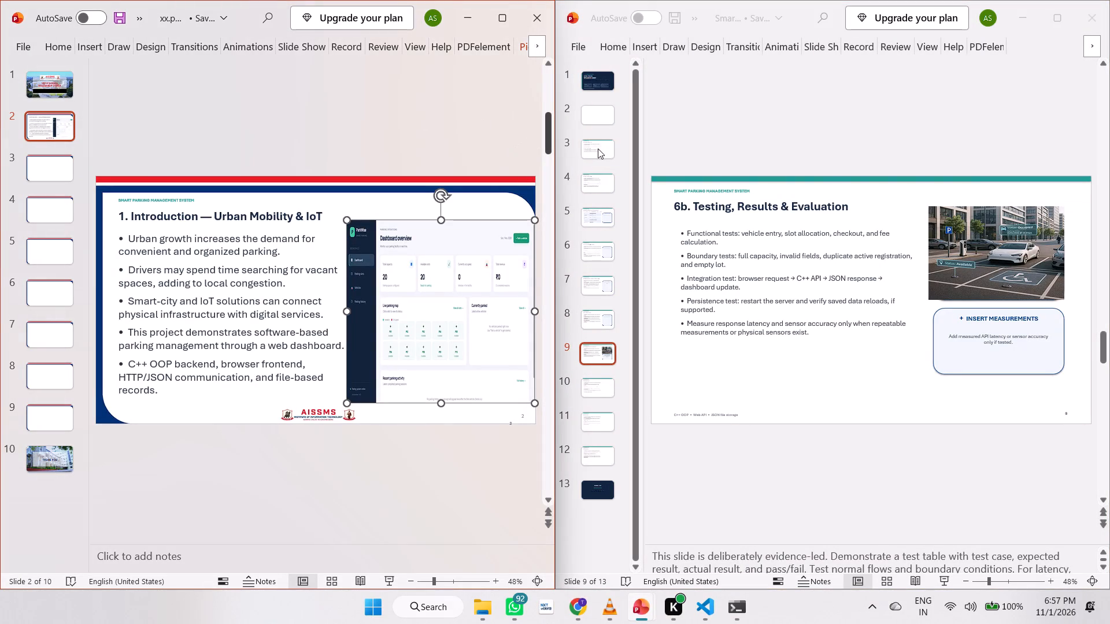
left_click(598, 148)
left_click(608, 148)
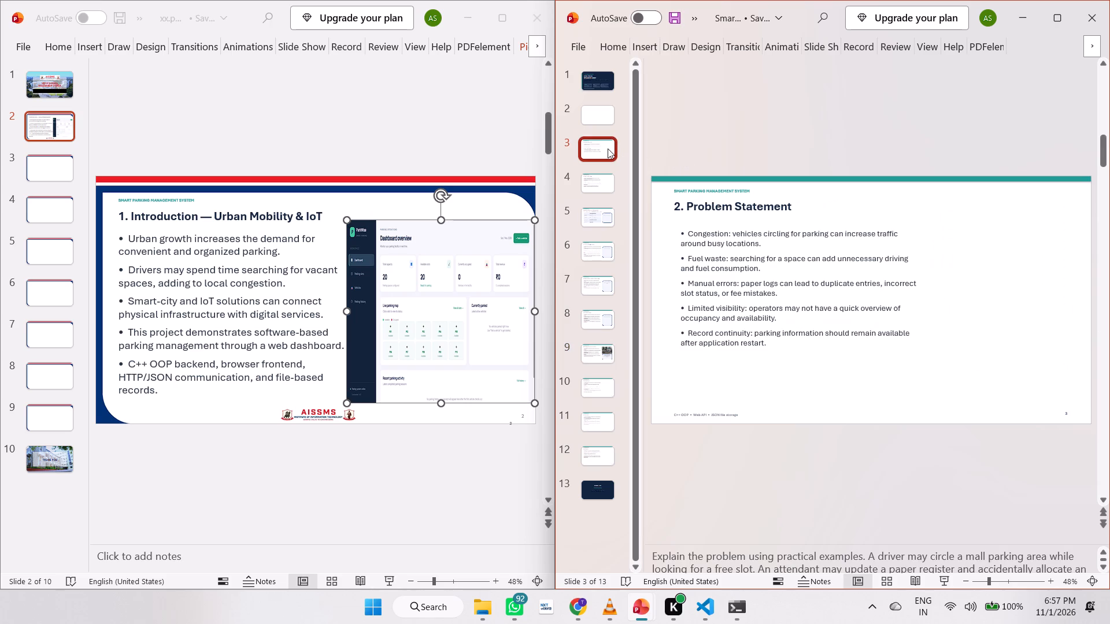
left_click(768, 179)
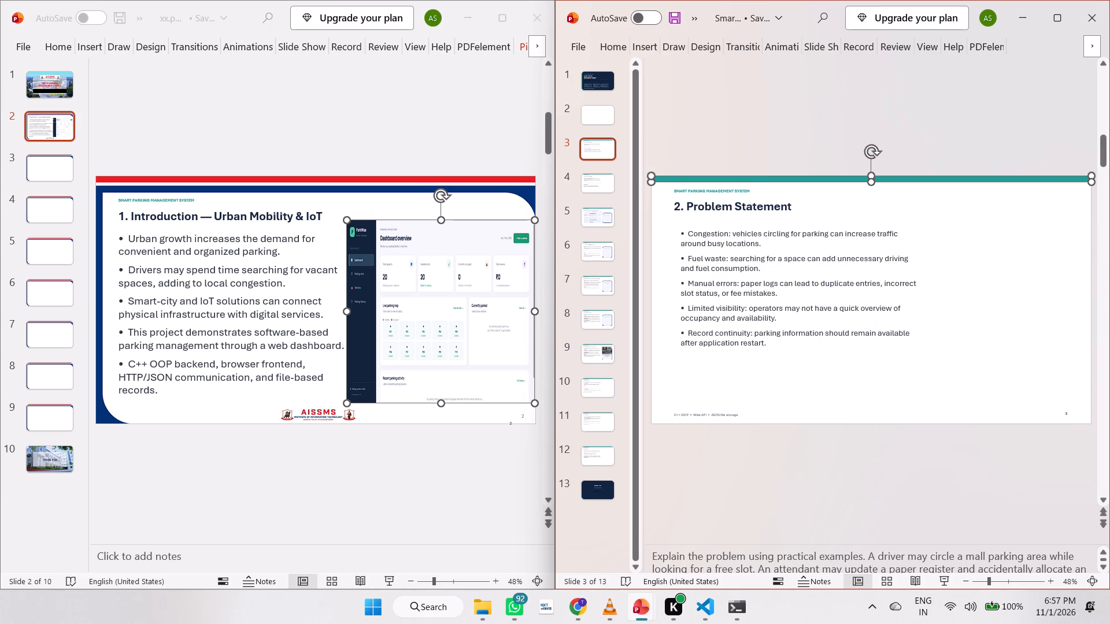
key("Delete")
Cut all remaining content from the source Problem Statement slide and paste it onto blank slide 3 of the 10-slide presentation.
left_click(731, 247)
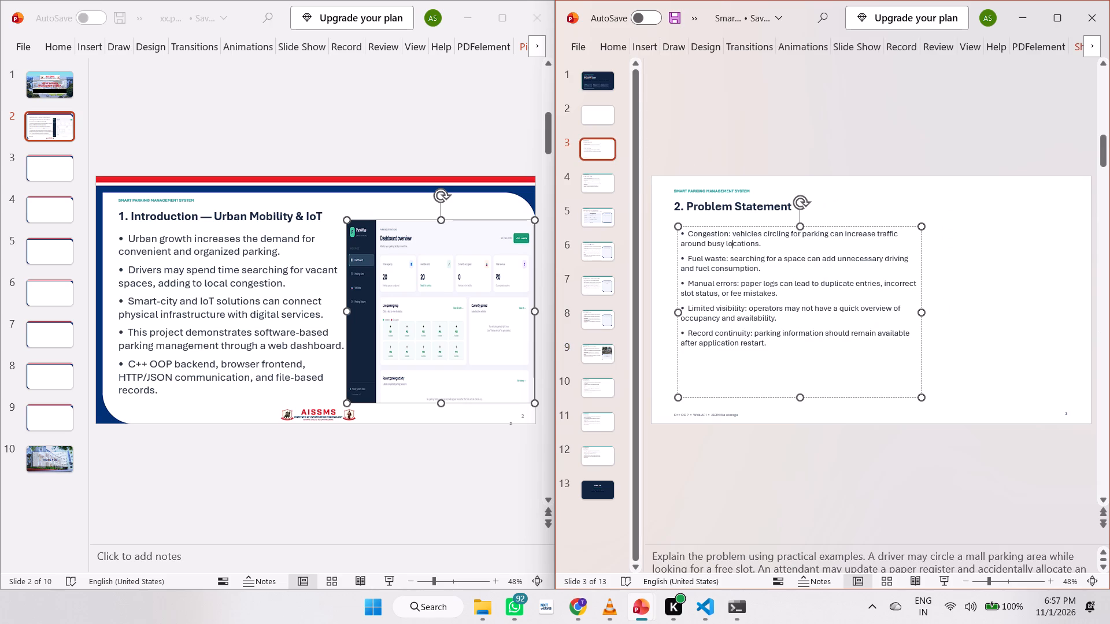
key("ctrl+a")
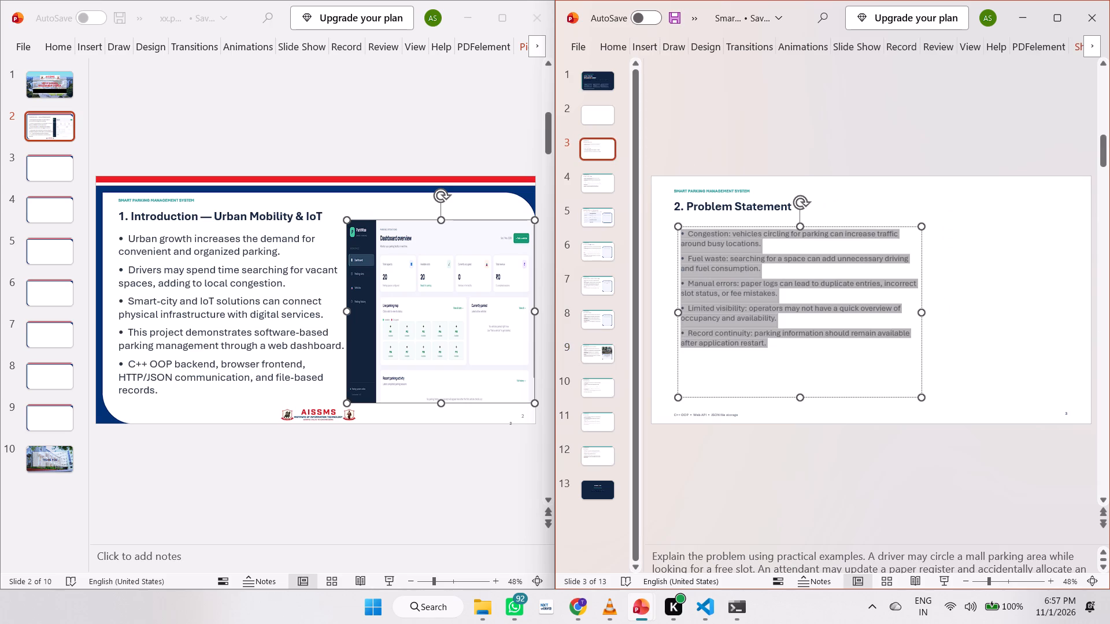
left_click(845, 208)
left_click(937, 277)
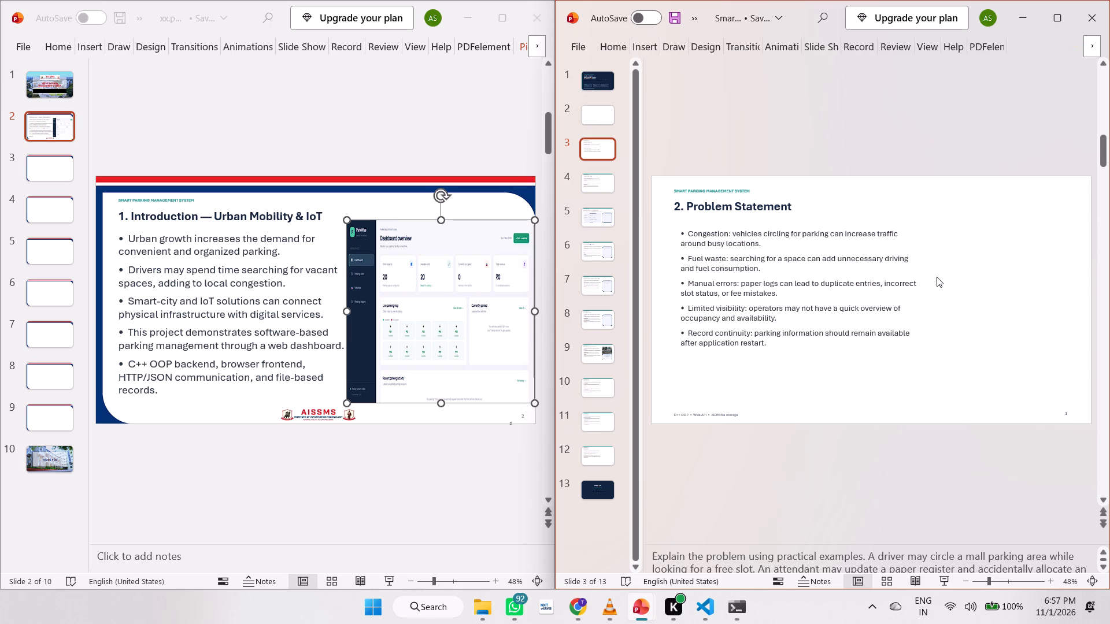
key("ctrl+a")
key("ctrl+x")
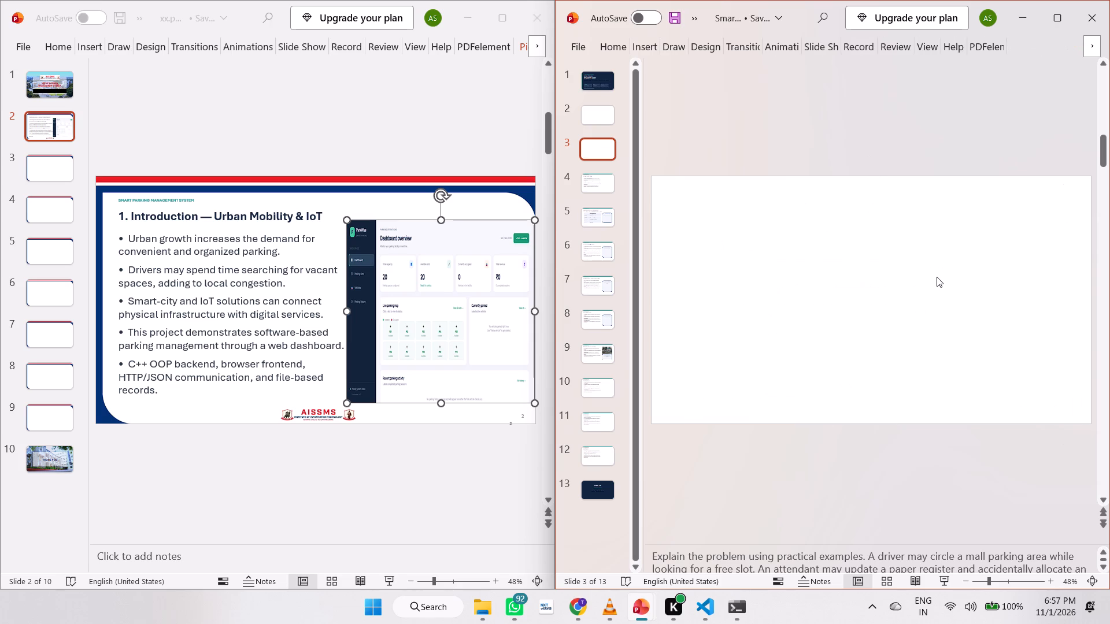
left_click(40, 165)
left_click(40, 165)
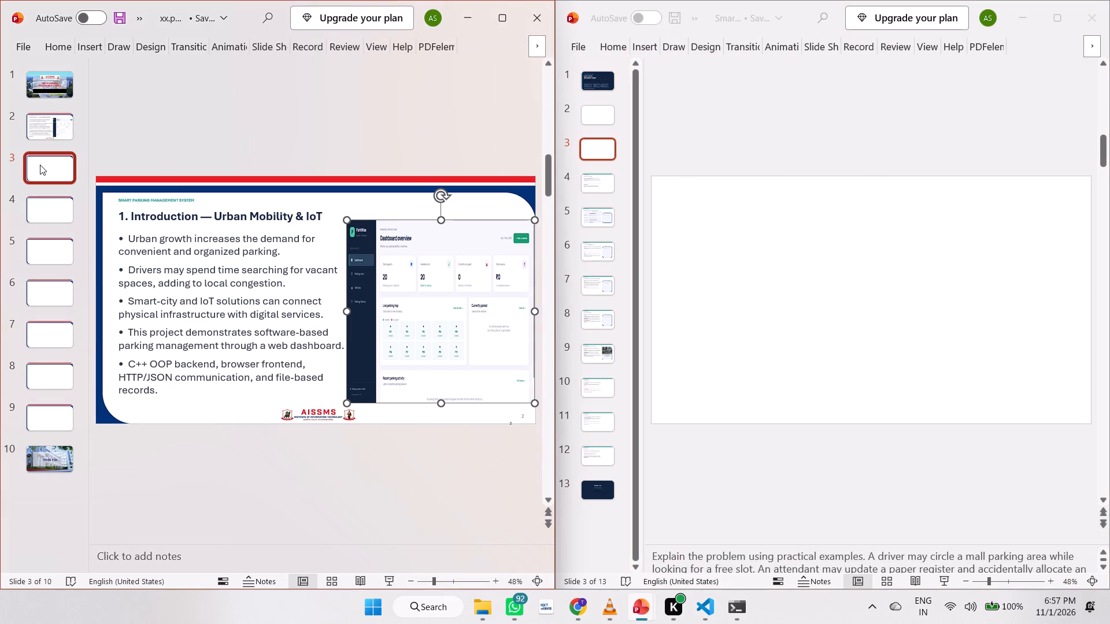
key("ctrl+v")
Nudge the pasted Problem Statement content down until its header line clears the blue border.
key("Down")
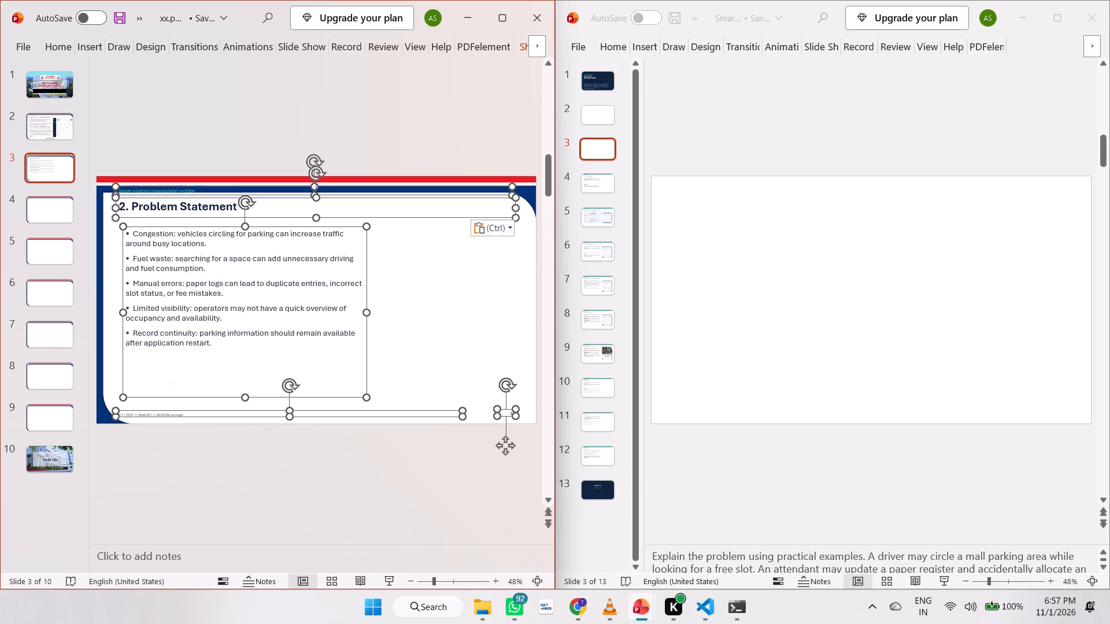
key("Down")
key("Down")
key("Down")
key("Down")
key("Down")
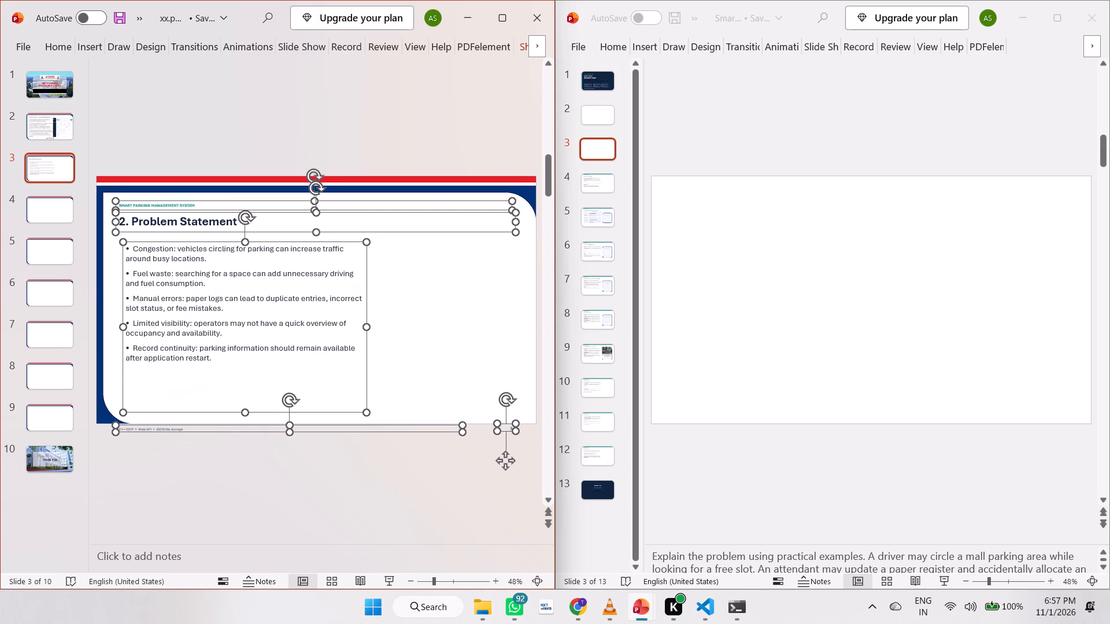
Delete the small project footer text at the bottom edge of the Problem Statement slide.
left_click(231, 427)
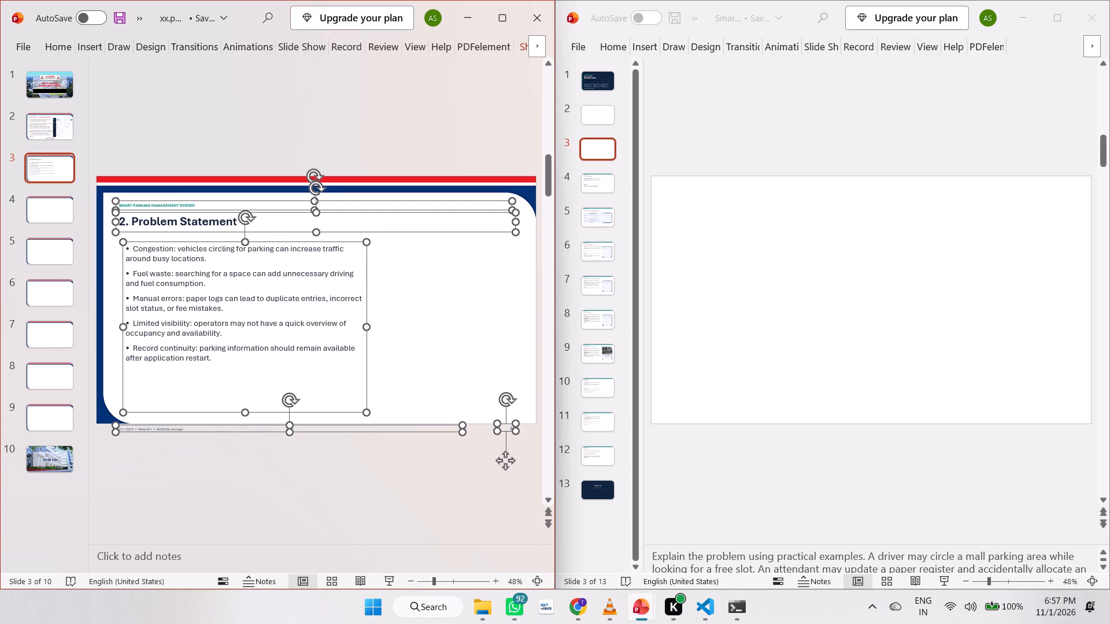
left_click(231, 427)
left_click(257, 498)
left_click(191, 434)
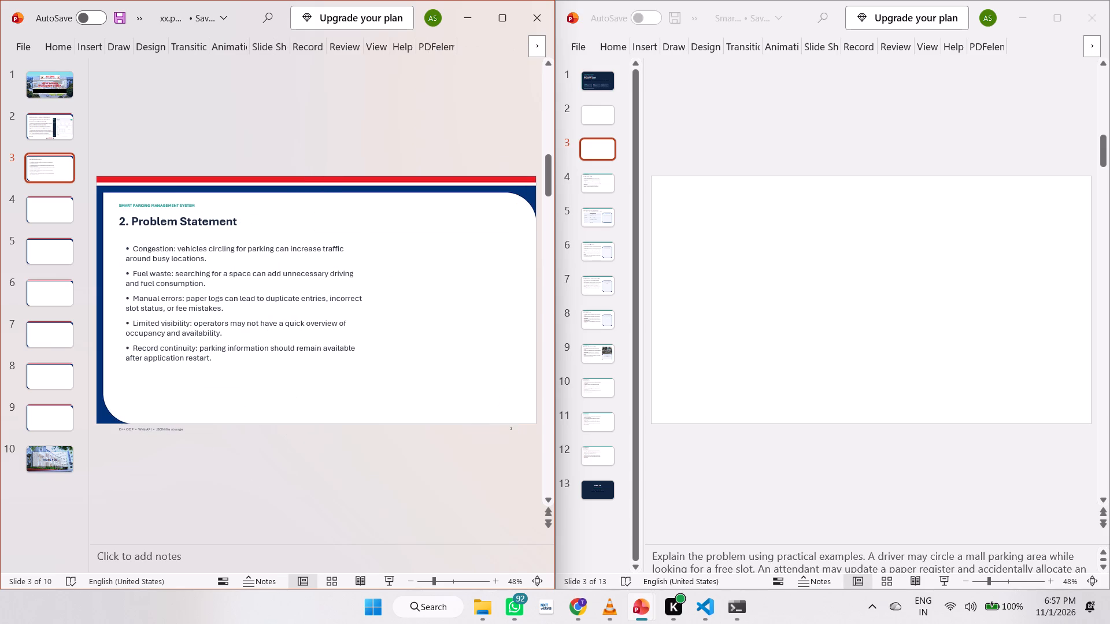
key("Delete")
Enlarge all bullet text on the Problem Statement slide to 28 pt.
key("ctrl+a")
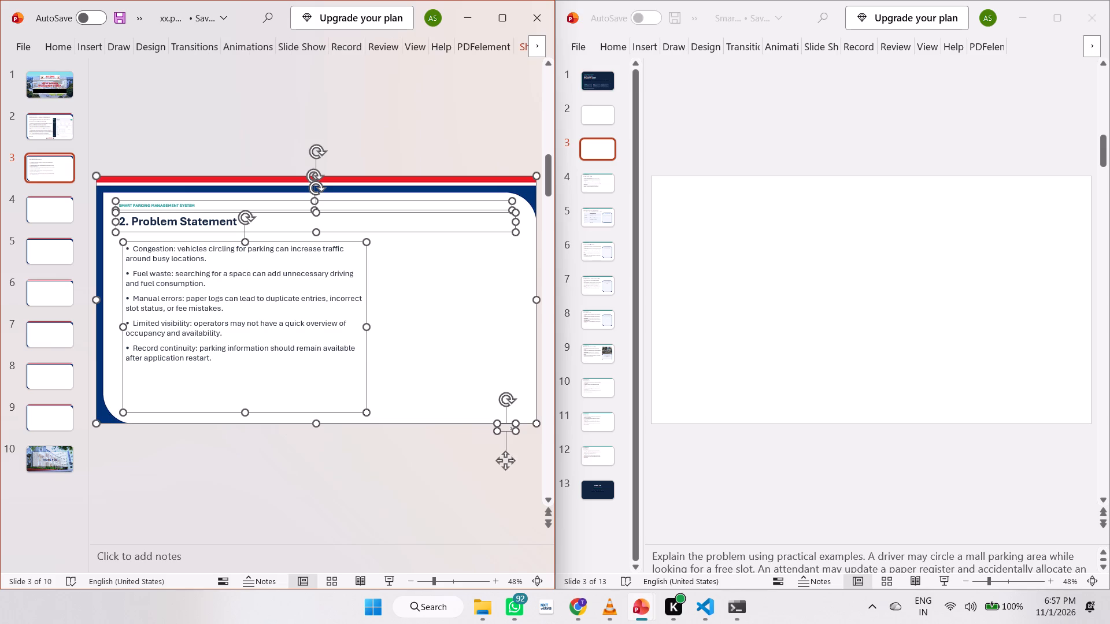
right_click(387, 270)
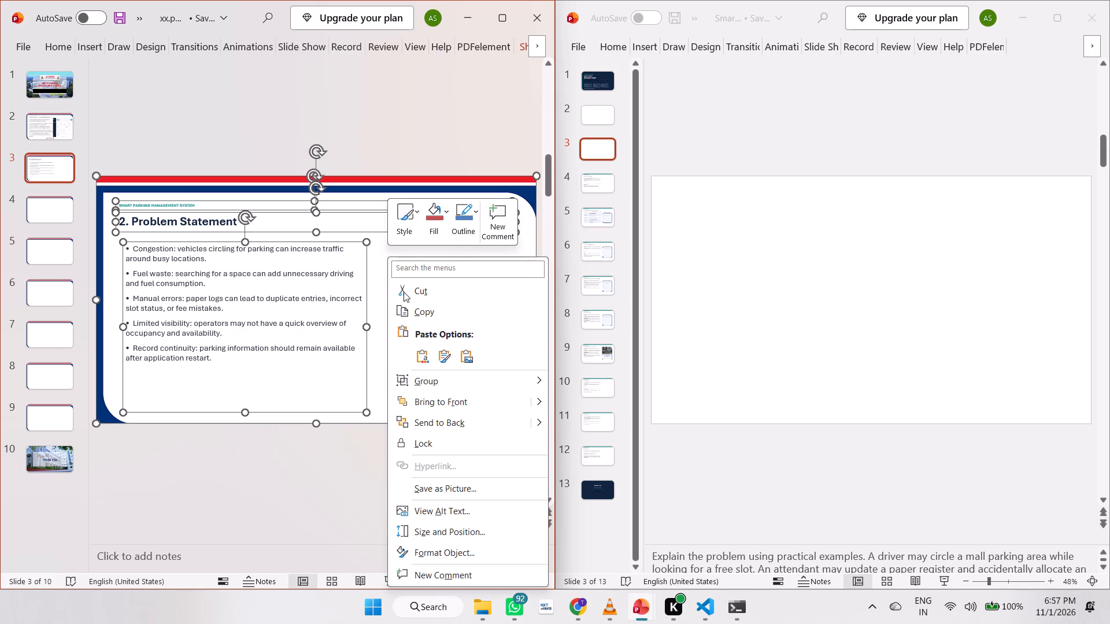
left_click(316, 317)
left_click(316, 317)
key("ctrl+a")
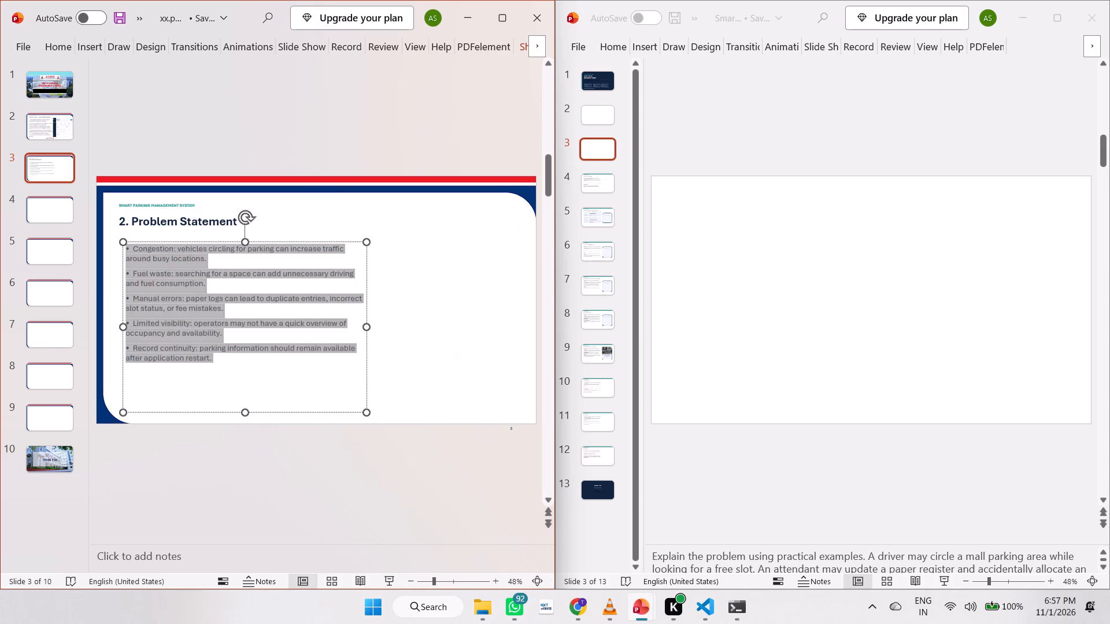
right_click(361, 293)
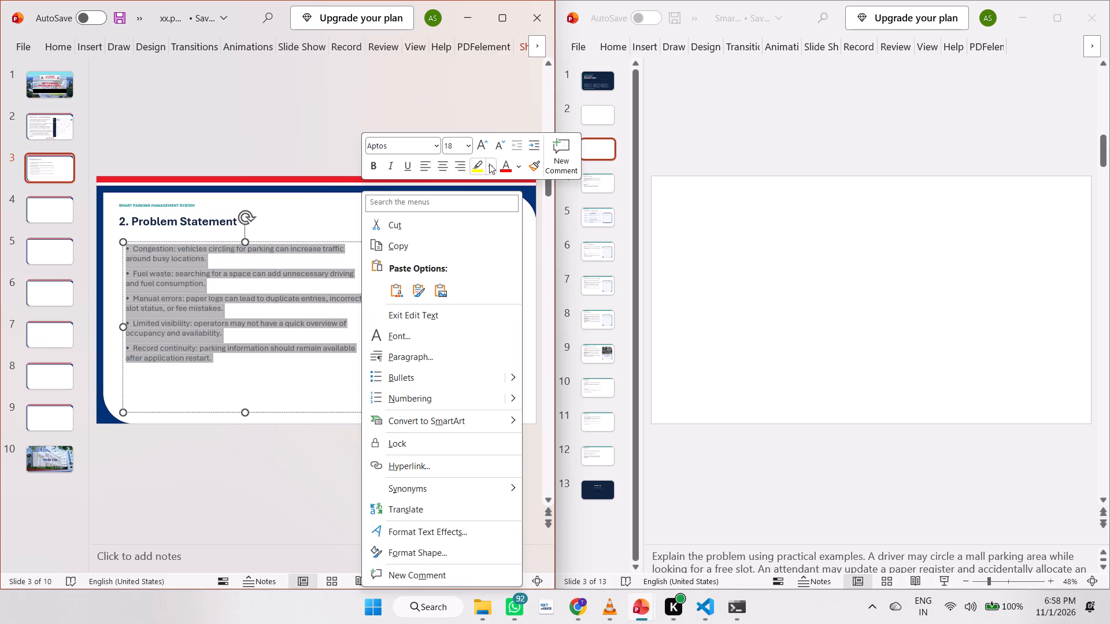
left_click(481, 147)
left_click(481, 147)
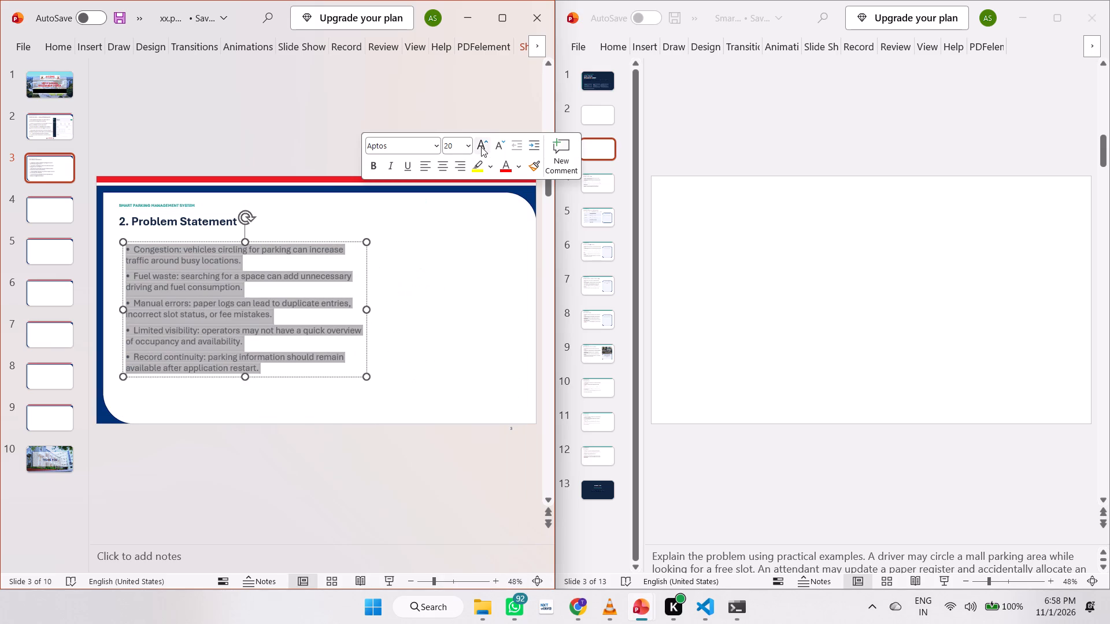
left_click(481, 147)
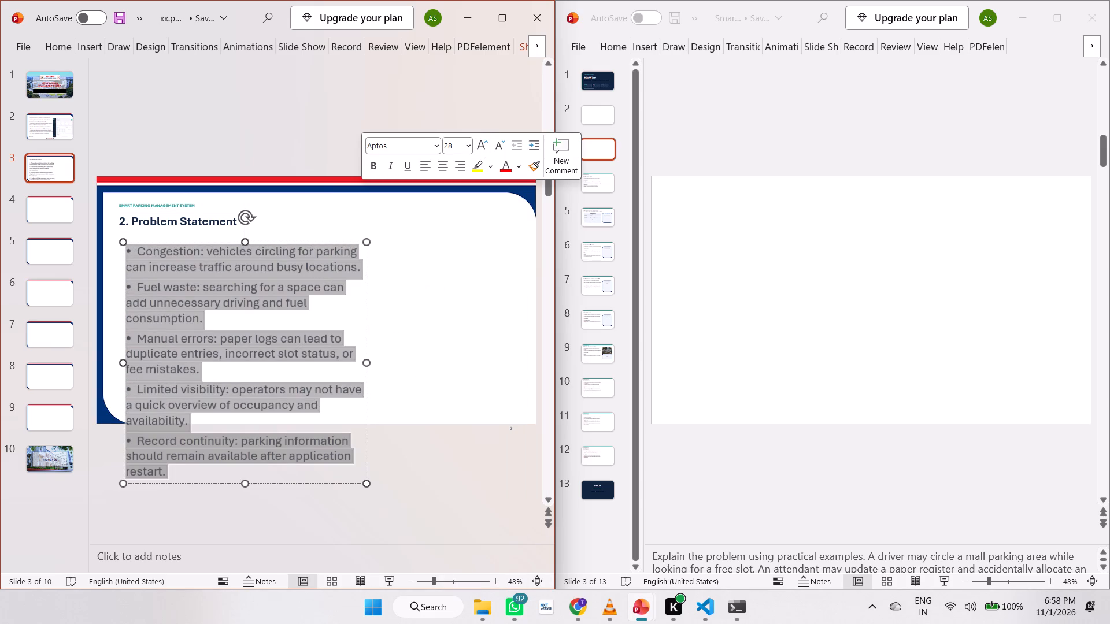
Move the Problem Statement bullet text box up under the title and widen it across the slide so all bullets fit.
left_click(305, 263)
left_click_drag(295, 240, 295, 239)
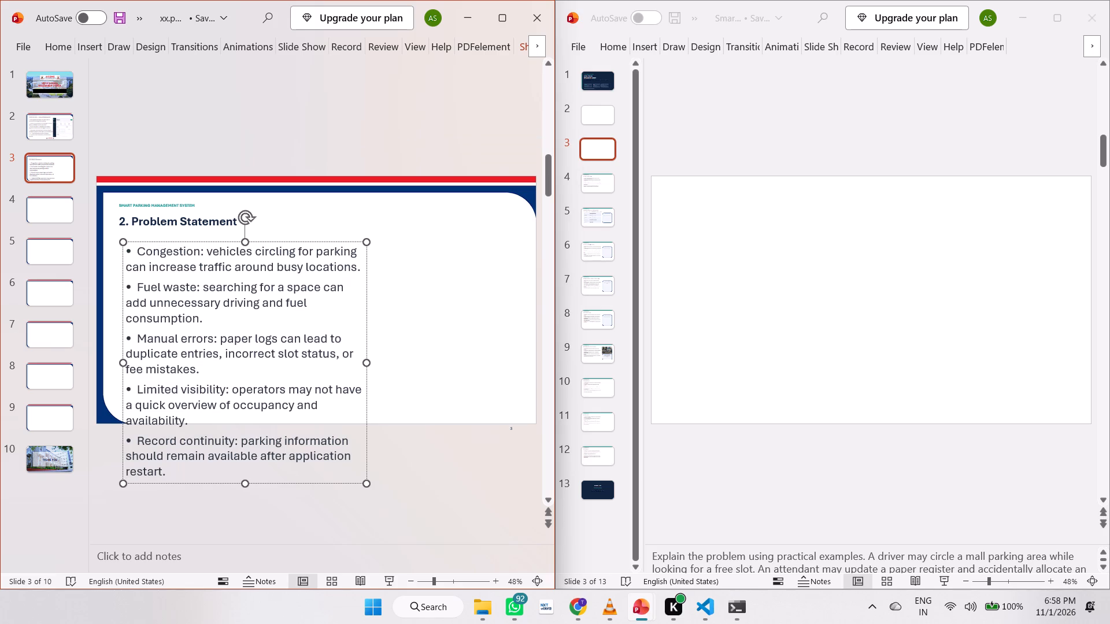
left_click_drag(295, 239, 294, 227)
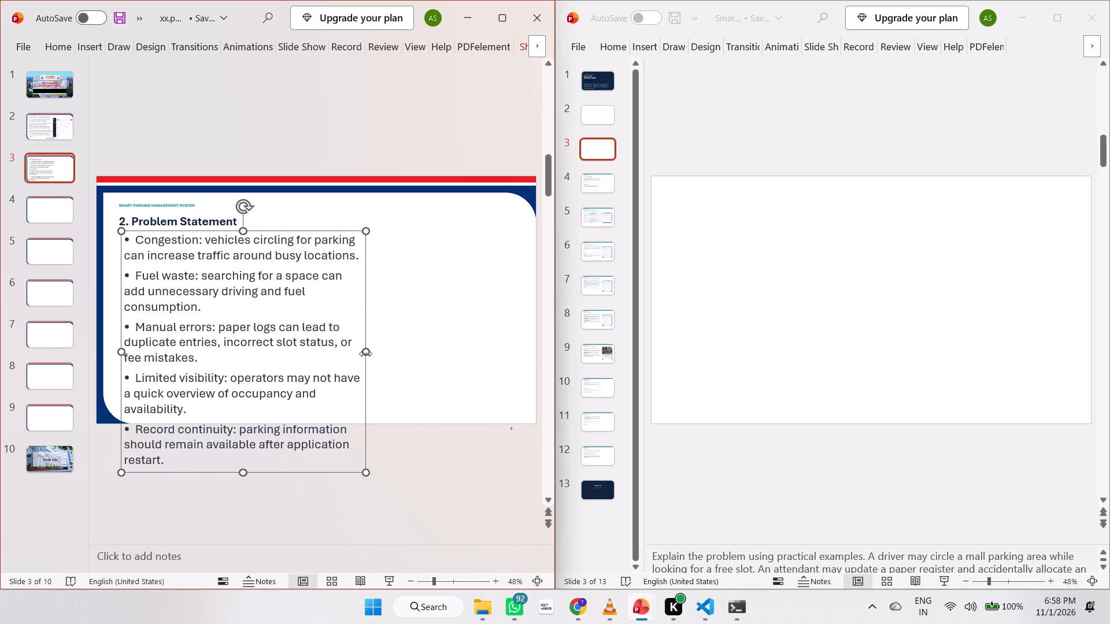
left_click_drag(365, 354, 503, 310)
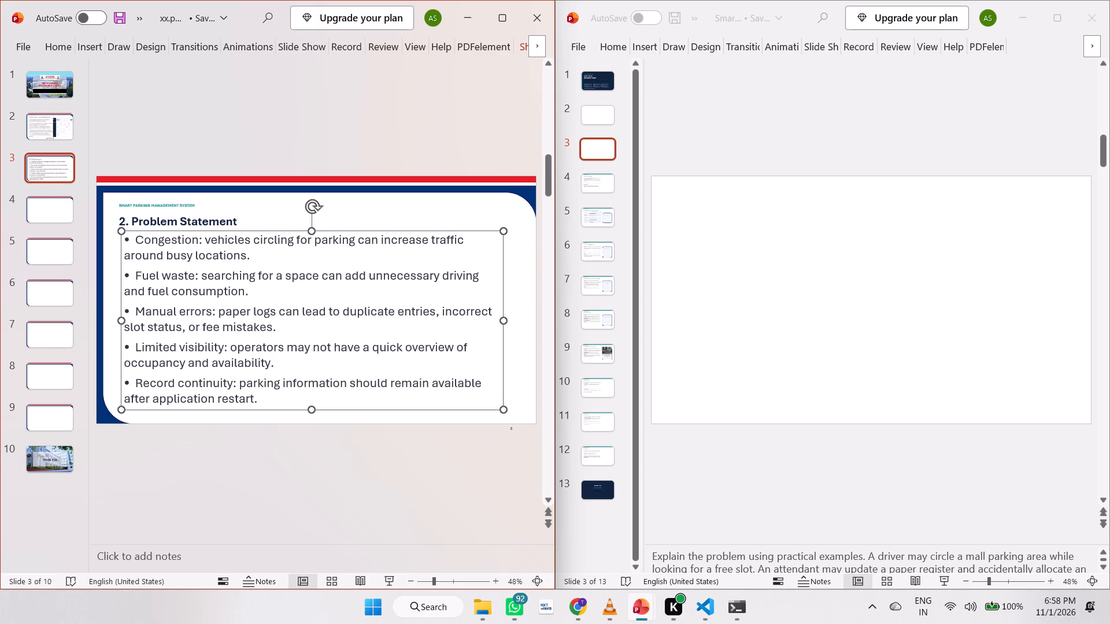
left_click(375, 460)
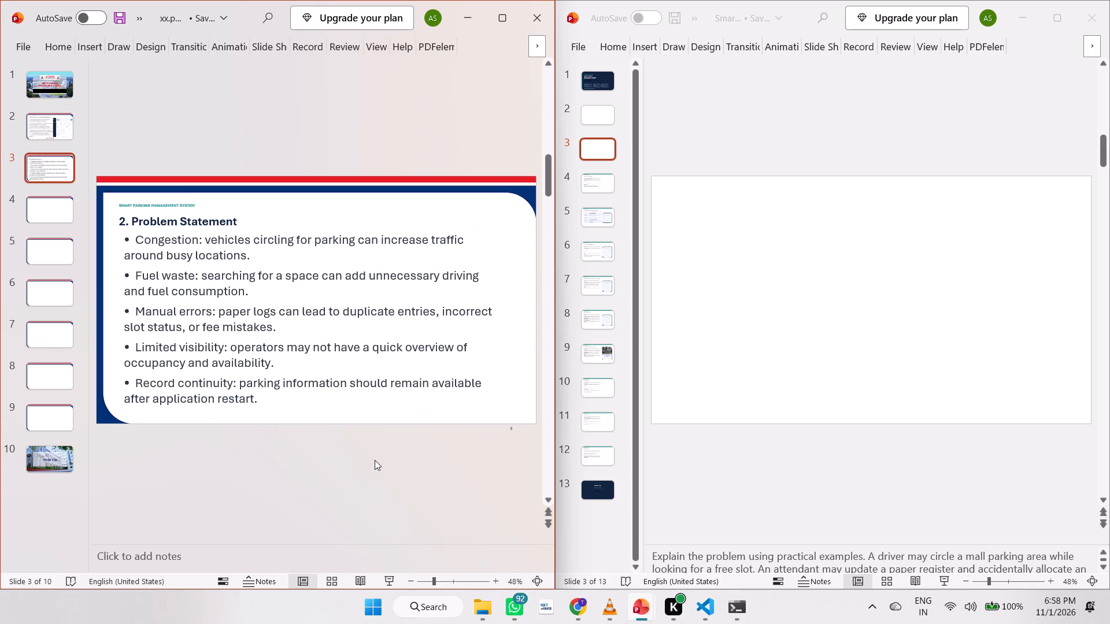
Delete the teal bar across the top of the source presentation's Objectives & Scope slide.
left_click(57, 205)
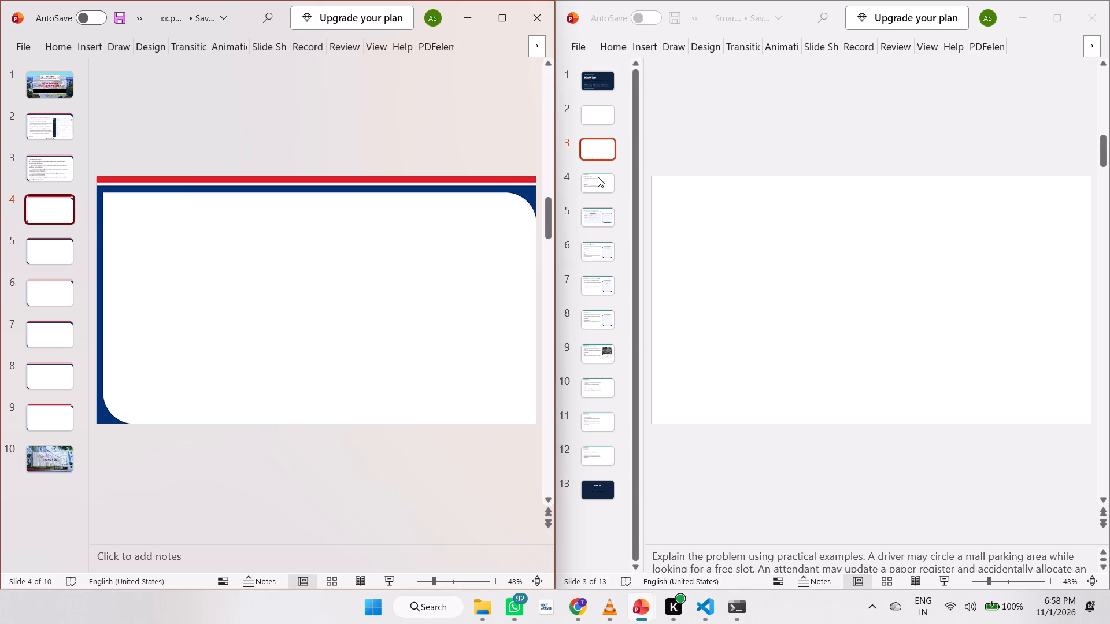
left_click(597, 177)
left_click(597, 177)
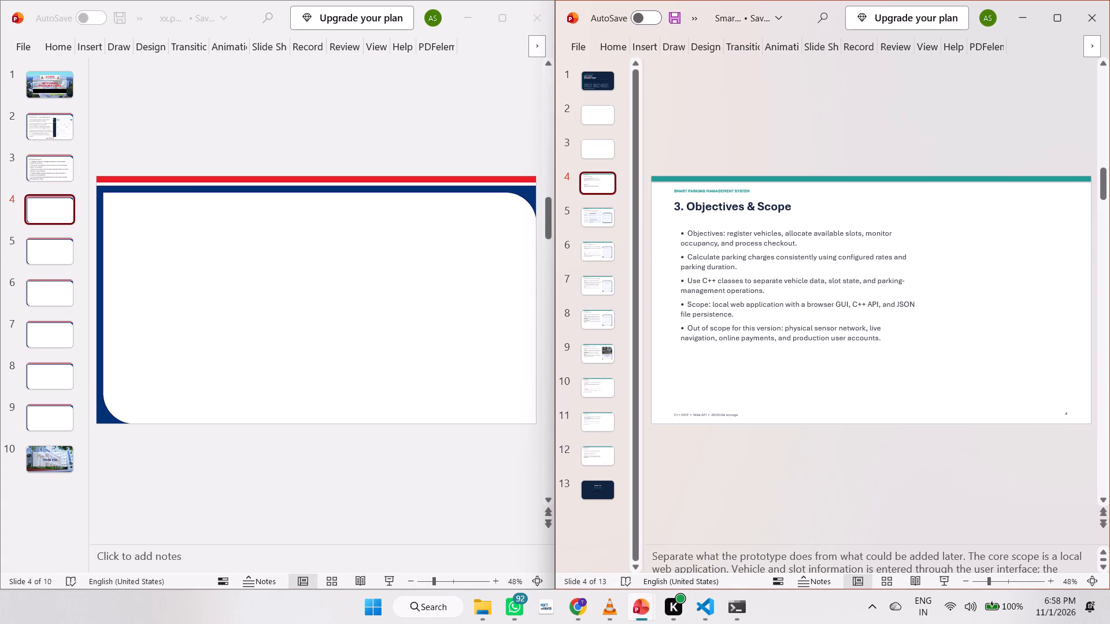
left_click(730, 179)
key("Delete")
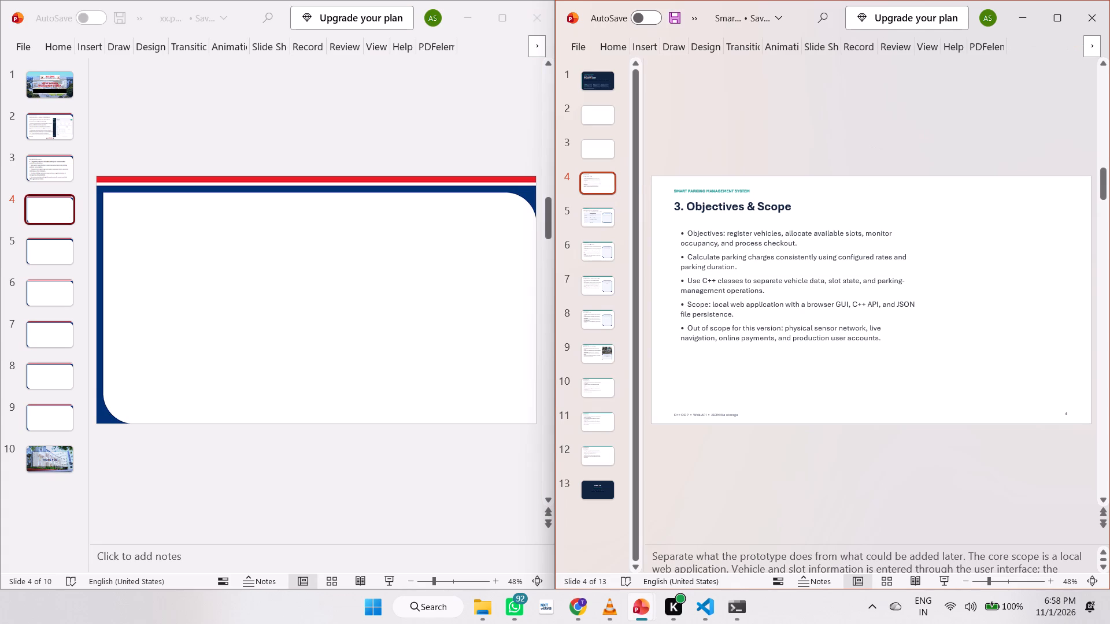
Cut all remaining content from the source Objectives & Scope slide and paste it onto blank slide 4 of the 10-slide presentation.
left_click(719, 234)
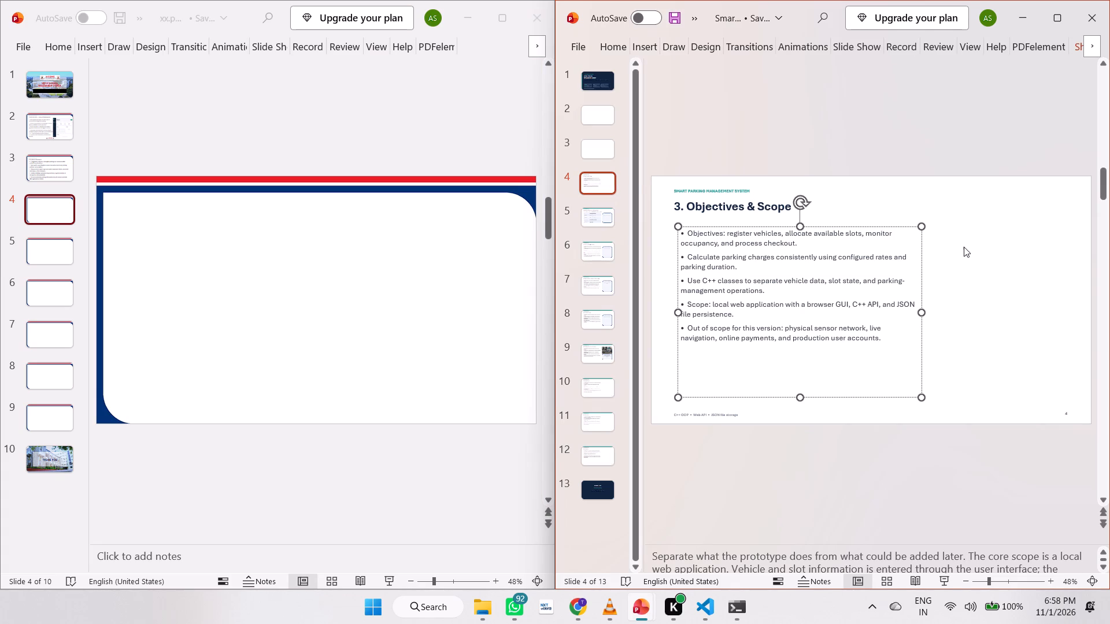
left_click(964, 247)
key("ctrl+a")
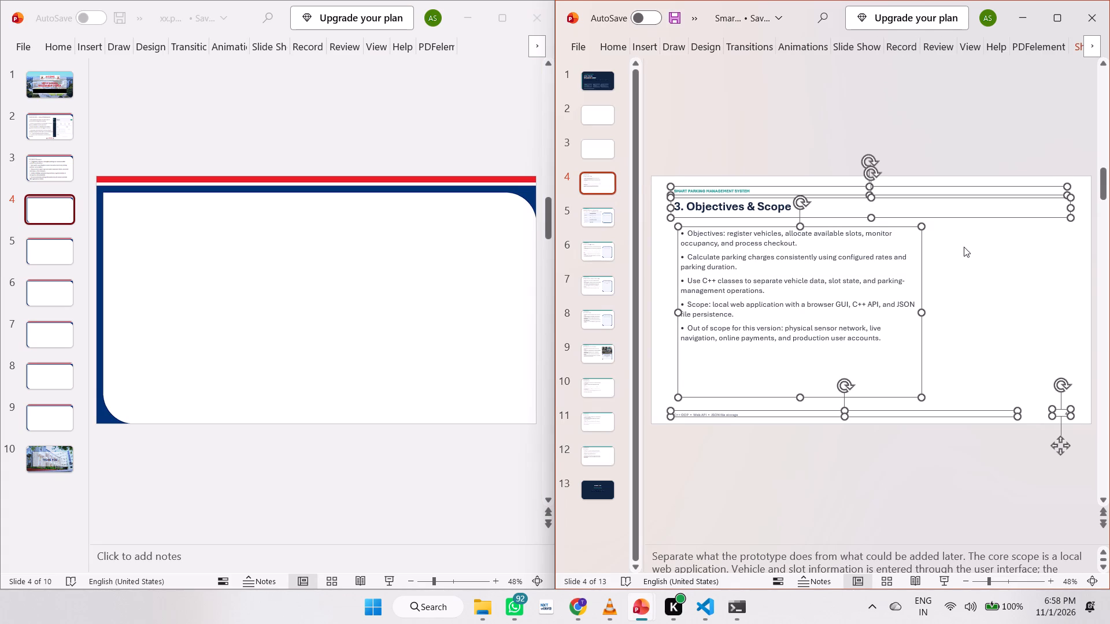
key("ctrl+x")
left_click(366, 307)
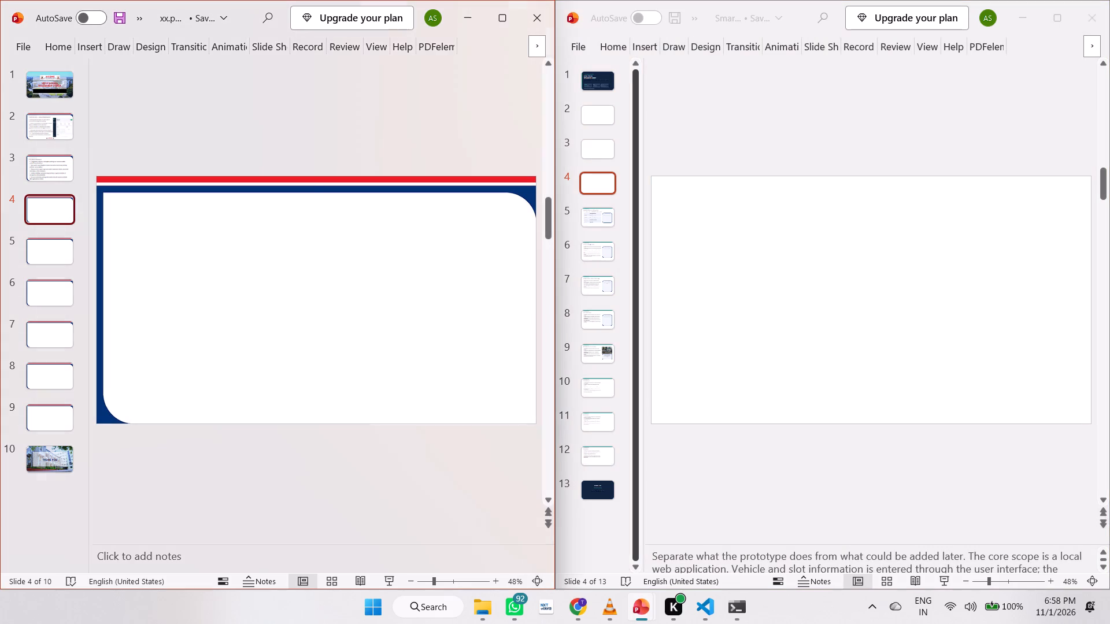
key("ctrl+v")
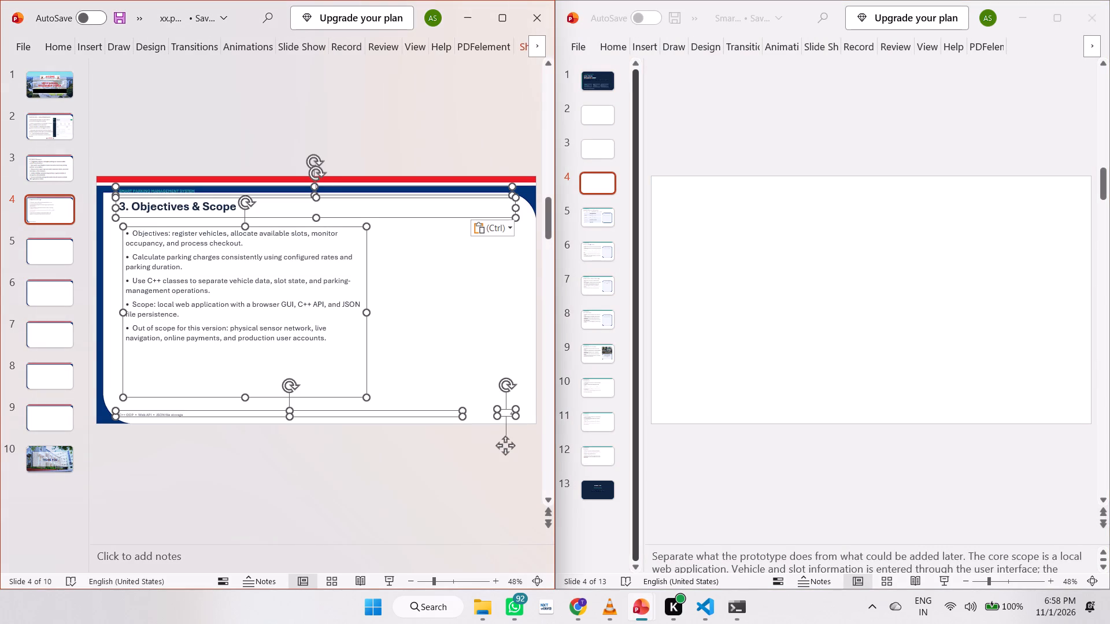
Nudge the pasted Objectives & Scope content down until its header line clears the blue border.
key("Down")
key("Down")
key("Down")
key("Down")
key("Down")
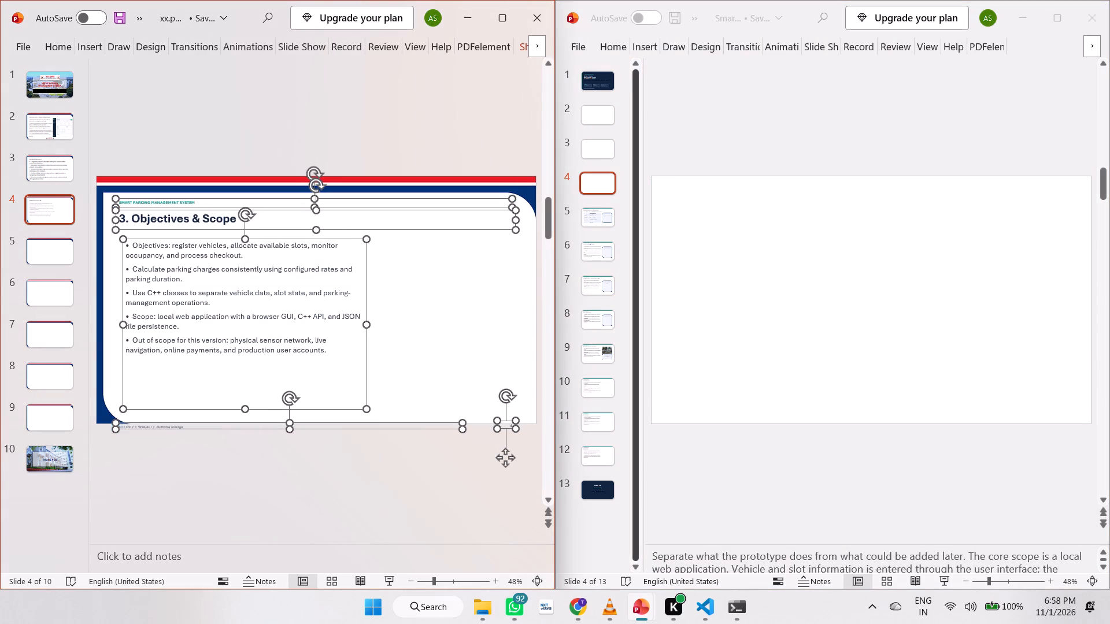
Delete the footer text line below the pasted Objectives & Scope content on slide 4.
left_click(322, 492)
left_click(209, 428)
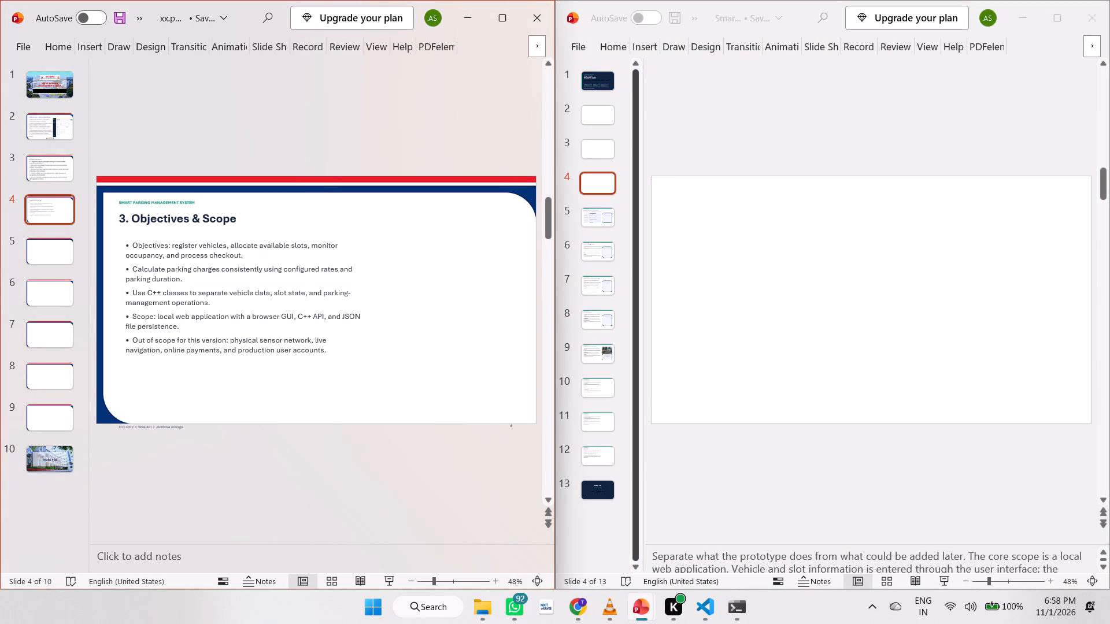
key("Delete")
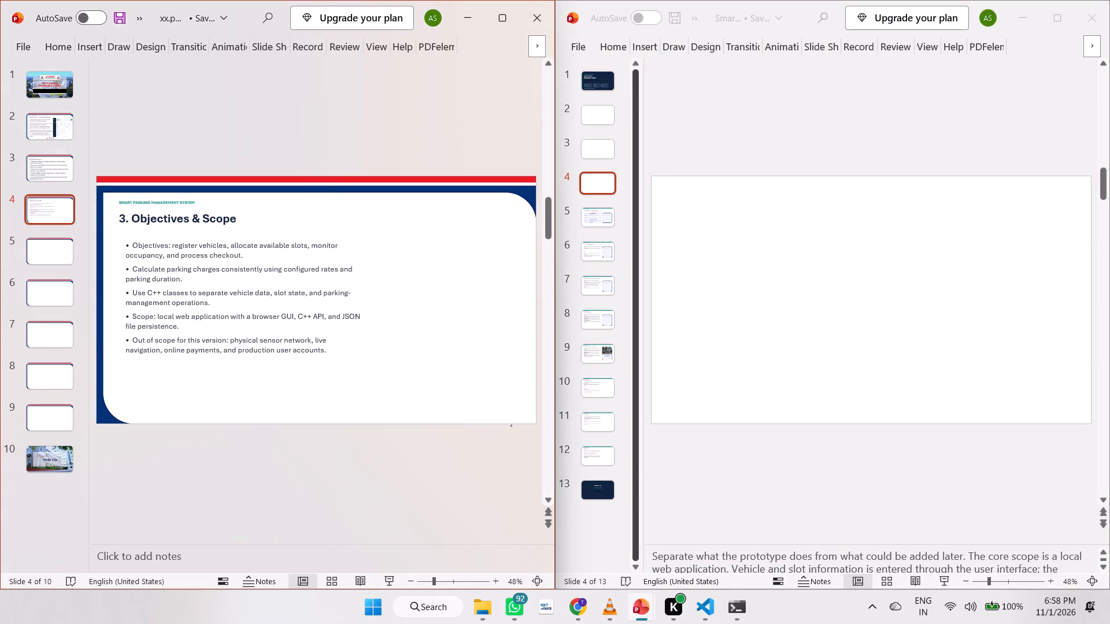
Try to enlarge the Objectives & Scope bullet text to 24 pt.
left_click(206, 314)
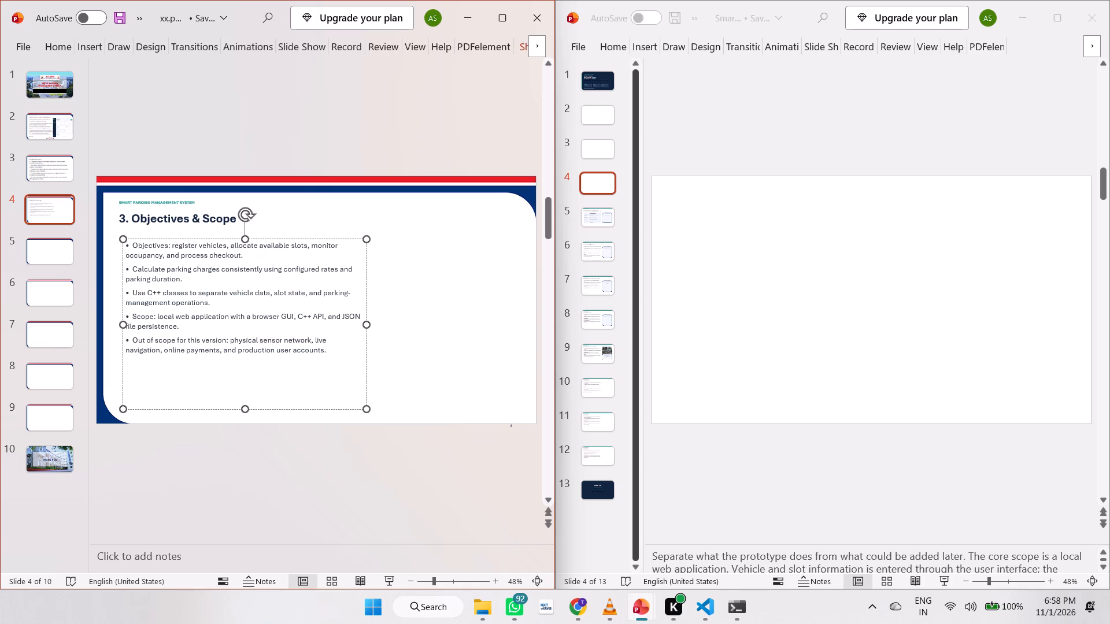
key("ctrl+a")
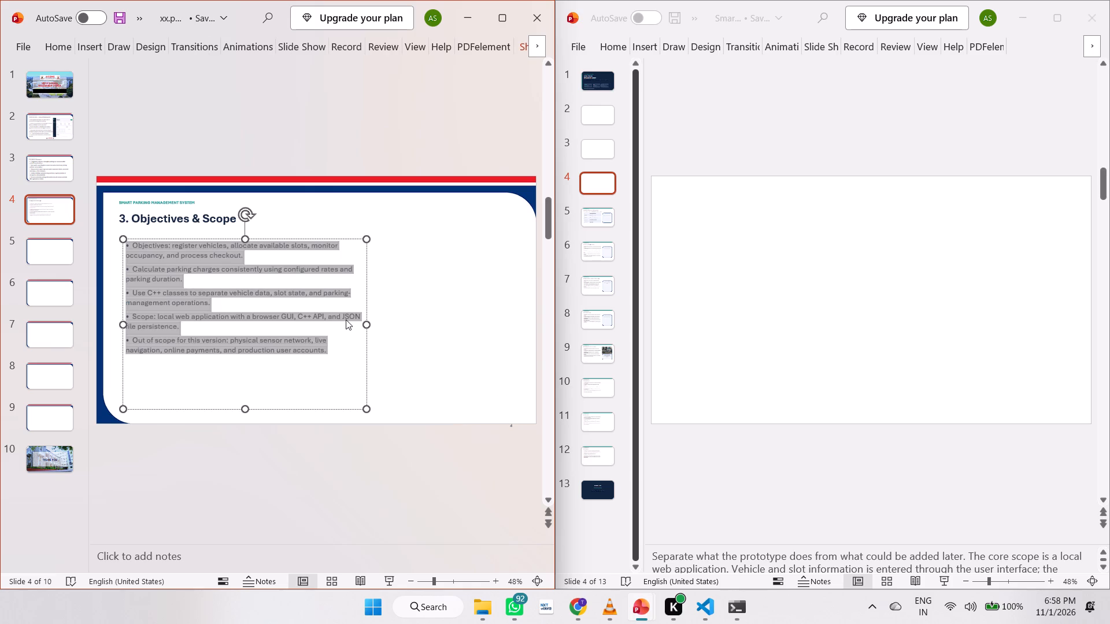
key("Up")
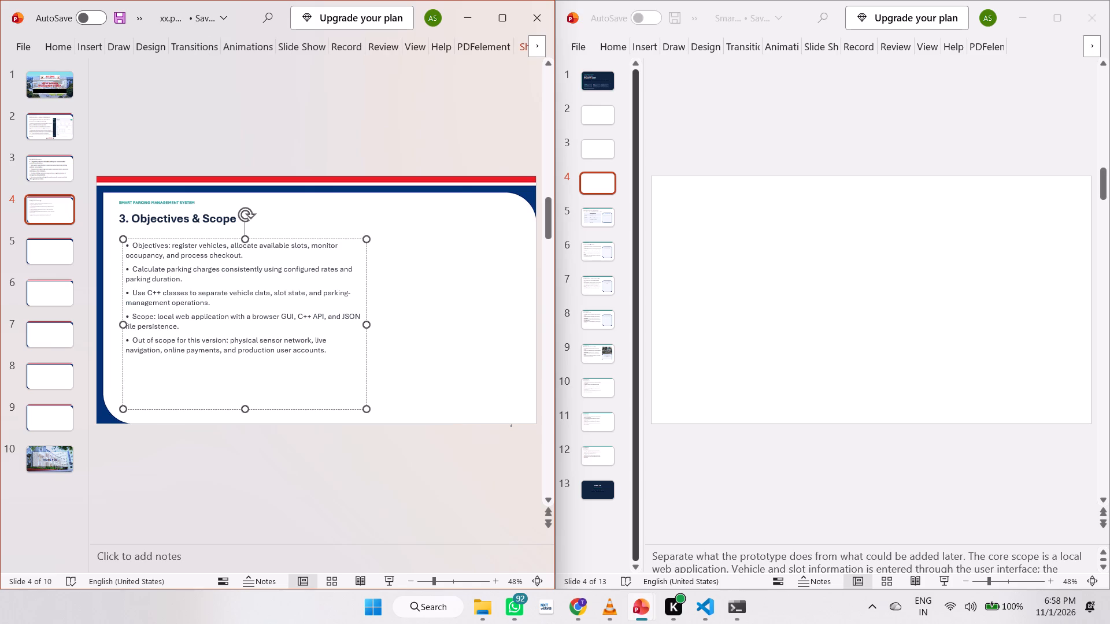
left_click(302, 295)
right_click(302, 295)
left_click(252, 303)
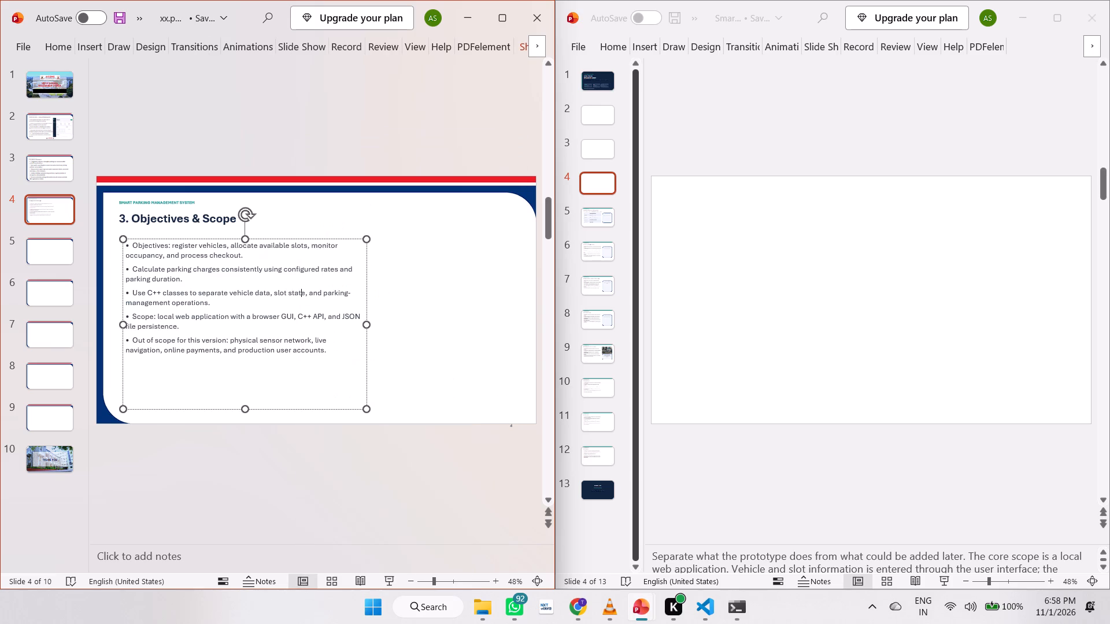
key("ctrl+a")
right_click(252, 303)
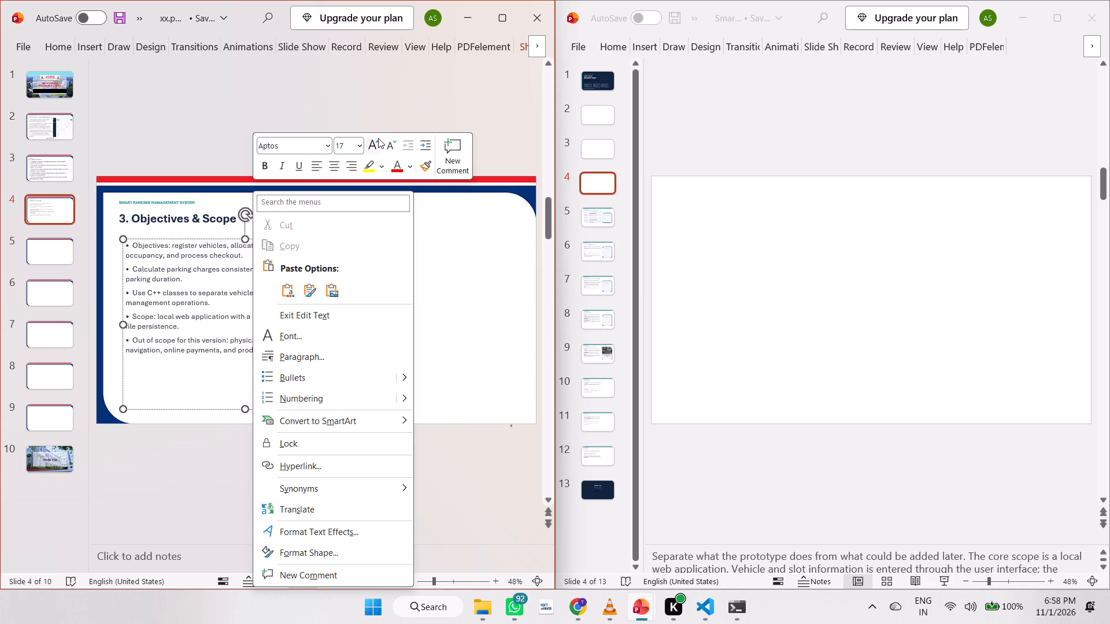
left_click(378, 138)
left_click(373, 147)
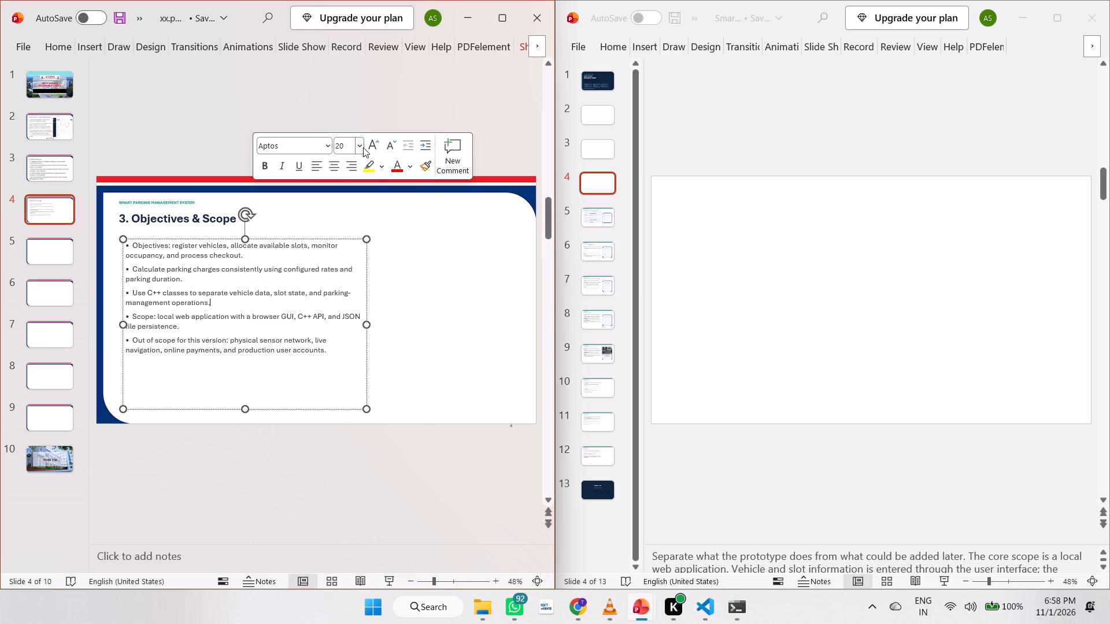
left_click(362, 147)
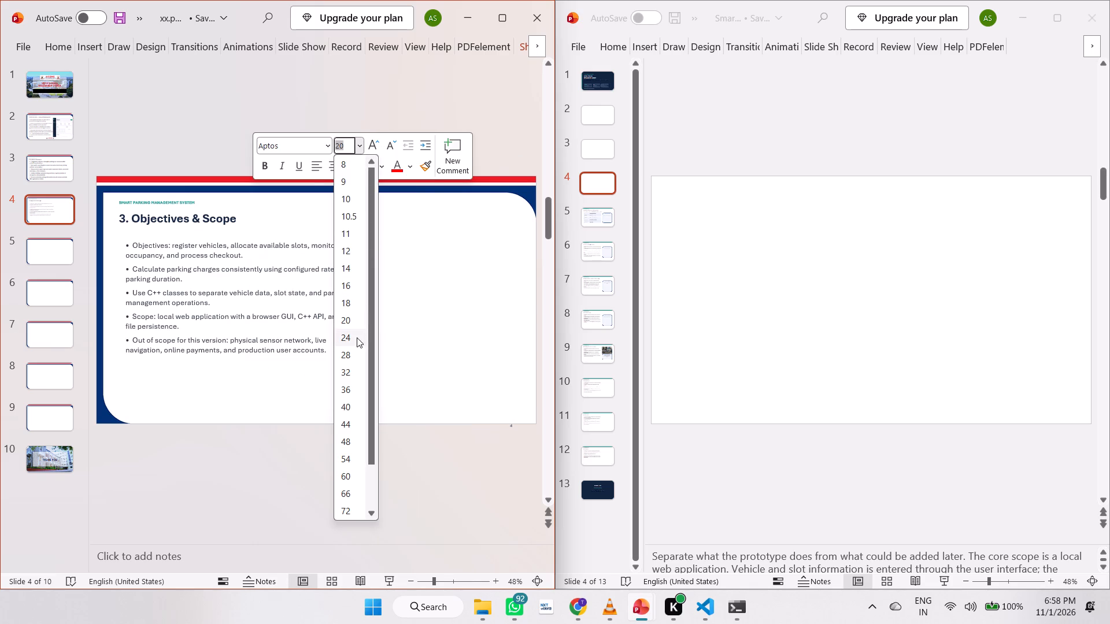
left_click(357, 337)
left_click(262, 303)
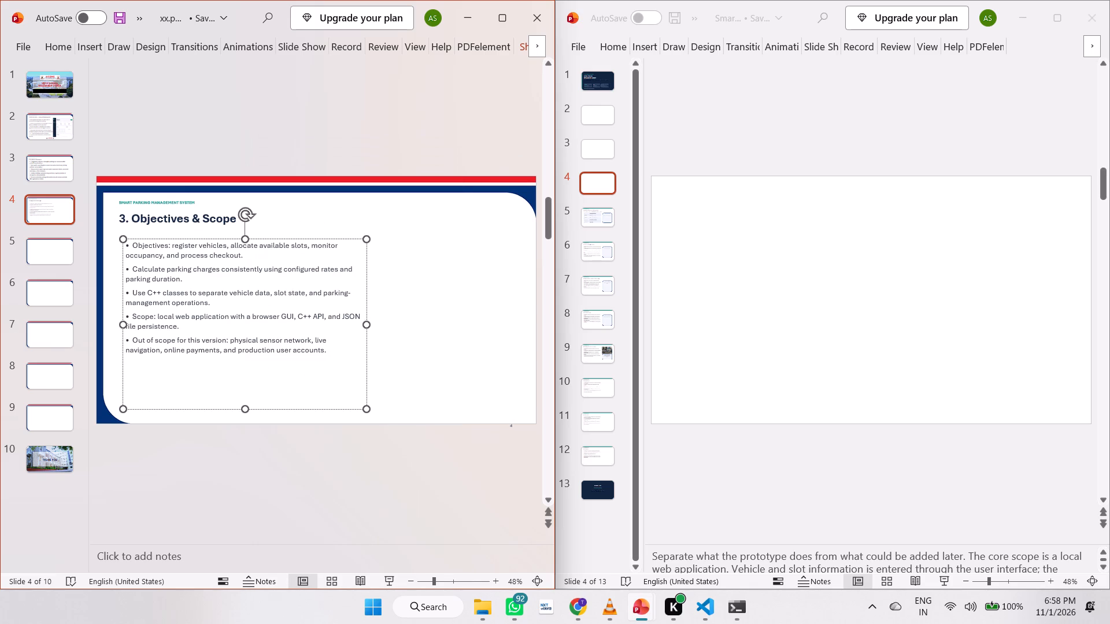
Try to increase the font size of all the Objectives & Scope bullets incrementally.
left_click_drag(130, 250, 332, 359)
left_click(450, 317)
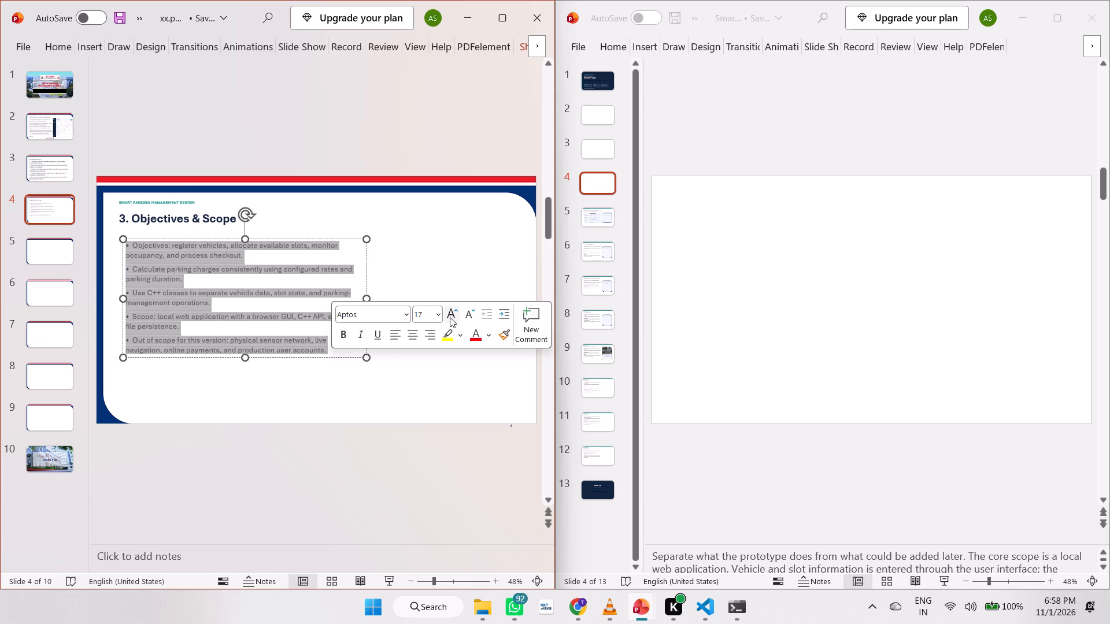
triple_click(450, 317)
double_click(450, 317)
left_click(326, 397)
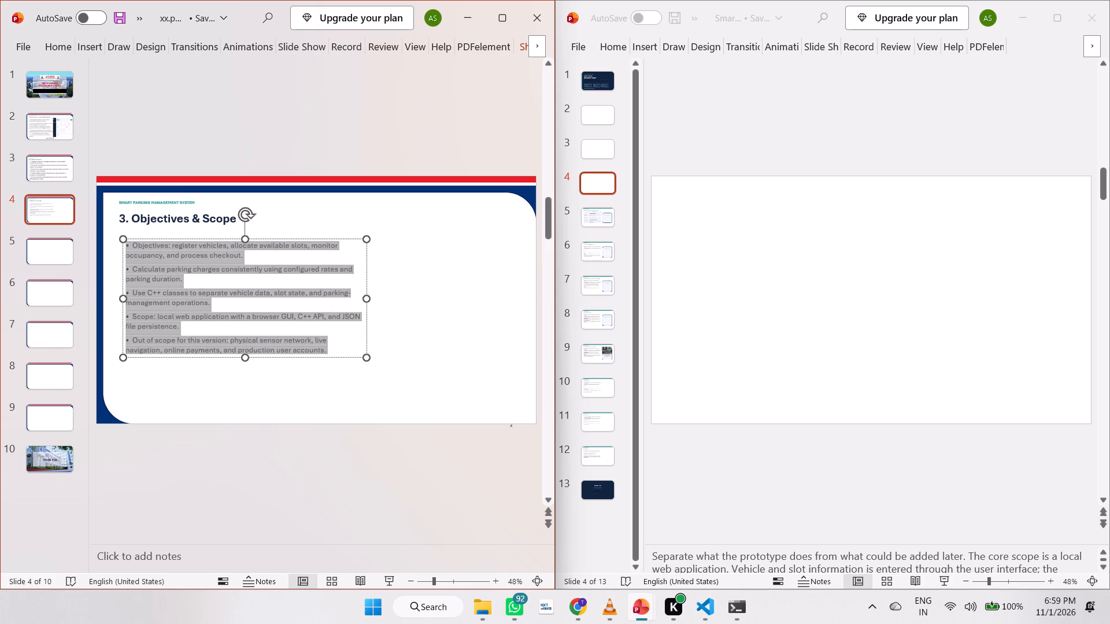
Widen the Objectives & Scope bullet text box across the slide to nearly its right edge.
left_click(287, 337)
left_click_drag(368, 298, 449, 300)
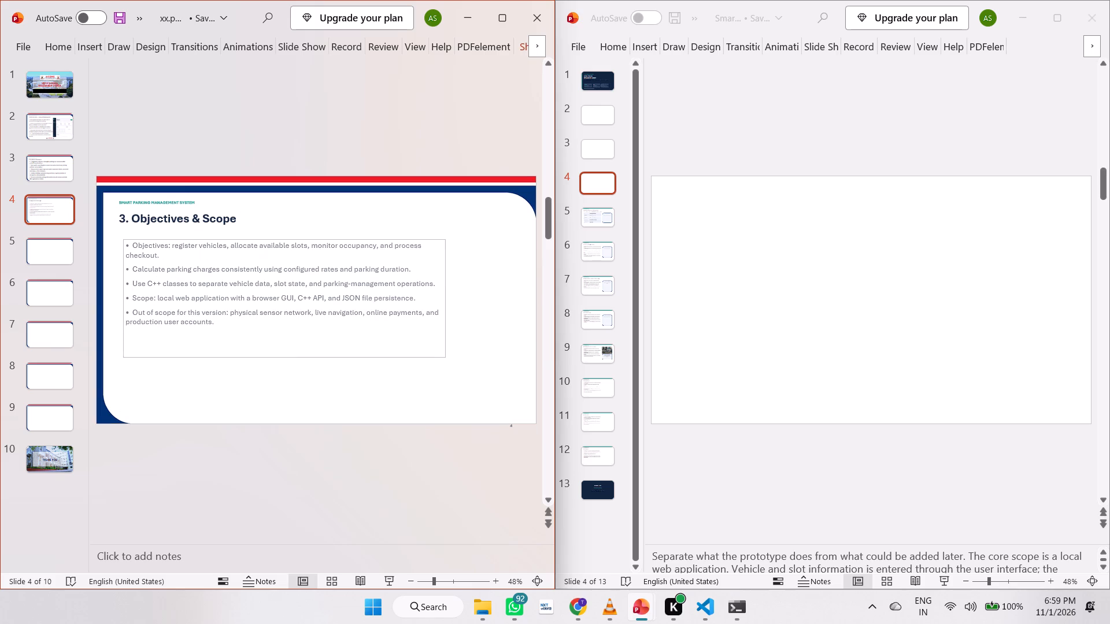
left_click_drag(449, 300, 452, 300)
left_click_drag(453, 287, 531, 277)
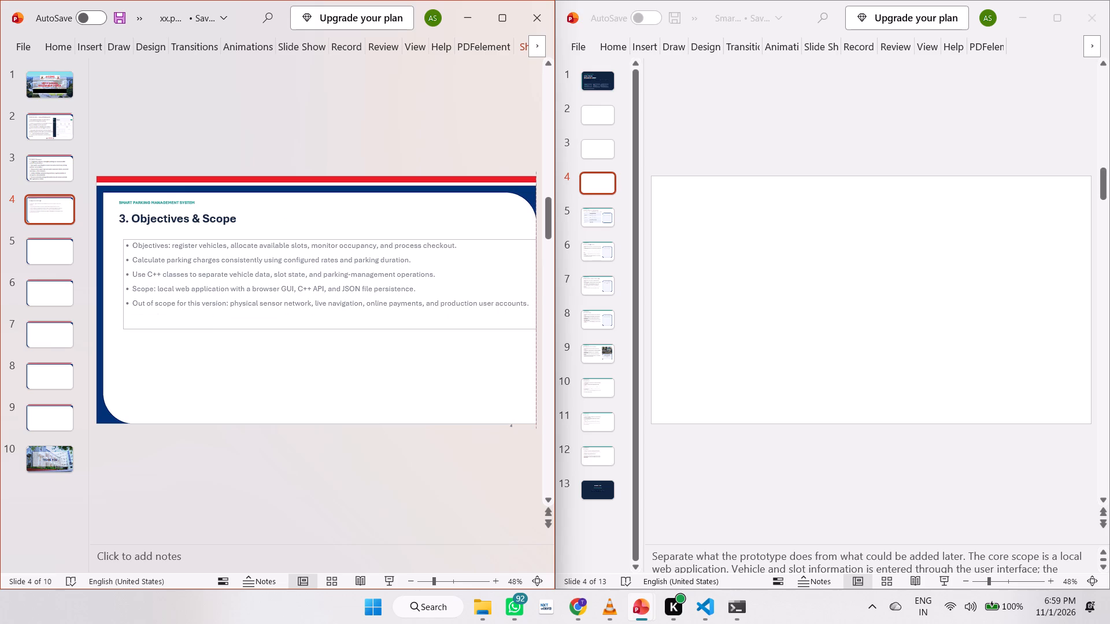
left_click_drag(531, 277, 531, 278)
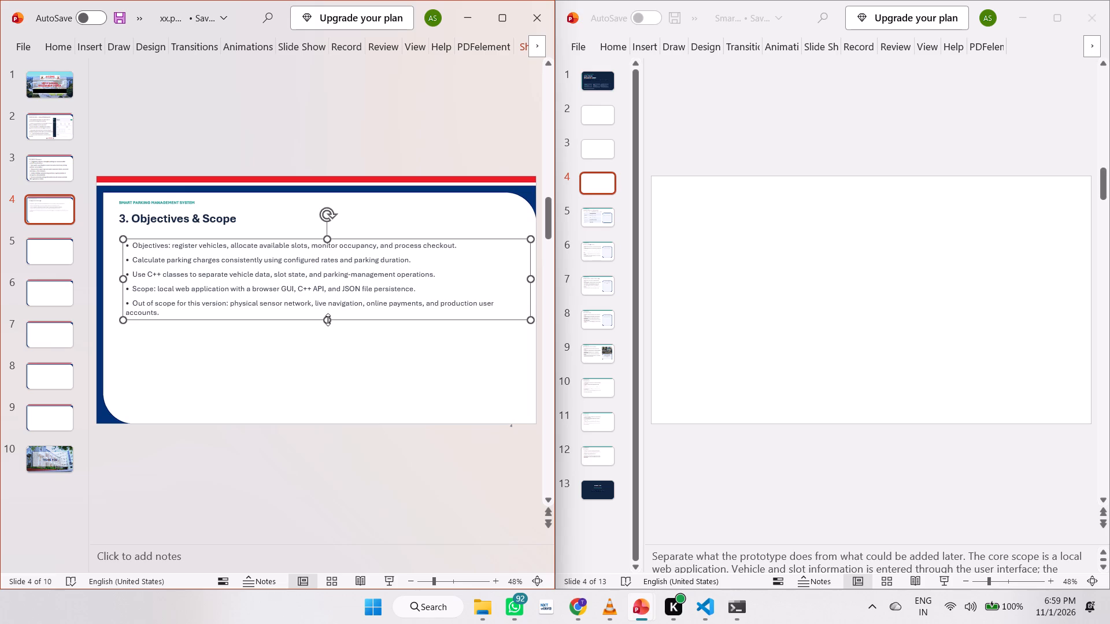
left_click_drag(328, 319, 336, 393)
Set the font size of all the Objectives & Scope bullets to 24.
left_click_drag(129, 247, 208, 322)
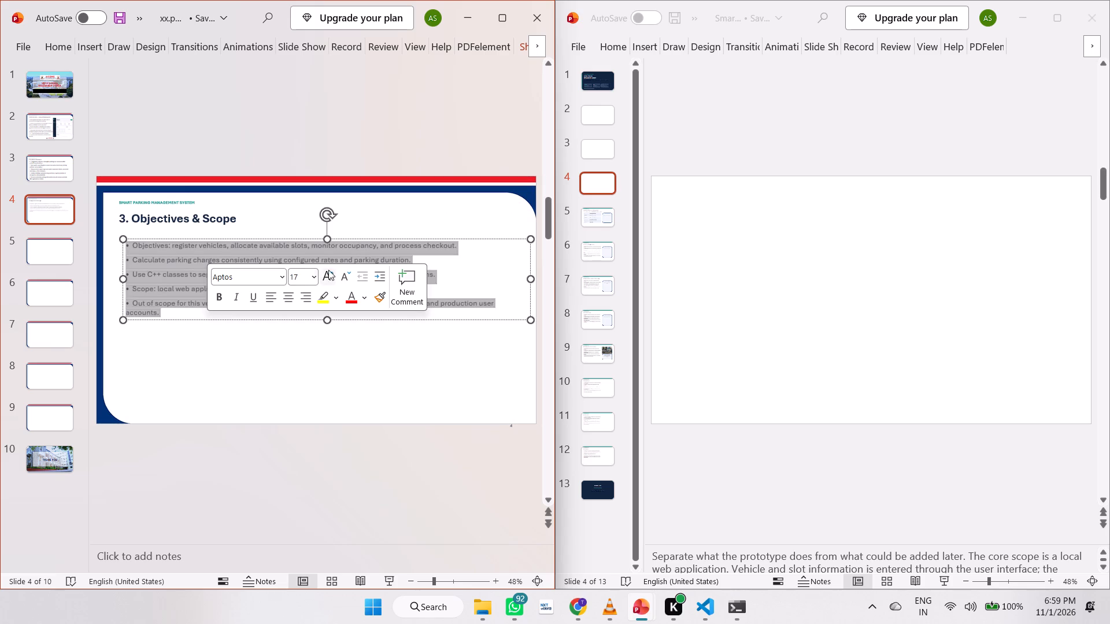
left_click(327, 271)
left_click(308, 276)
key("BackSpace")
type("24")
key("Return")
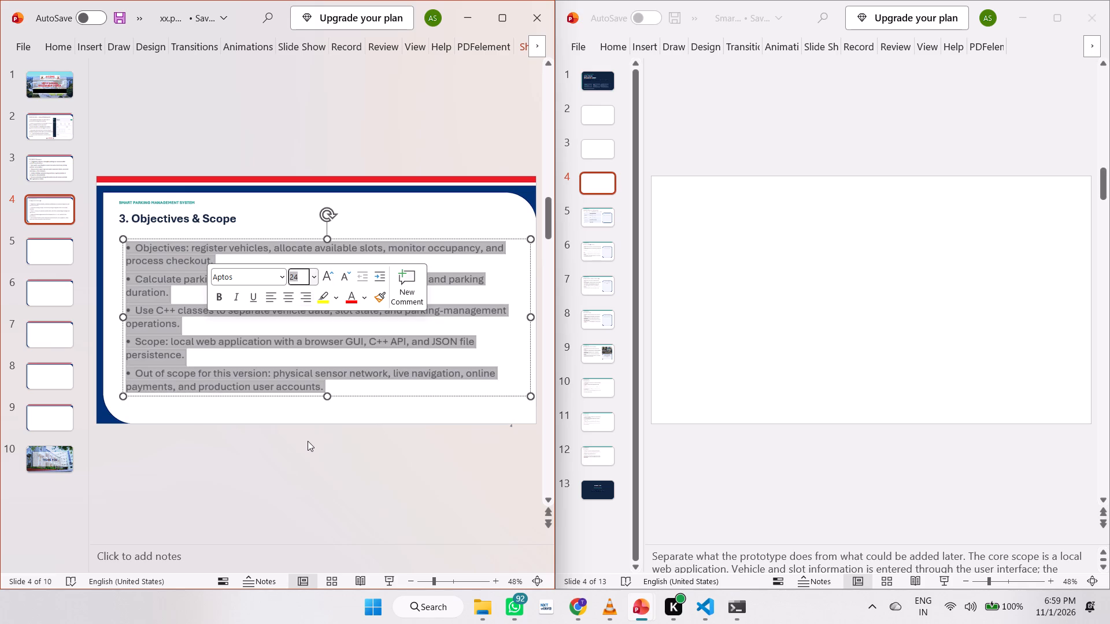
left_click(308, 441)
Move the Objectives & Scope bullet text box slightly up and left so it aligns under the title.
left_click(232, 326)
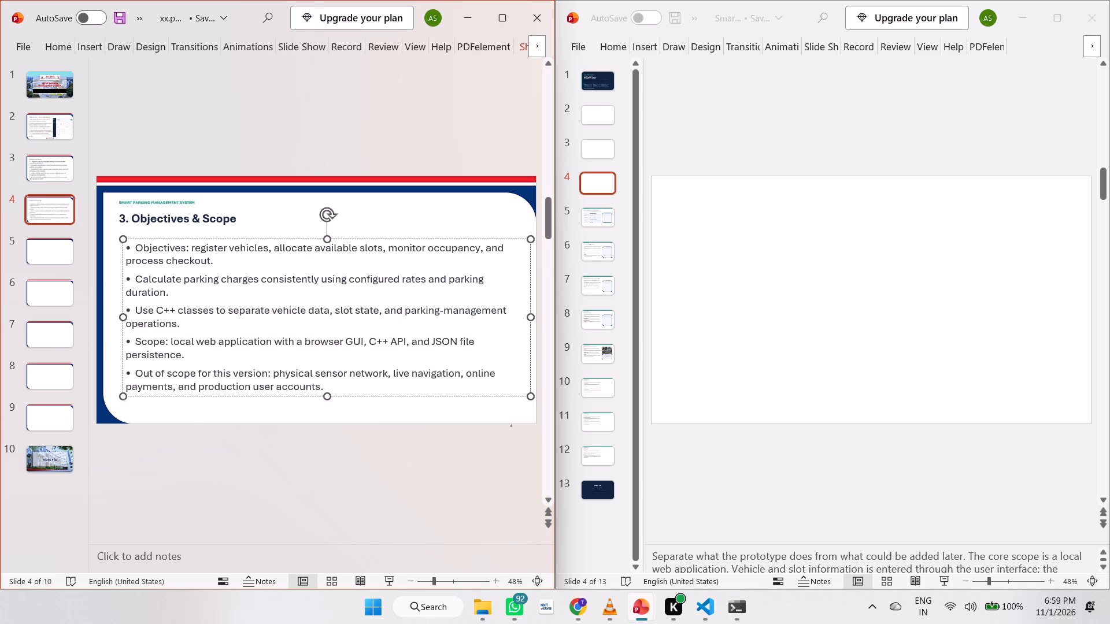
left_click_drag(124, 300, 117, 293)
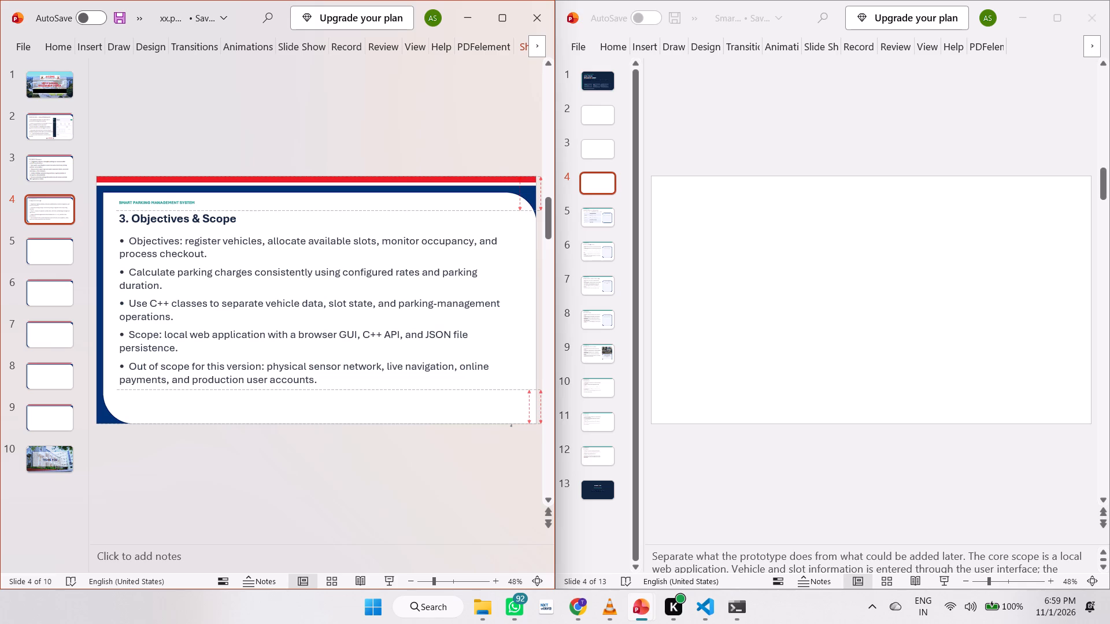
left_click_drag(117, 293, 117, 294)
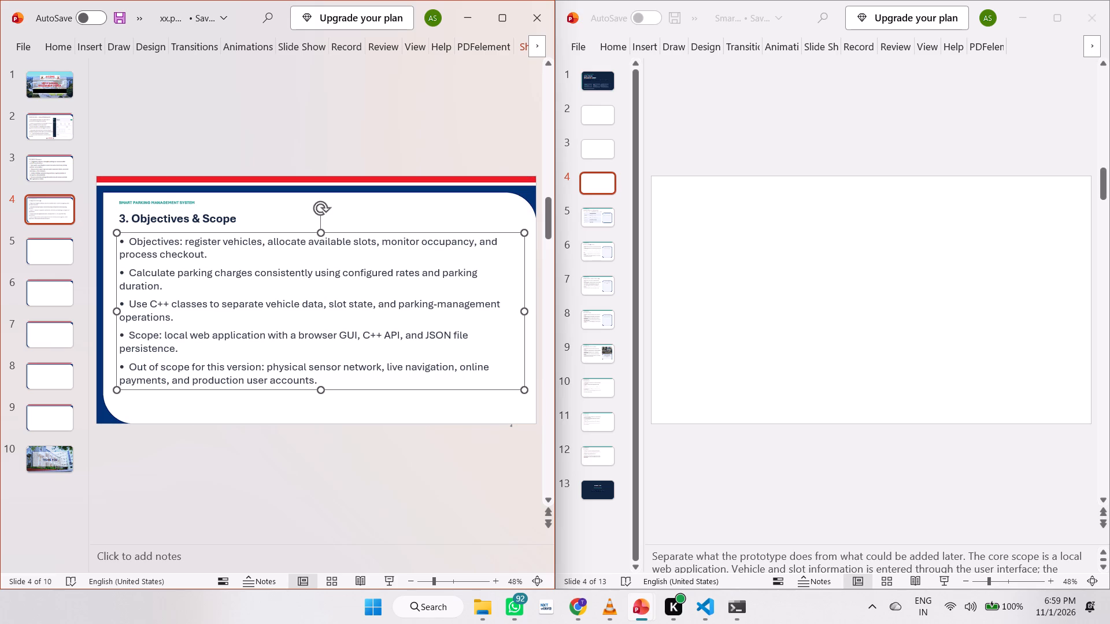
Delete the teal bar across the top of the source presentation's System Architecture & Components slide.
left_click(64, 250)
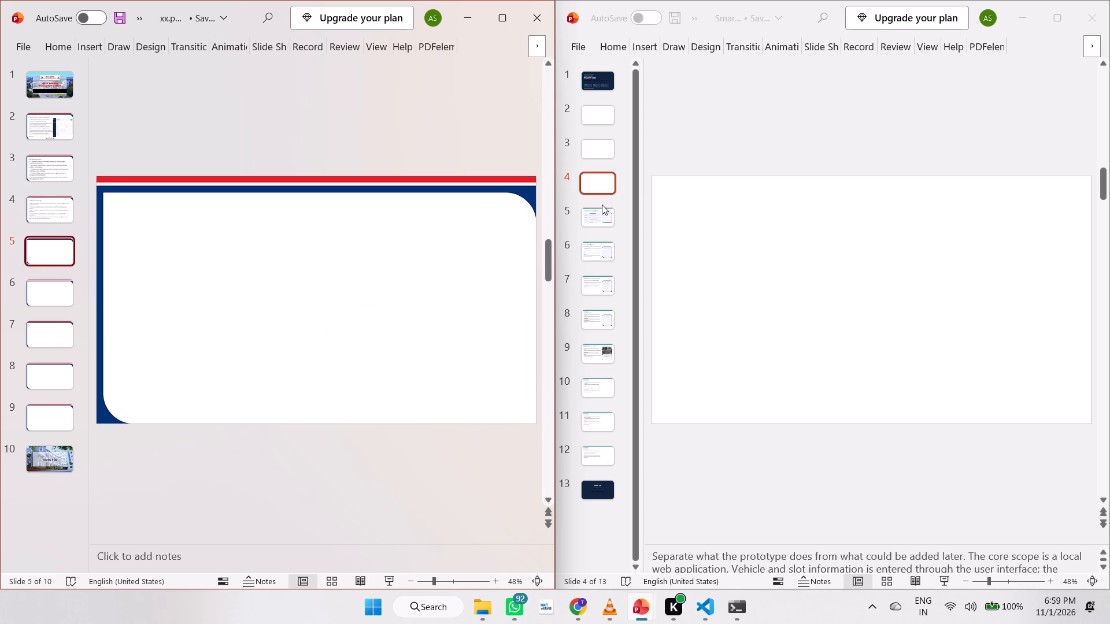
left_click(601, 210)
left_click(601, 210)
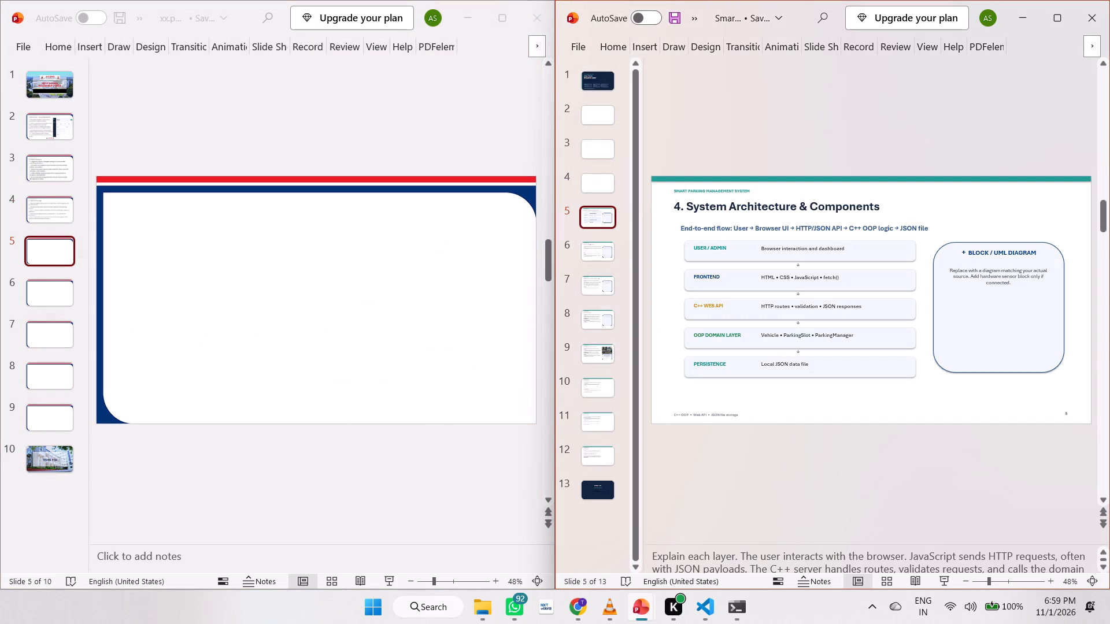
left_click(683, 179)
key("Delete")
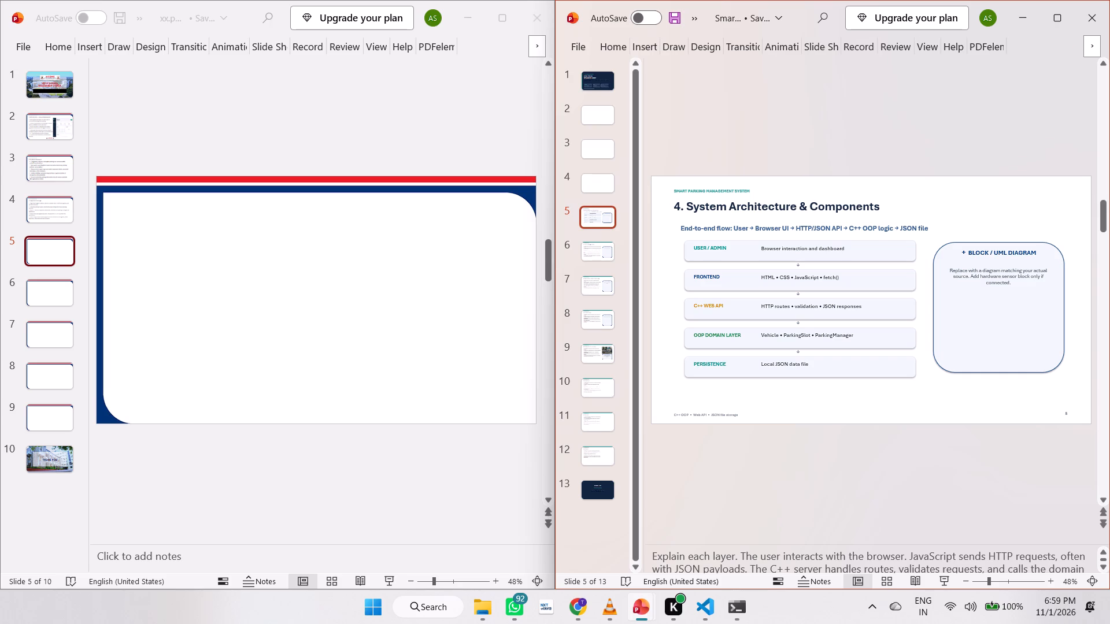
Cut all remaining content from the source System Architecture & Components slide and paste it onto blank slide 5 of the 10-slide presentation.
left_click(674, 231)
left_click(675, 260)
key("ctrl+a")
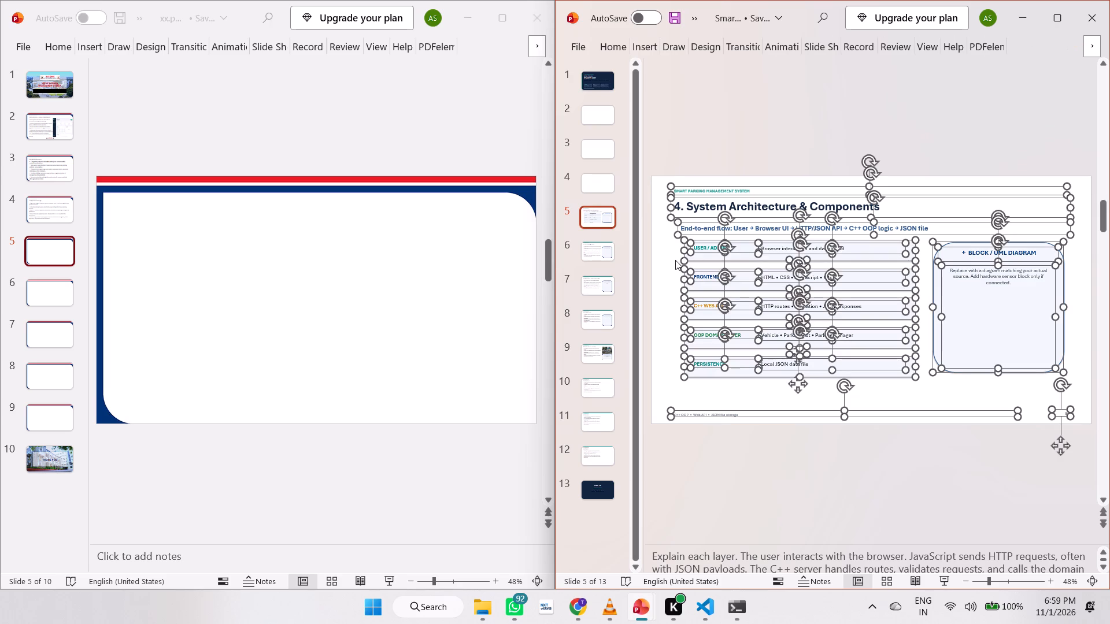
key("ctrl+c")
key("ctrl+x")
scroll(675, 260, "left", 6)
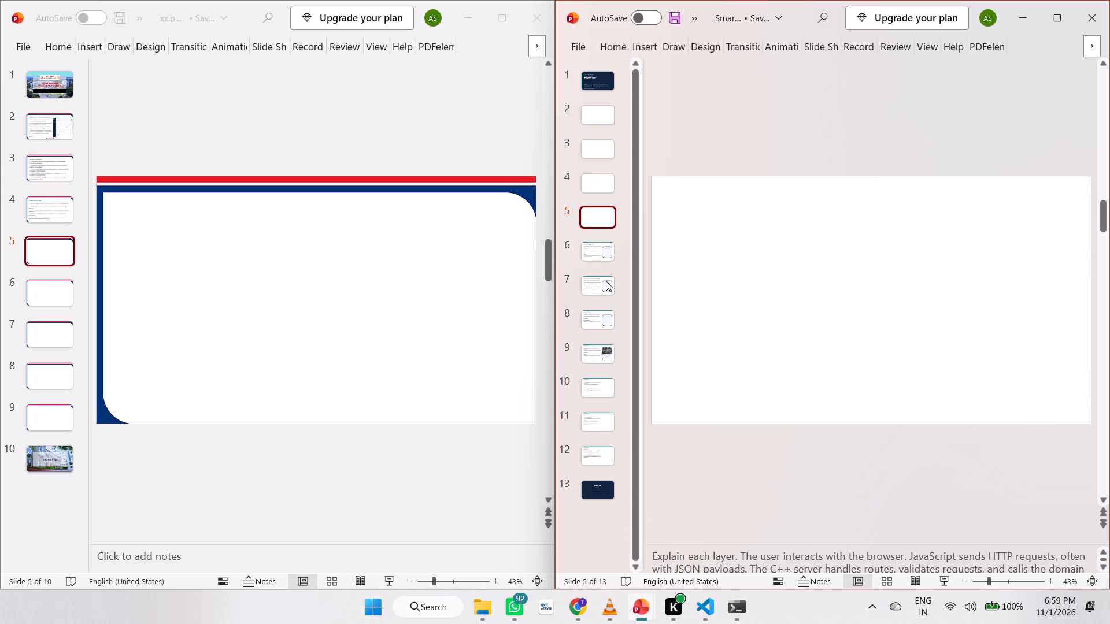
left_click(350, 272)
key("ctrl+v")
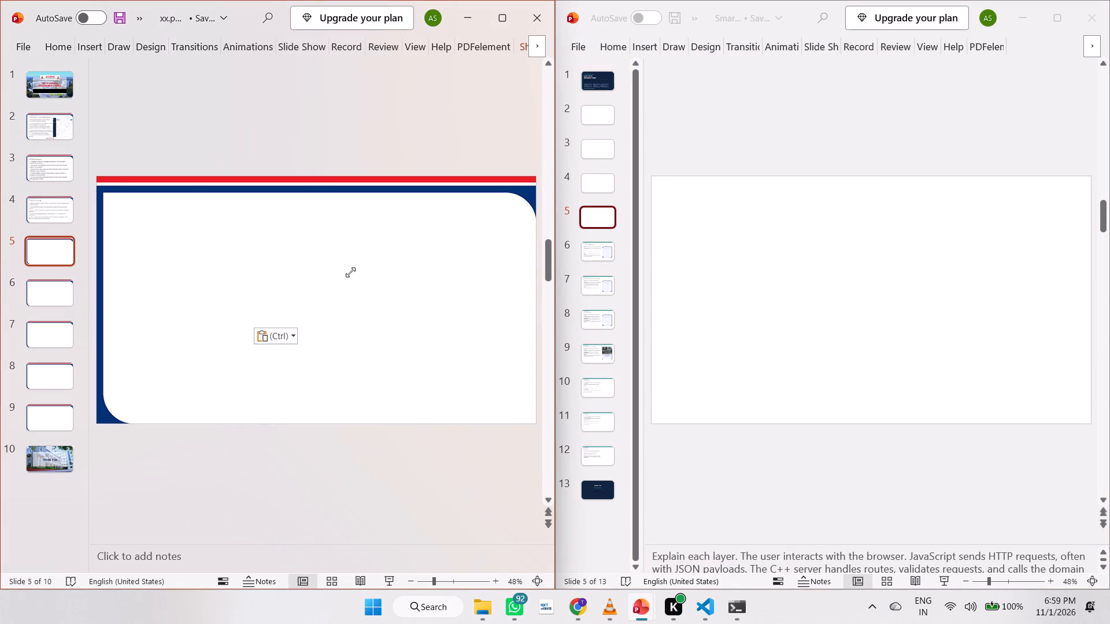
Nudge the pasted System Architecture & Components content down until its header line clears the blue border.
key("Down")
key("Down")
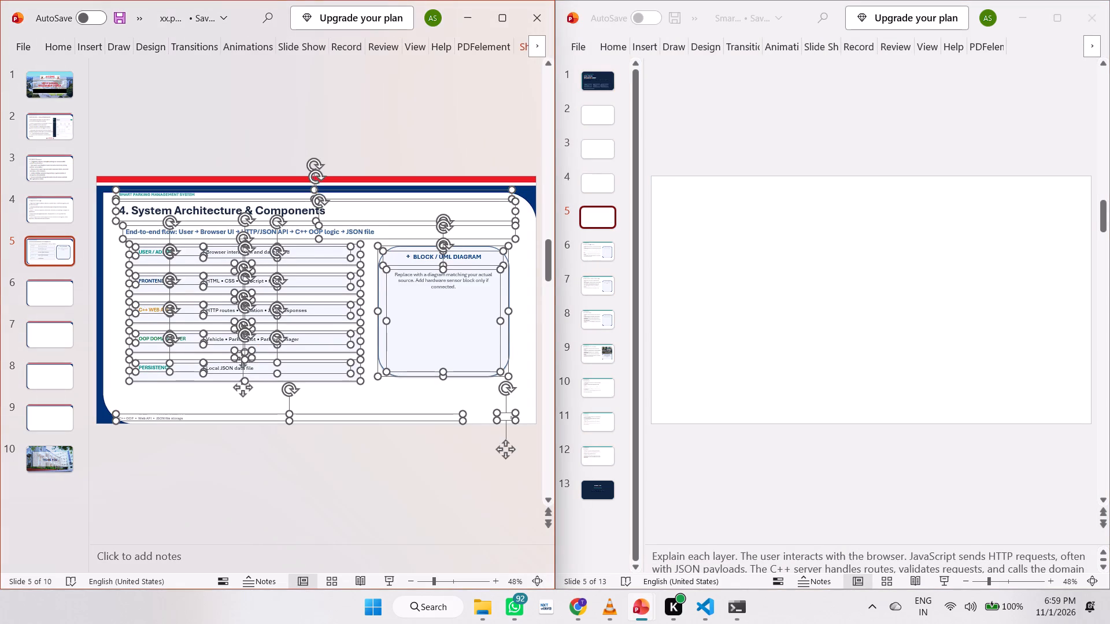
key("Down")
key("Down")
key("Down")
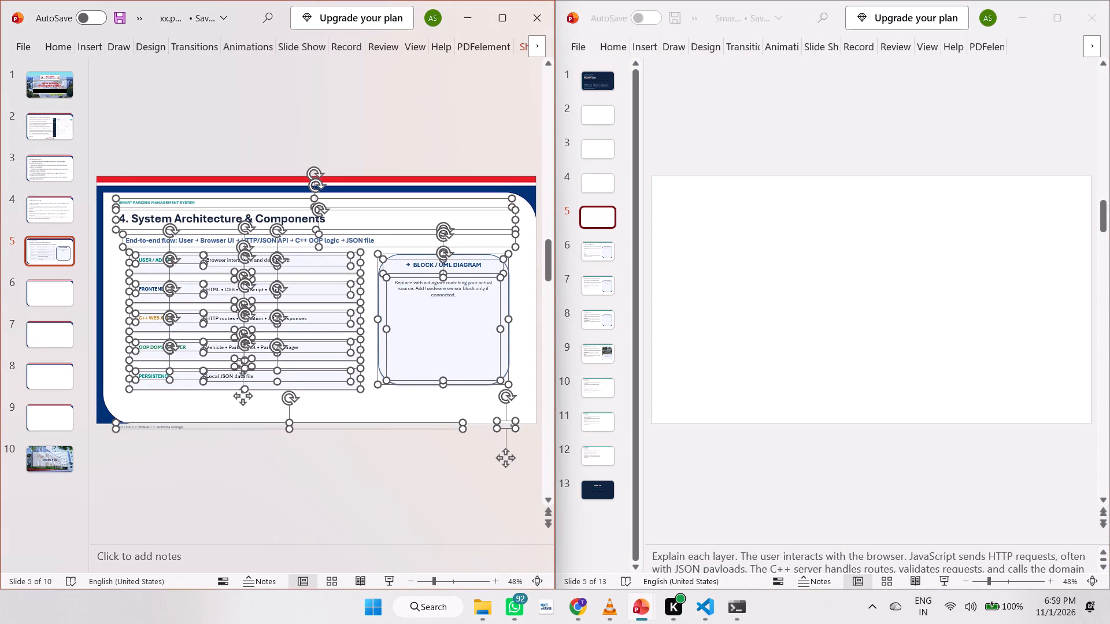
Delete the footer text line below the pasted System Architecture & Components content on slide 5.
left_click(273, 476)
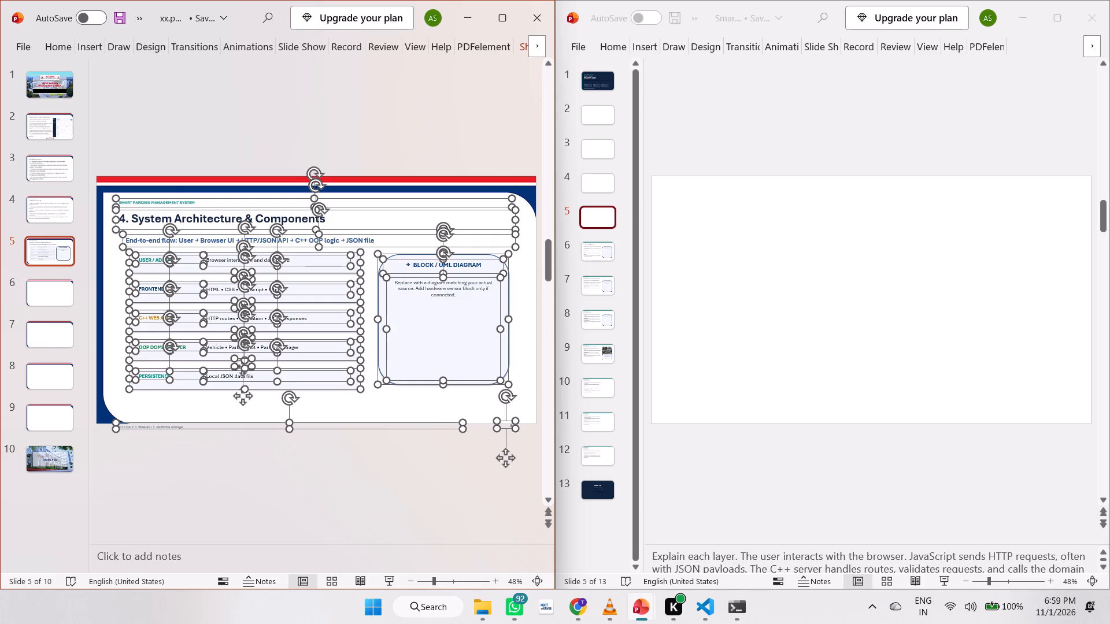
left_click(199, 430)
key("Delete")
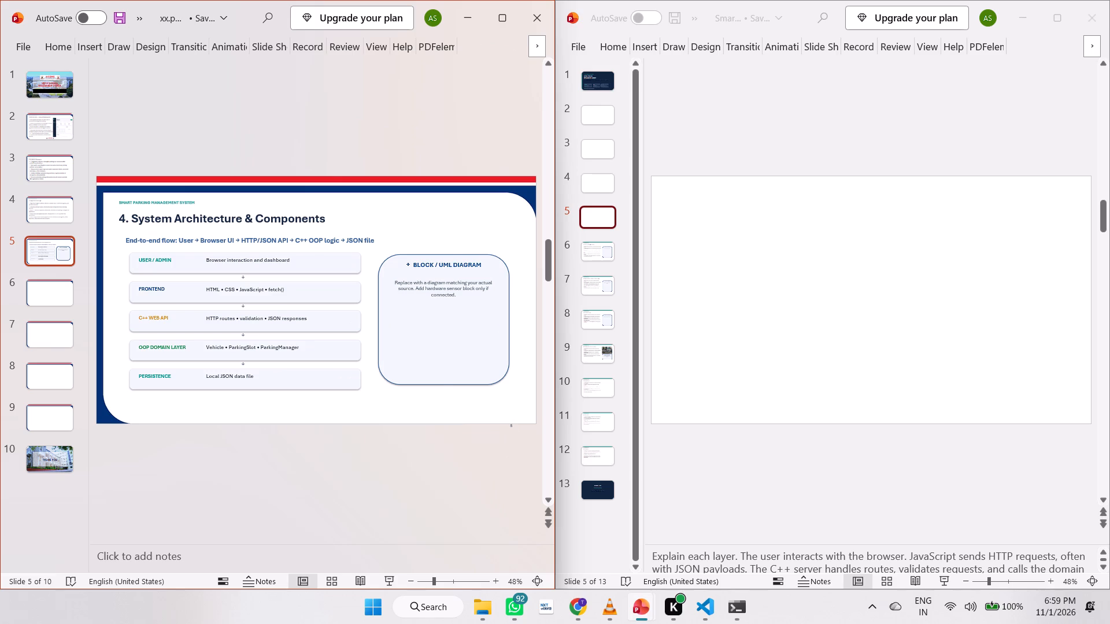
Delete the placeholder instruction text and the rounded frame of the Block / UML Diagram area on slide 5.
left_click(409, 363)
key("BackSpace")
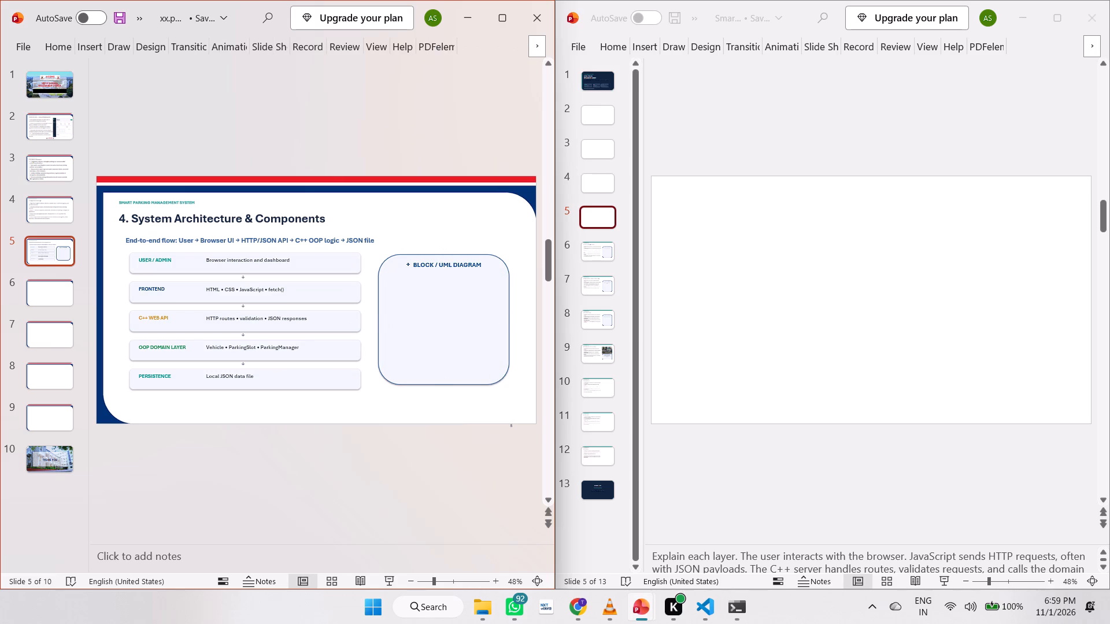
left_click(409, 363)
key("BackSpace")
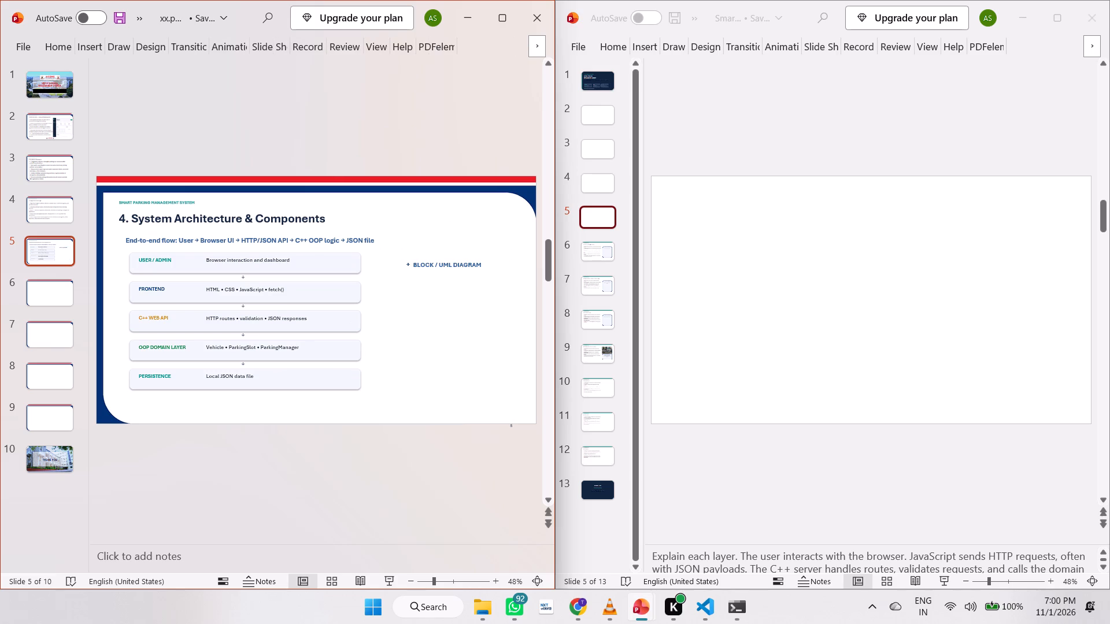
Delete the "Block / UML Diagram" heading beside the architecture layers on slide 5.
left_click(449, 266)
key("Delete")
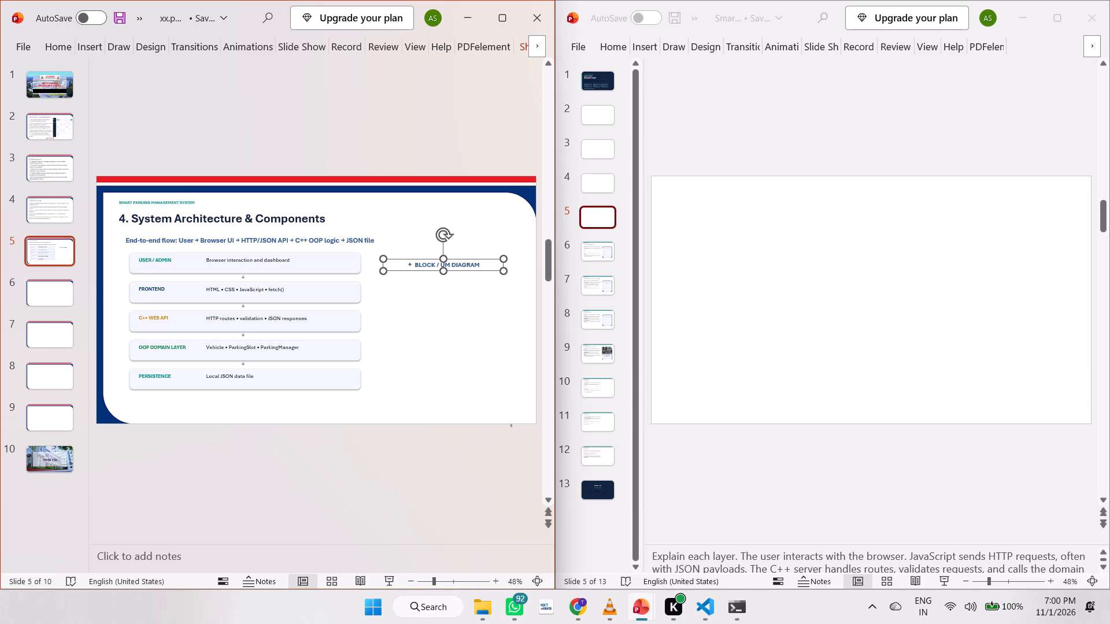
left_click(486, 258)
key("Delete")
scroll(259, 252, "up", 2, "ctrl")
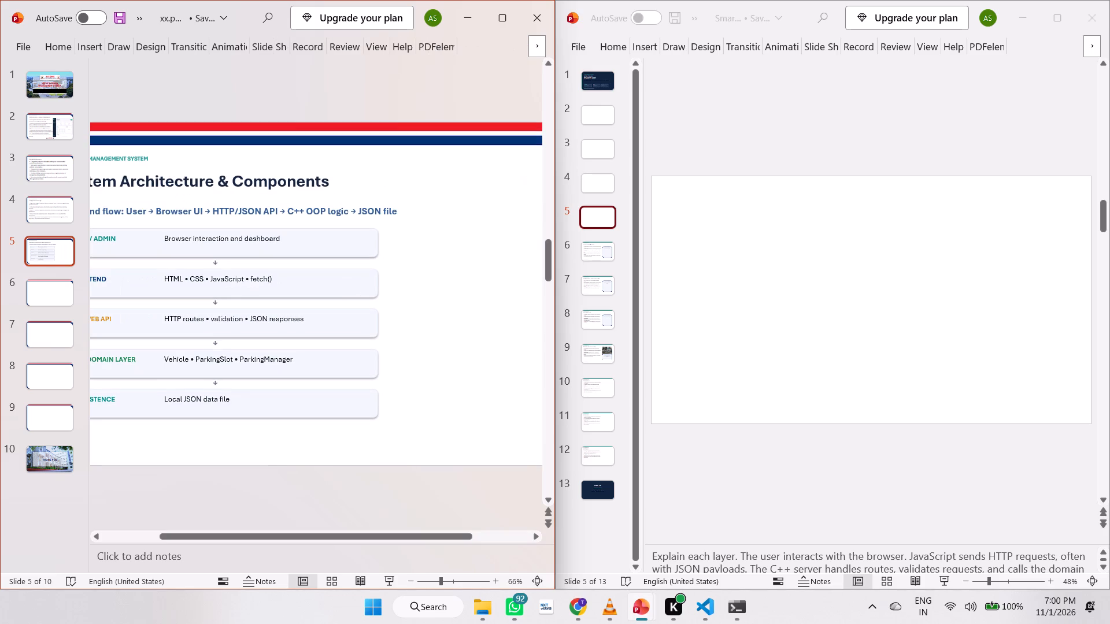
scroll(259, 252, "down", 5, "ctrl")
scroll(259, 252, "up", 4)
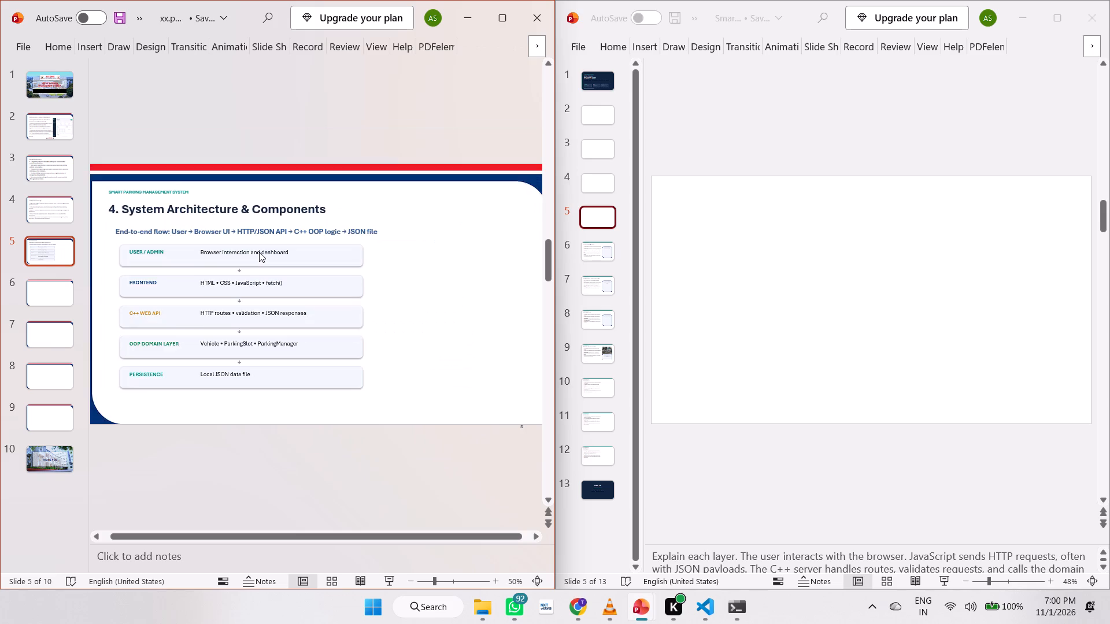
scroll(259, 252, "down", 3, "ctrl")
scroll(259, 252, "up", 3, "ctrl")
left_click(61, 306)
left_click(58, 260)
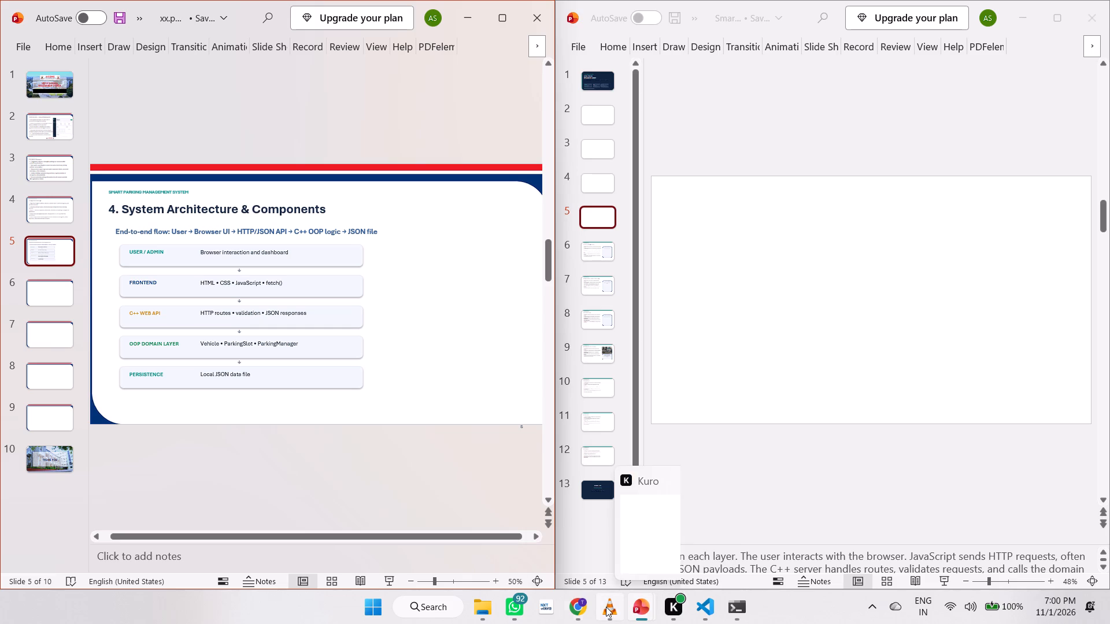
Switch to Chrome and review the ParkWise site's Dashboard, Parking slots, Vehicles and Parking history pages, plus the run-commands PDF.
left_click(581, 606)
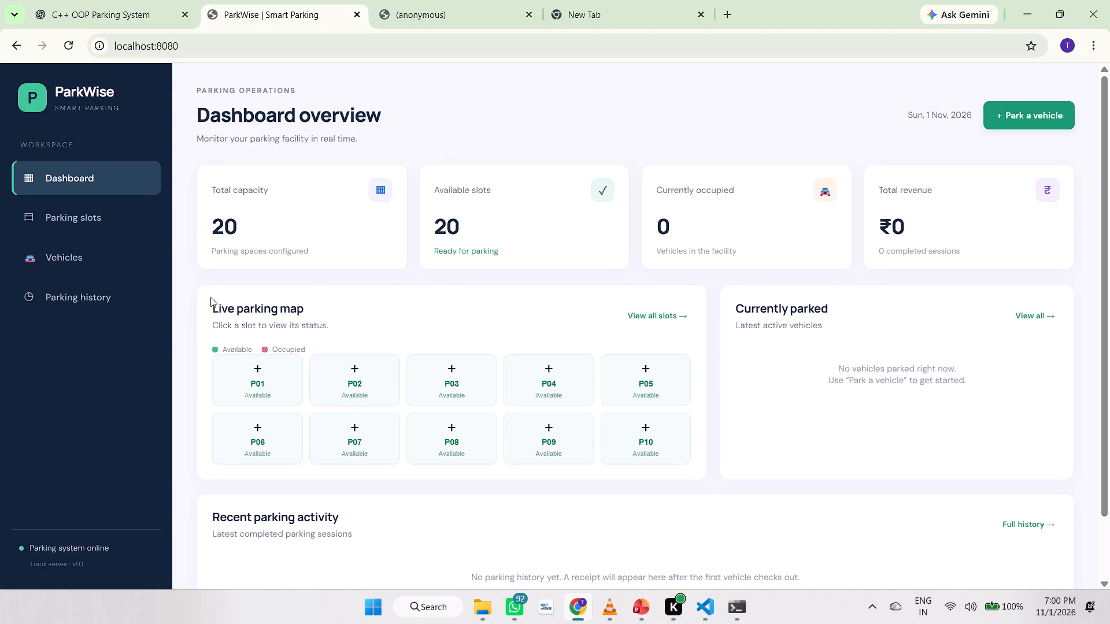
left_click(124, 228)
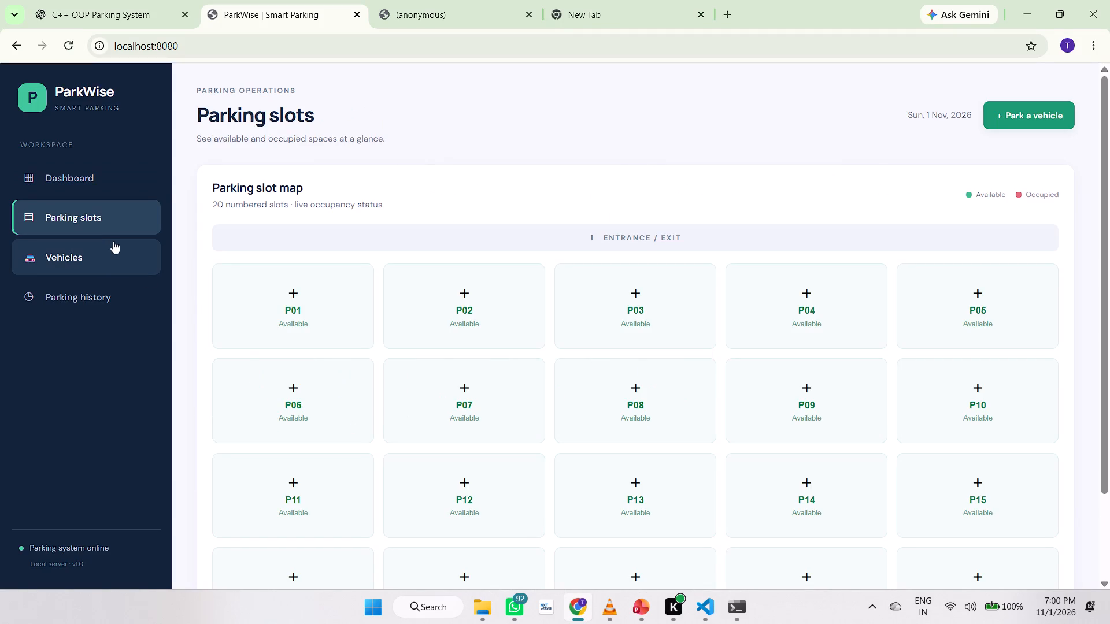
left_click(109, 247)
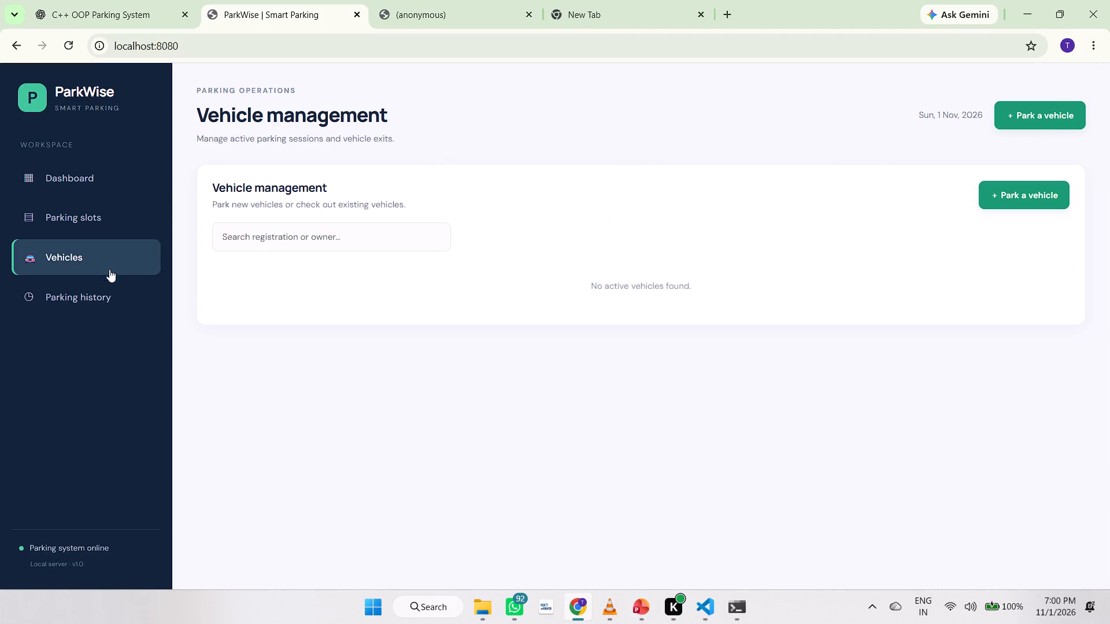
left_click(107, 282)
scroll(405, 328, "down", 1)
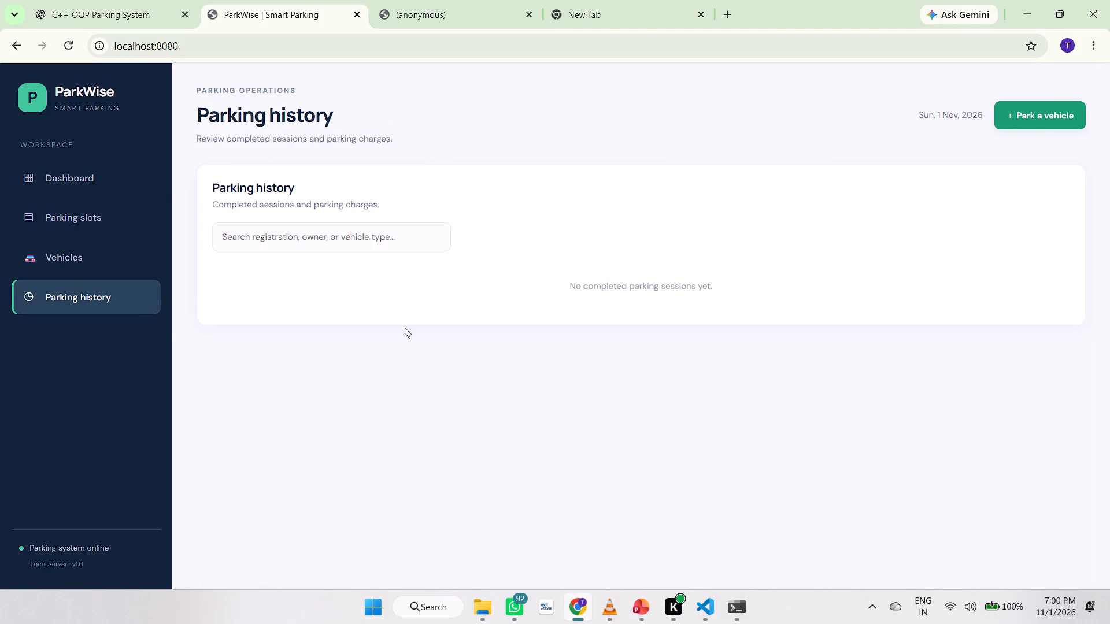
scroll(405, 328, "down", 1)
left_click(99, 251)
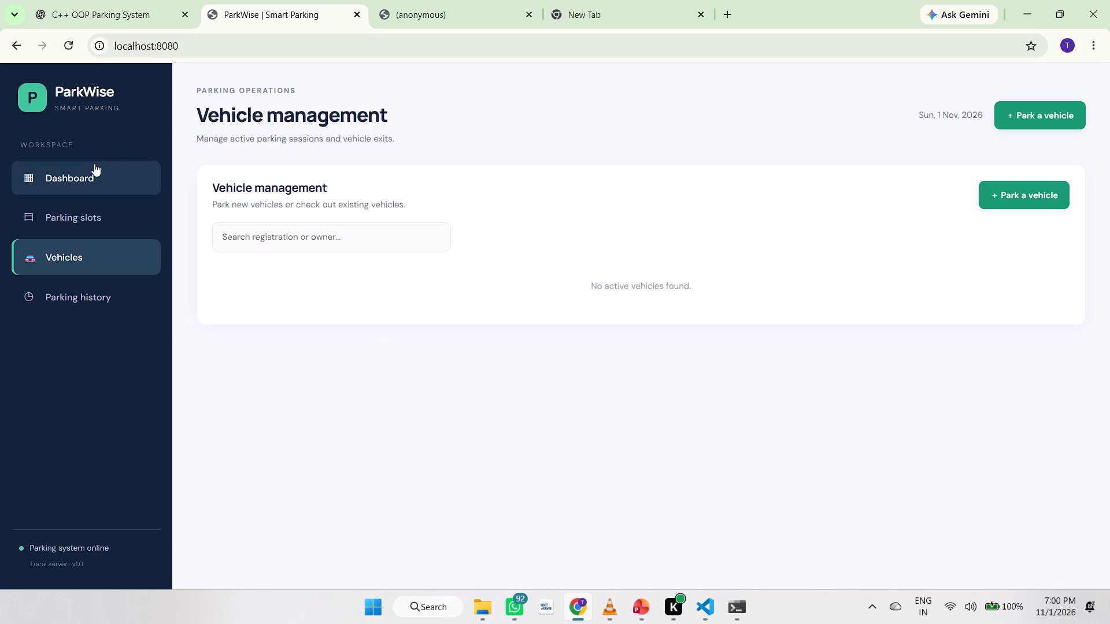
left_click(94, 164)
scroll(658, 281, "right", 1)
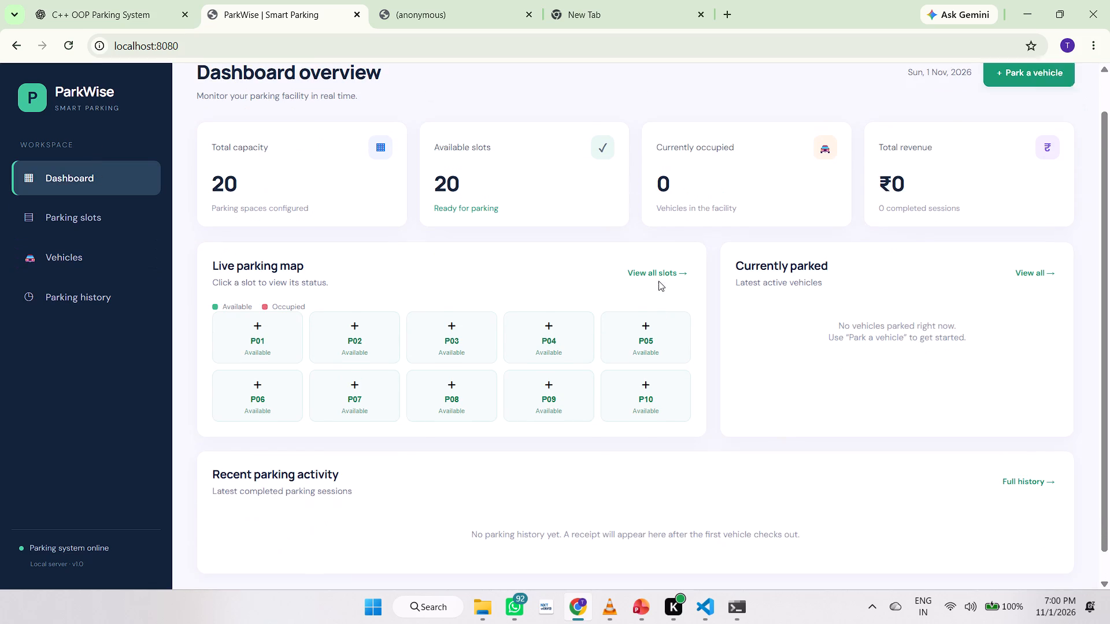
scroll(658, 281, "right", 1)
left_click(483, 9)
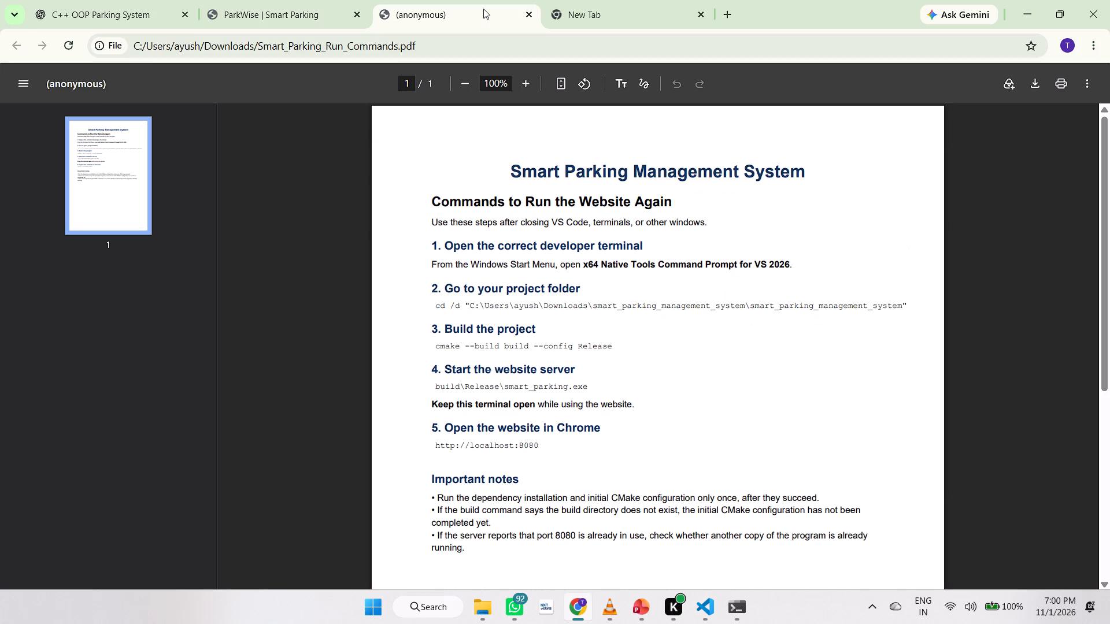
left_click(316, 12)
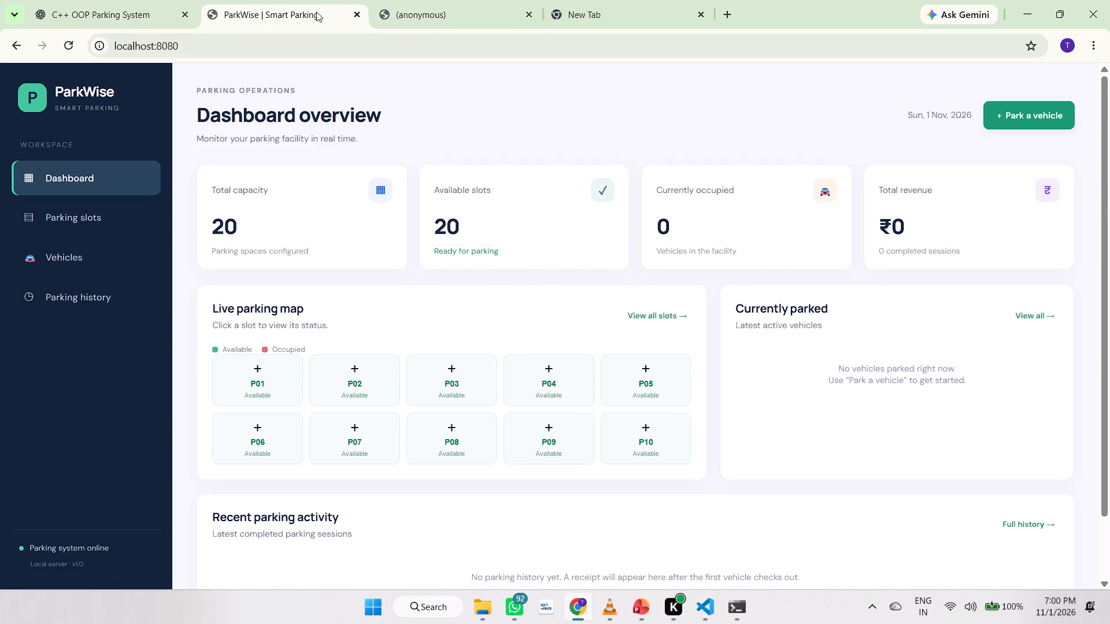
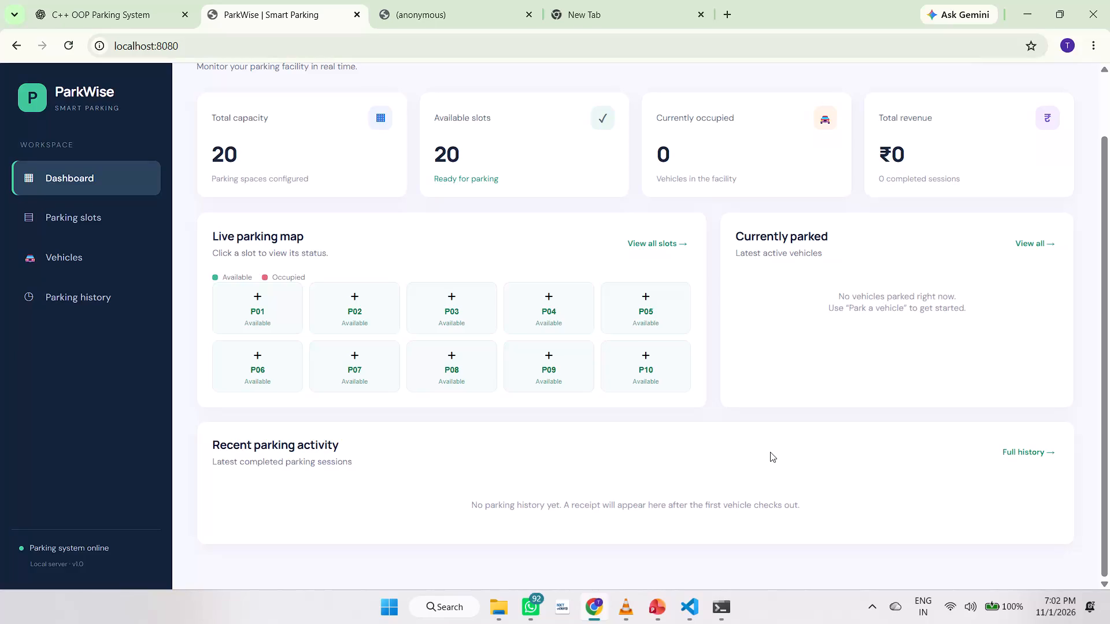
Review the ParkWise dashboard overview and open the full list of currently parked vehicles.
scroll(762, 418, "down", 1)
scroll(859, 303, "up", 1)
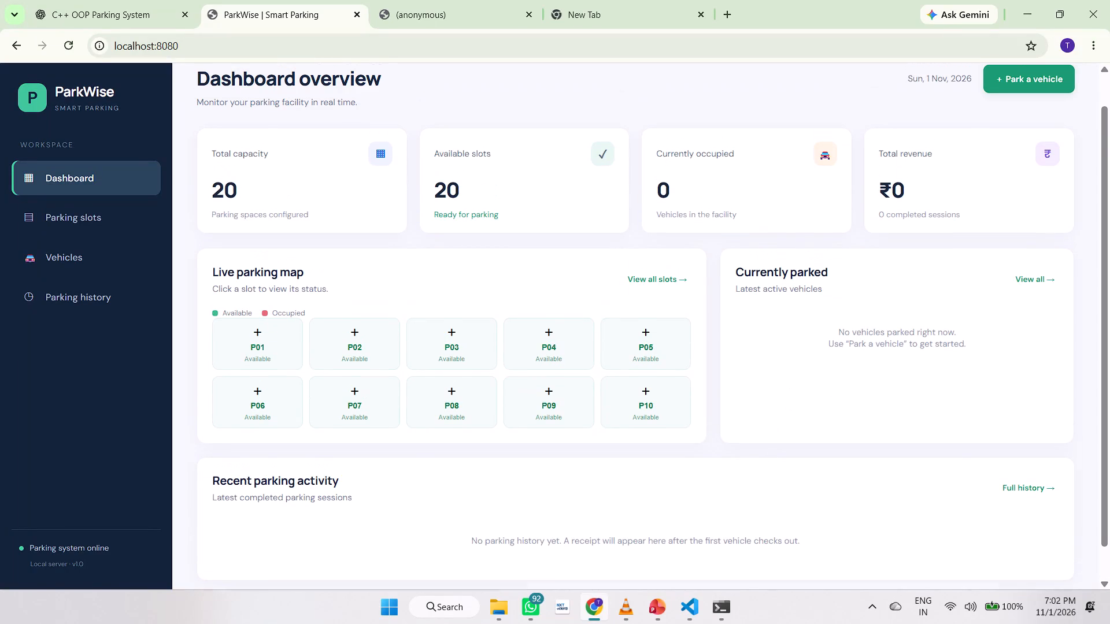
scroll(859, 303, "up", 1)
scroll(814, 314, "up", 1)
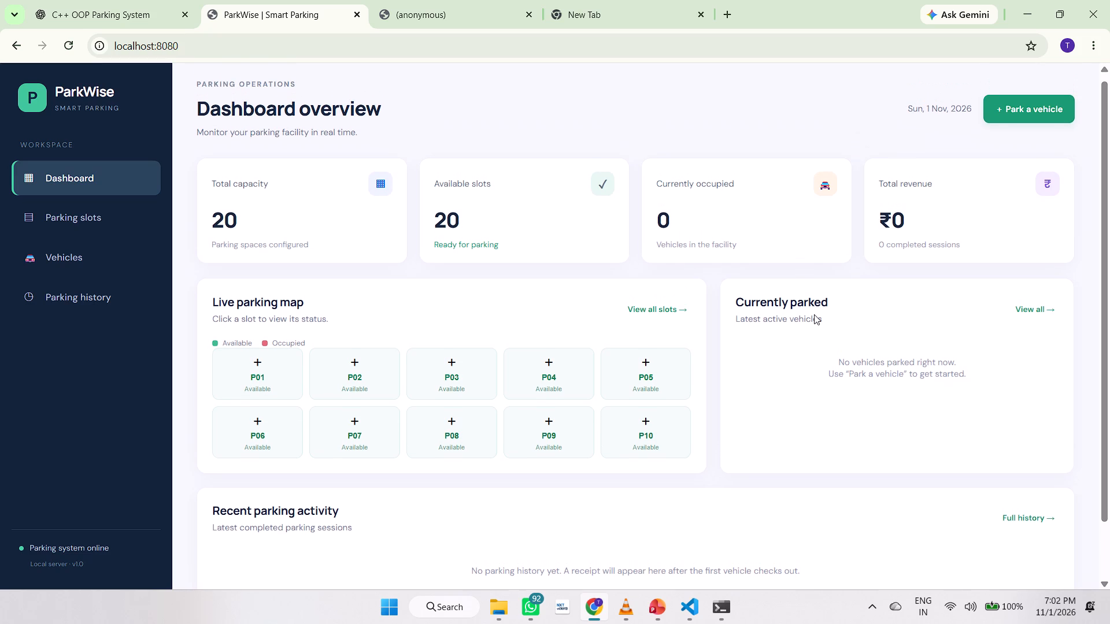
scroll(814, 314, "up", 1)
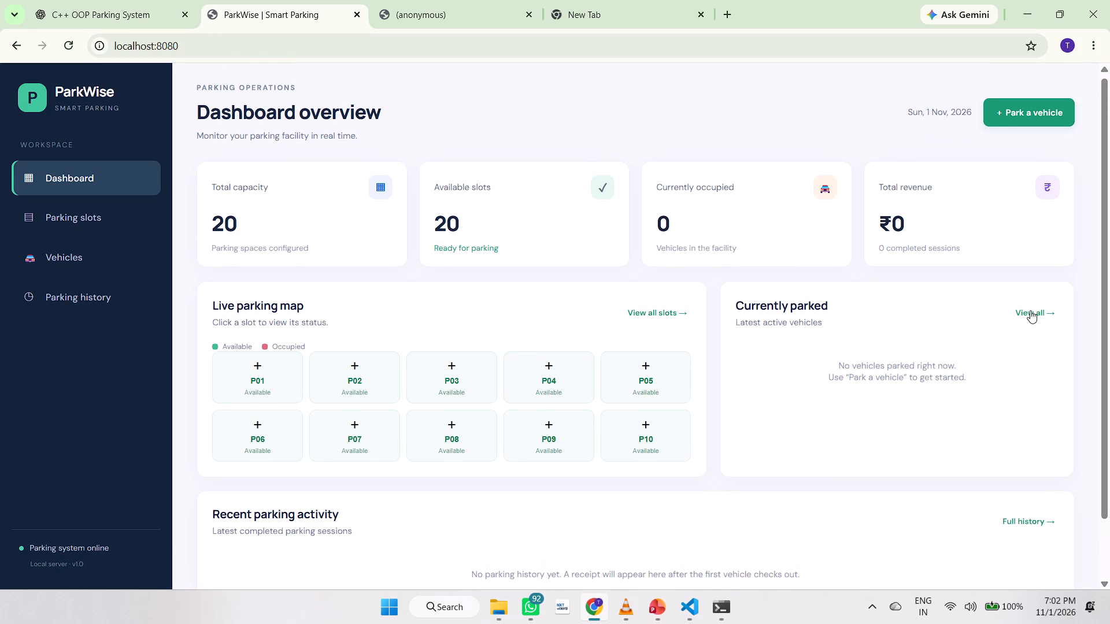
left_click(1030, 310)
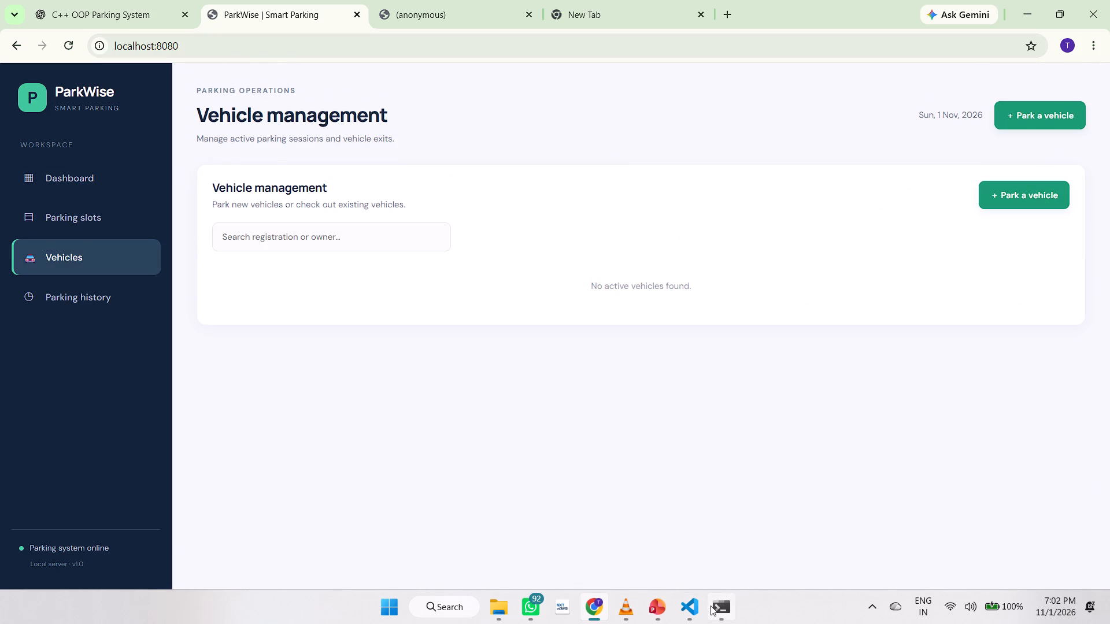
Switch to PowerPoint and check the empty slide 6 and the System Architecture & Components slide 5 of the template deck.
left_click(598, 607)
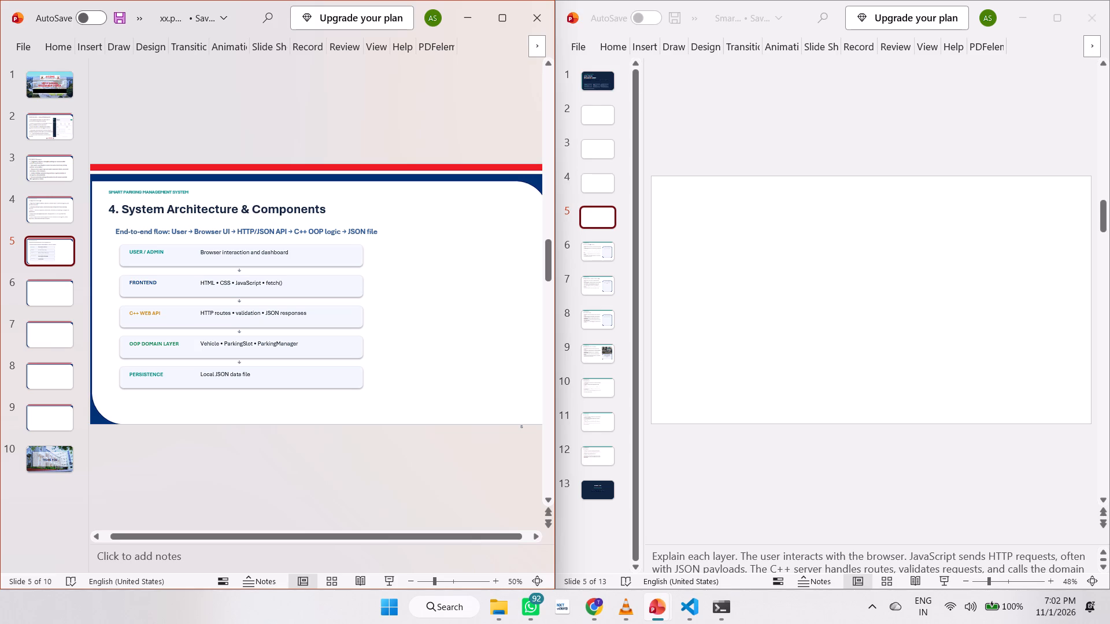
left_click(57, 291)
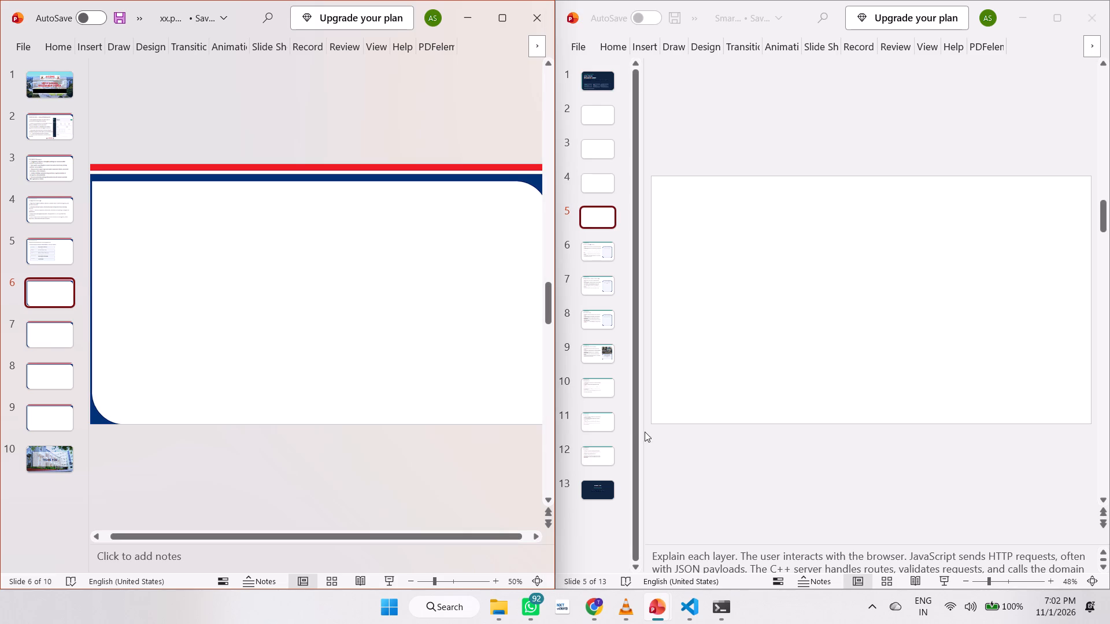
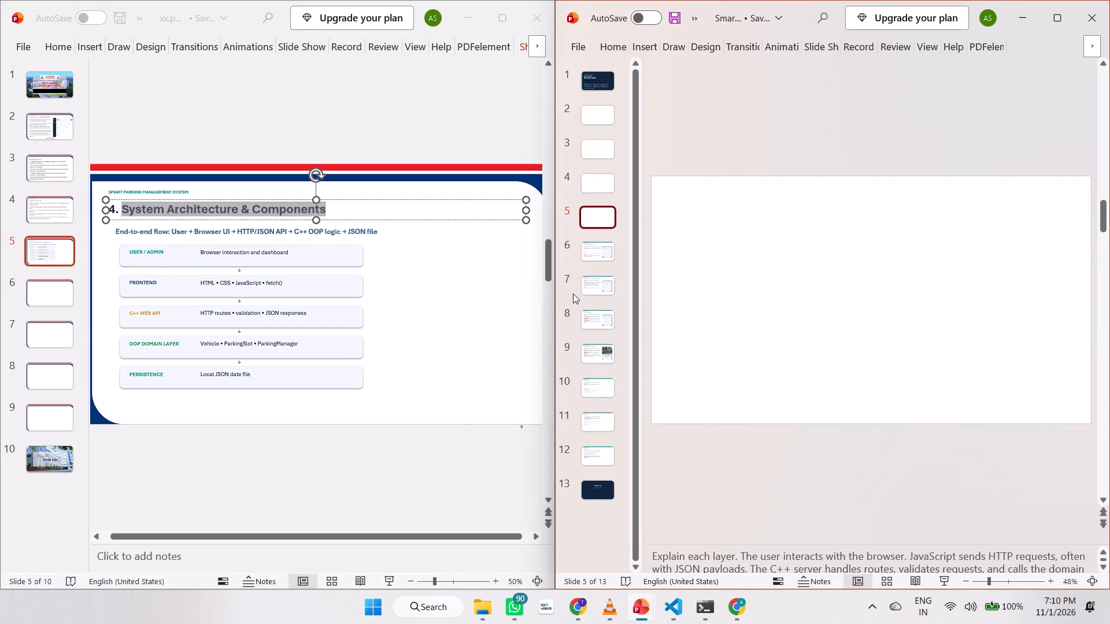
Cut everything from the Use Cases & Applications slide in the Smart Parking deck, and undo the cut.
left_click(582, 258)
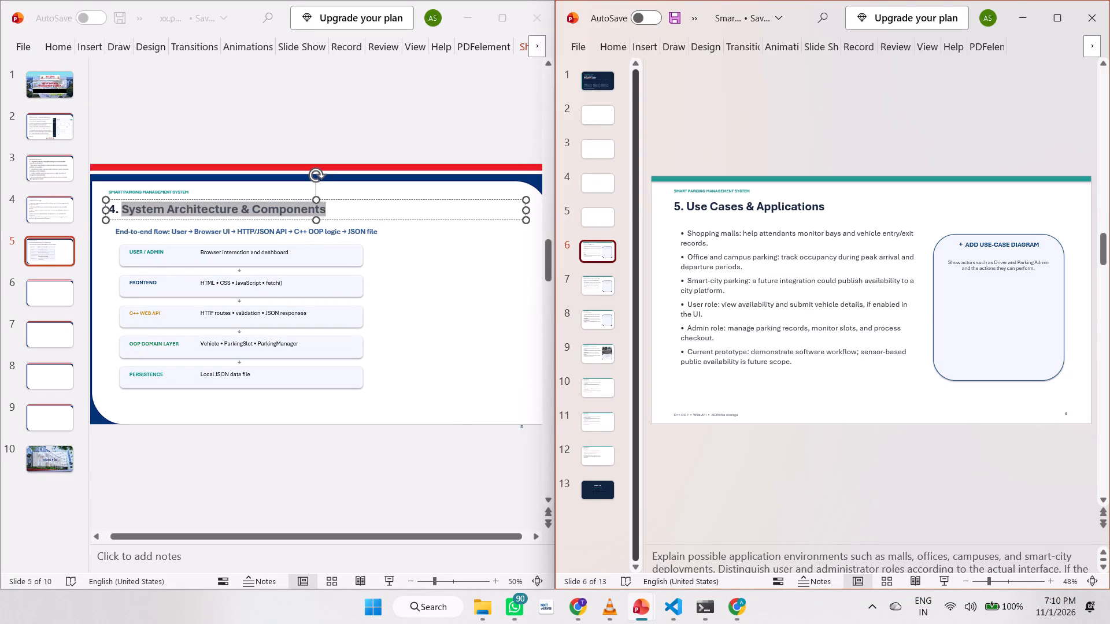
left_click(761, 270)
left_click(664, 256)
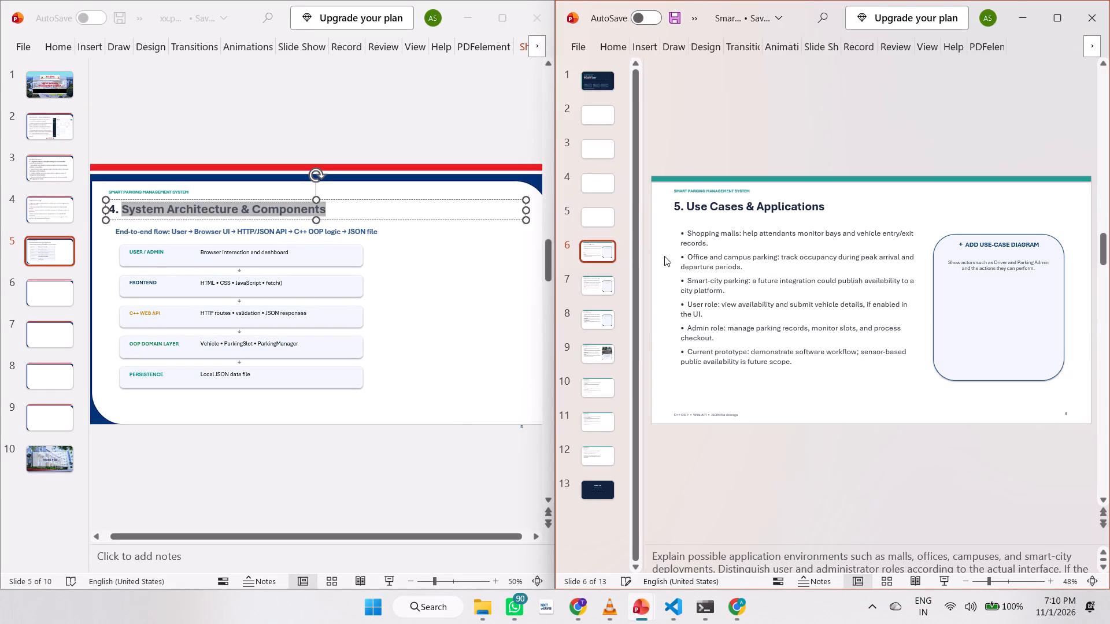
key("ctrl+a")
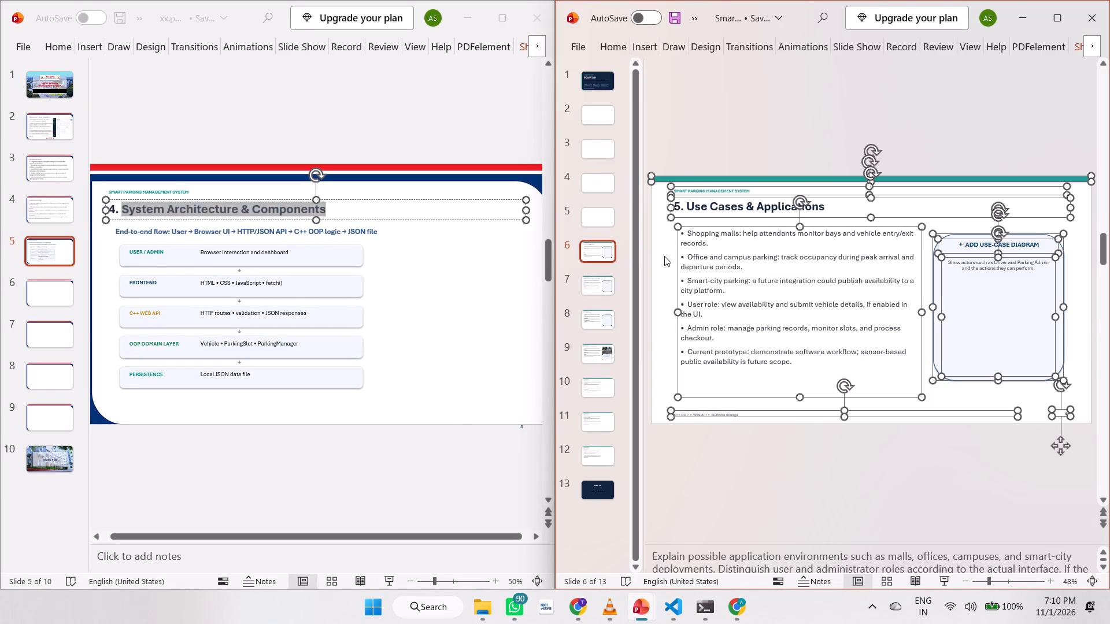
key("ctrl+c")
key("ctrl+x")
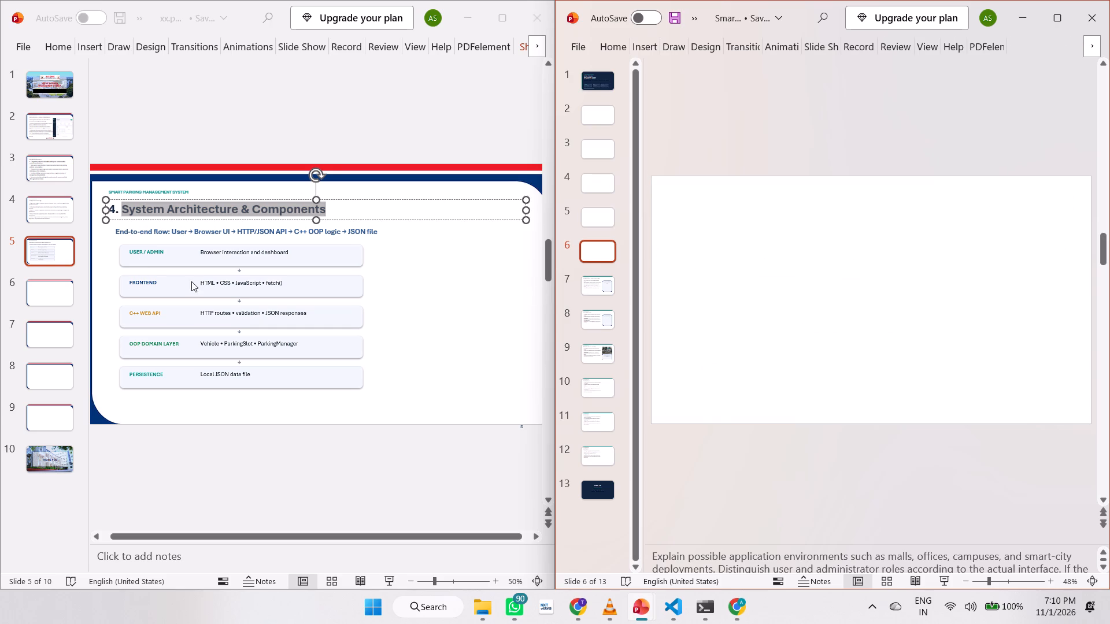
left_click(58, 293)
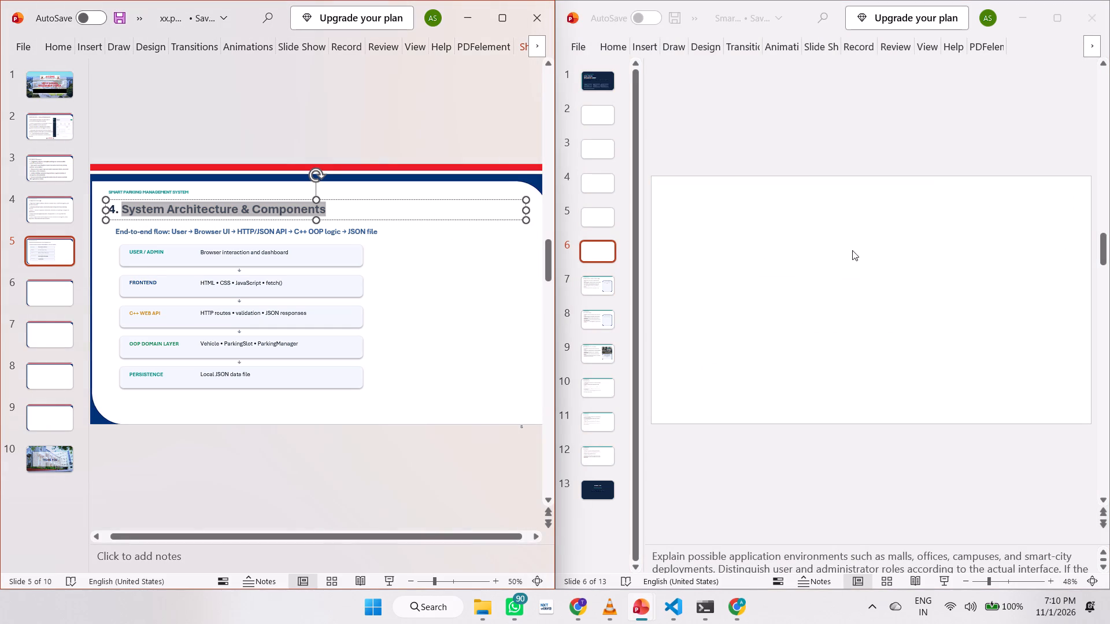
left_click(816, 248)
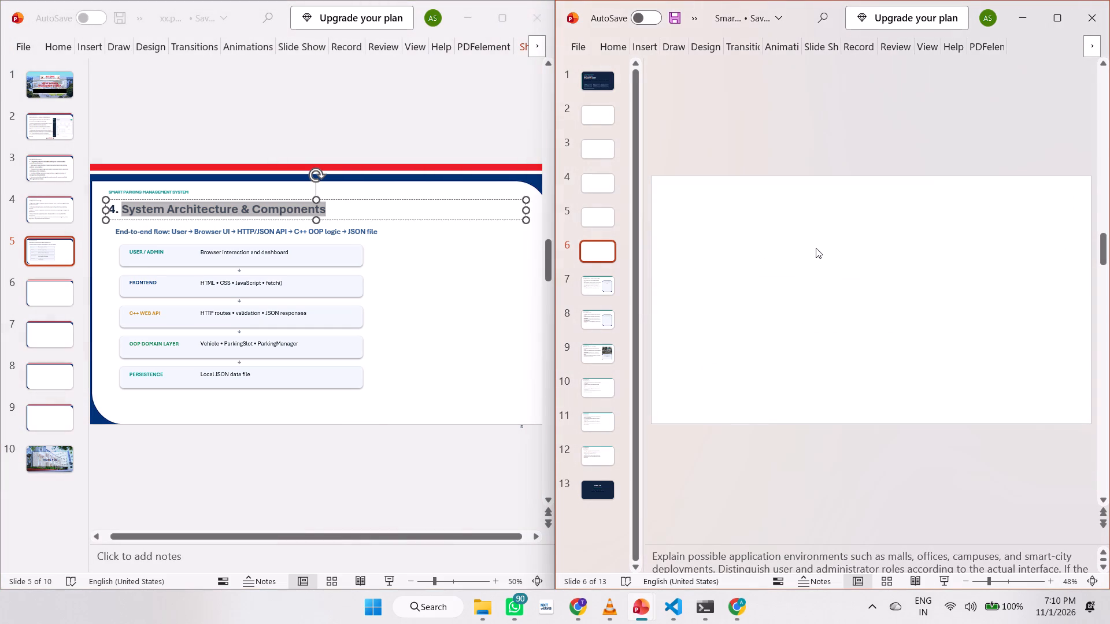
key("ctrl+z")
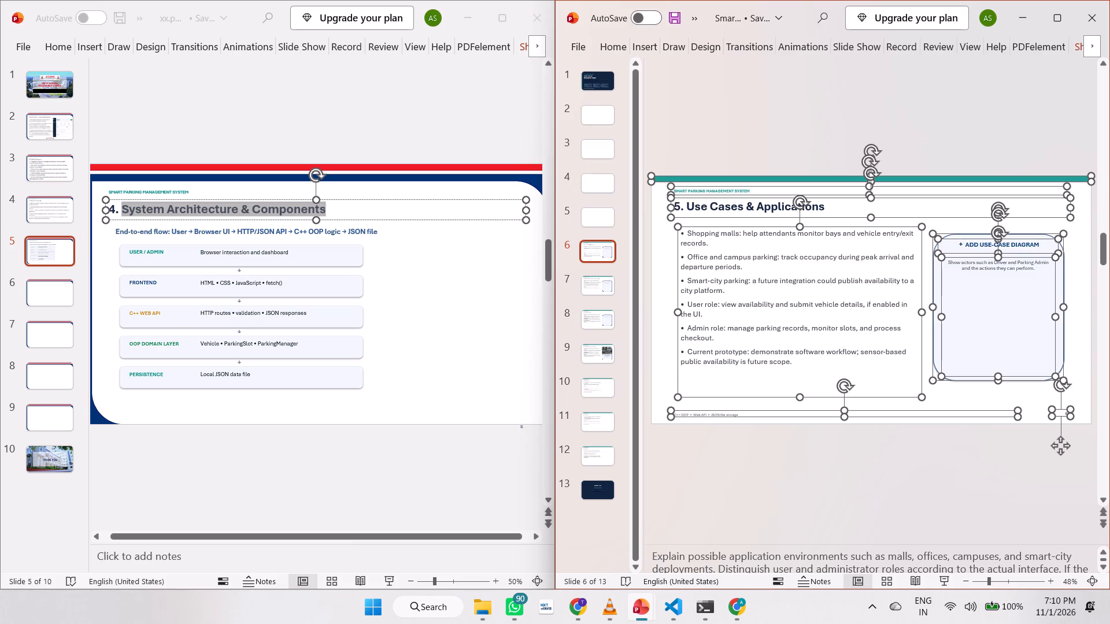
Delete the teal bar along the top edge of the Use Cases & Applications slide in the Smart Parking deck.
left_click(667, 262)
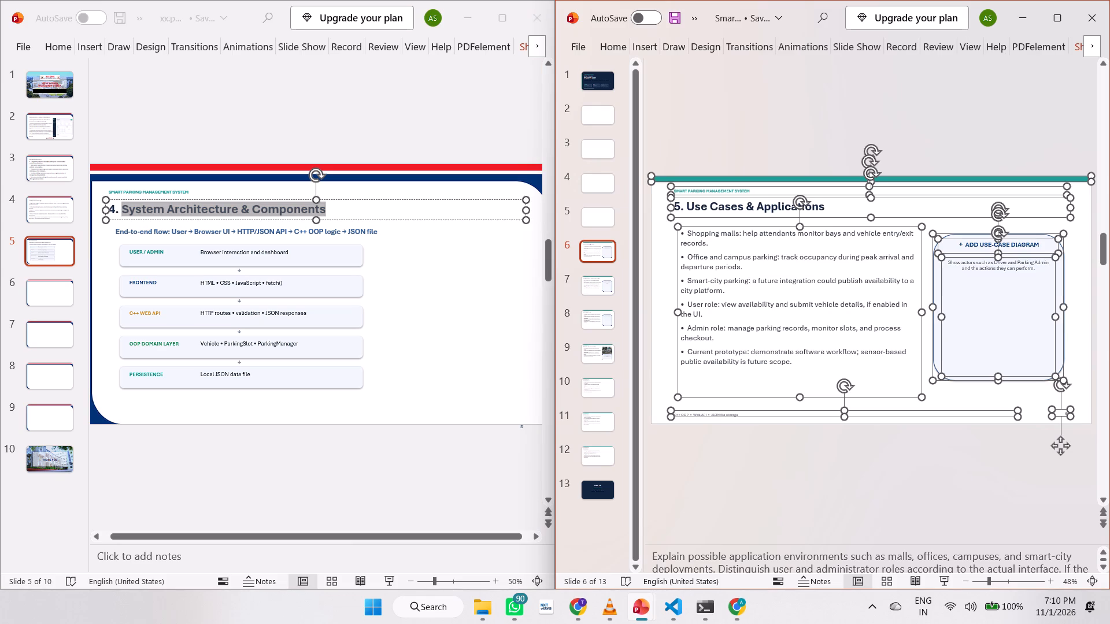
left_click(699, 184)
left_click(699, 179)
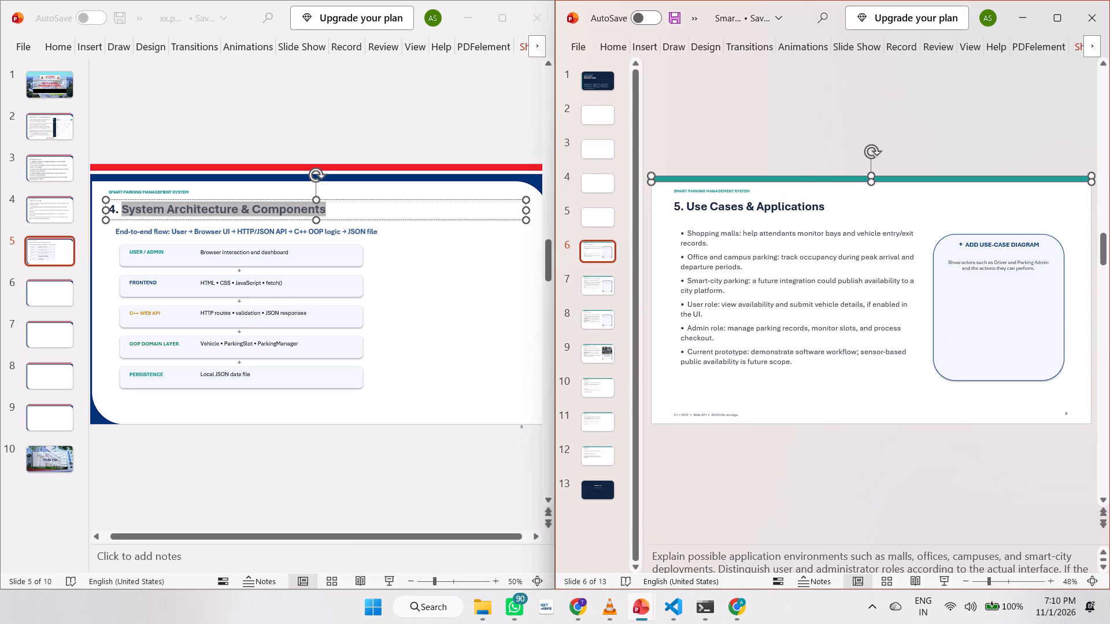
key("Delete")
Move all remaining Use Cases & Applications content from the Smart Parking deck onto blank slide 6 of the template deck.
left_click(664, 200)
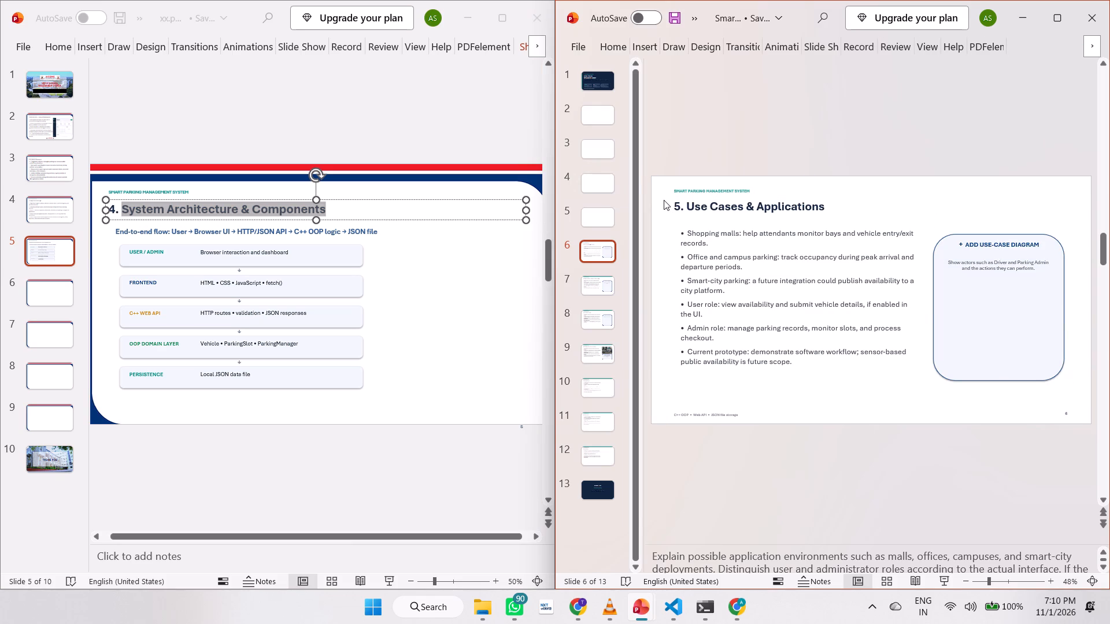
key("ctrl+a")
key("ctrl+x")
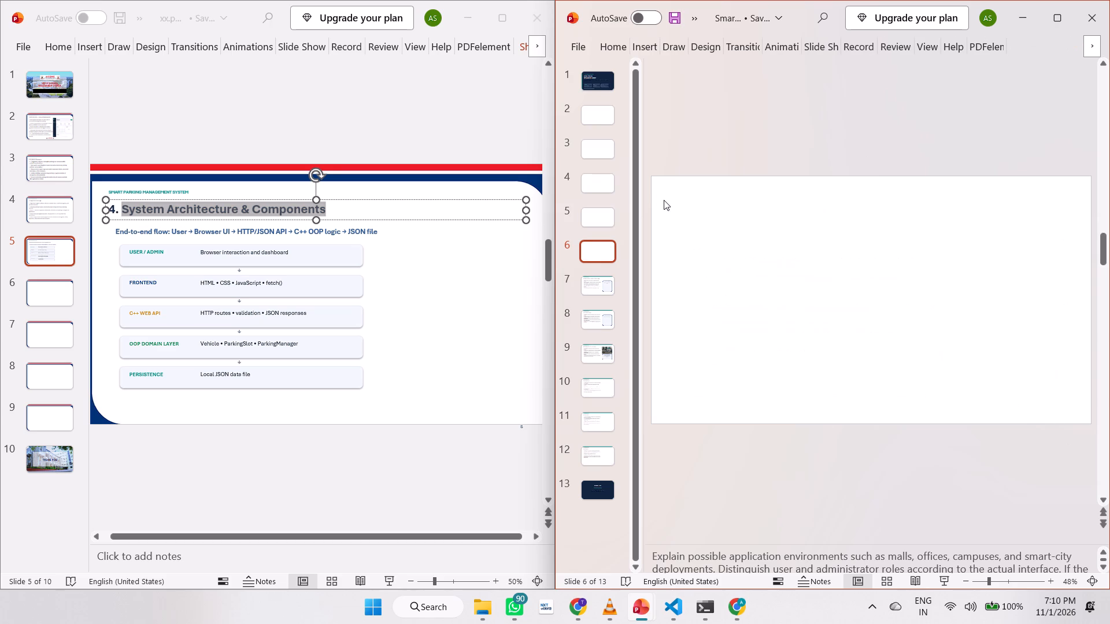
left_click(36, 292)
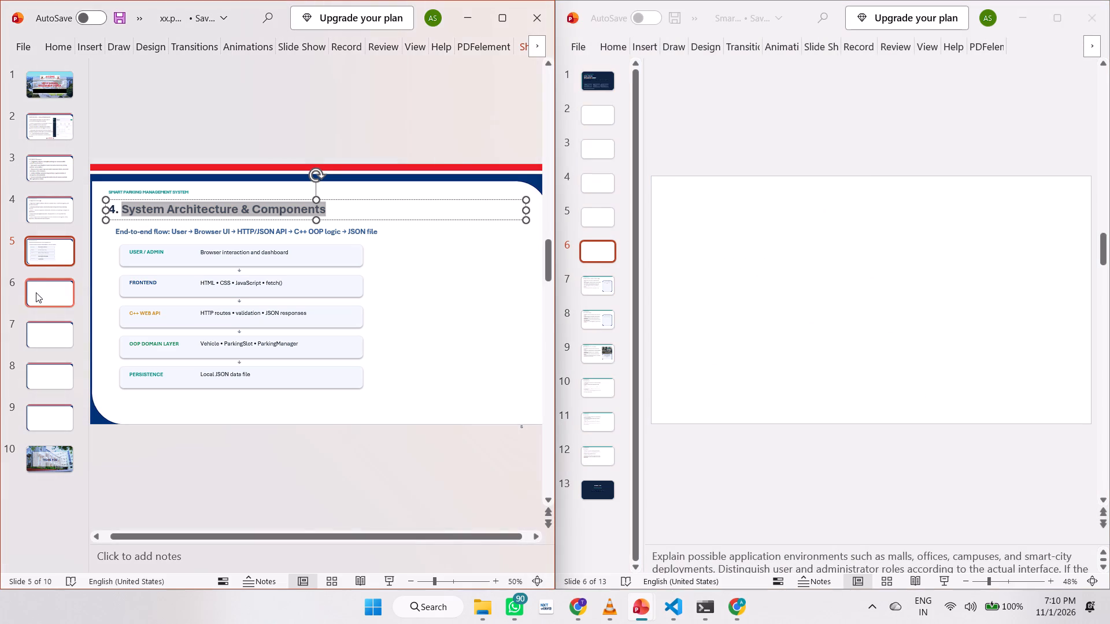
left_click(36, 292)
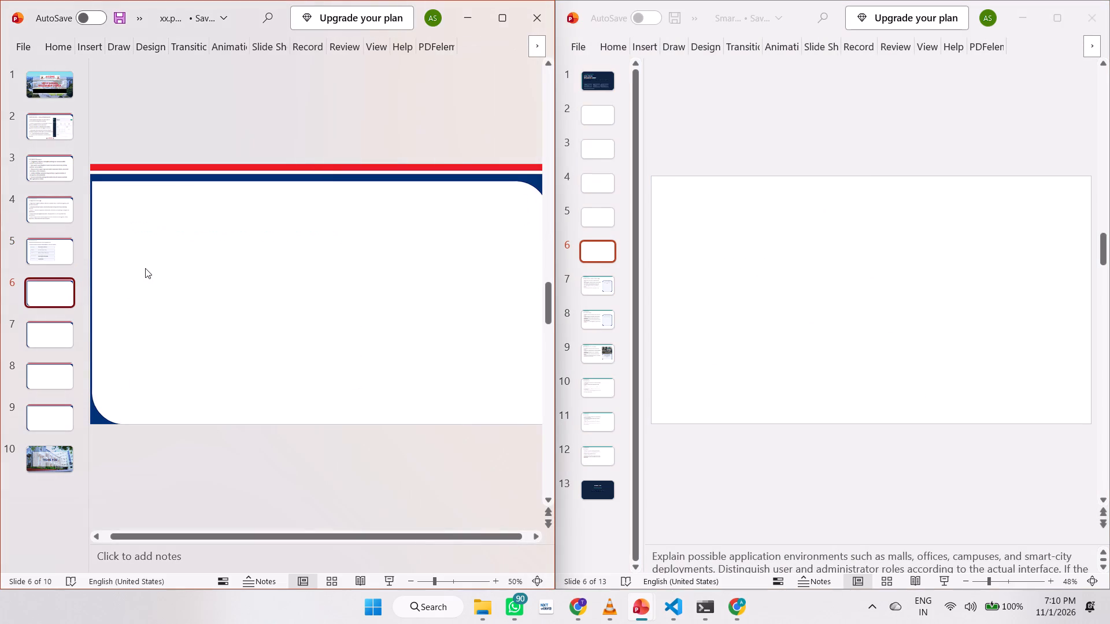
key("ctrl+v")
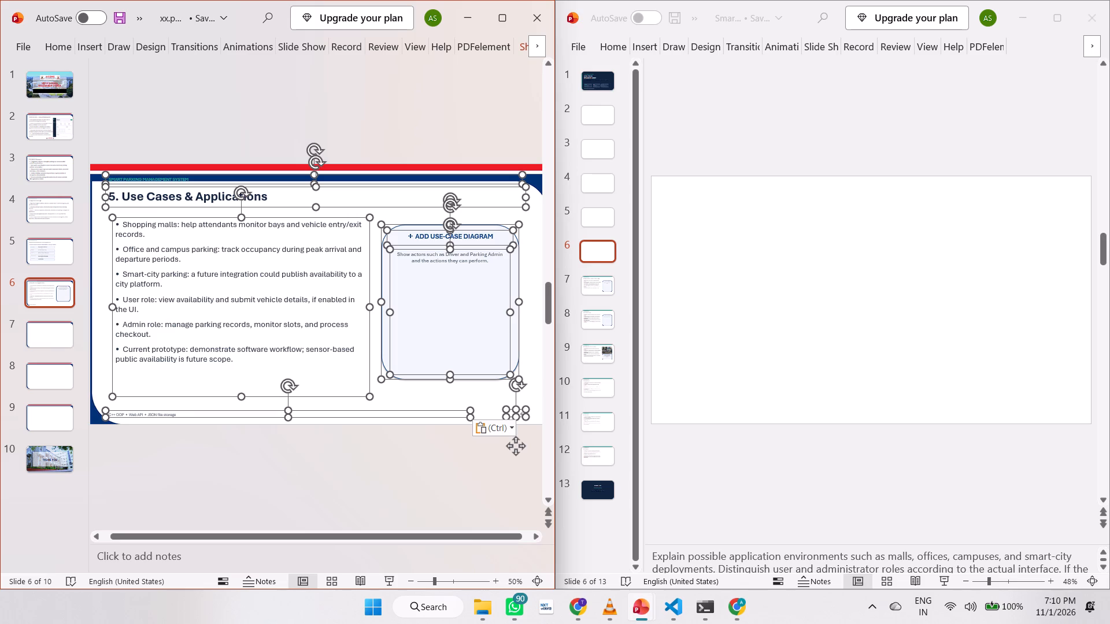
Nudge the pasted content on template slide 6 down five increments, clear of the blue header band.
key("Down")
key("Down")
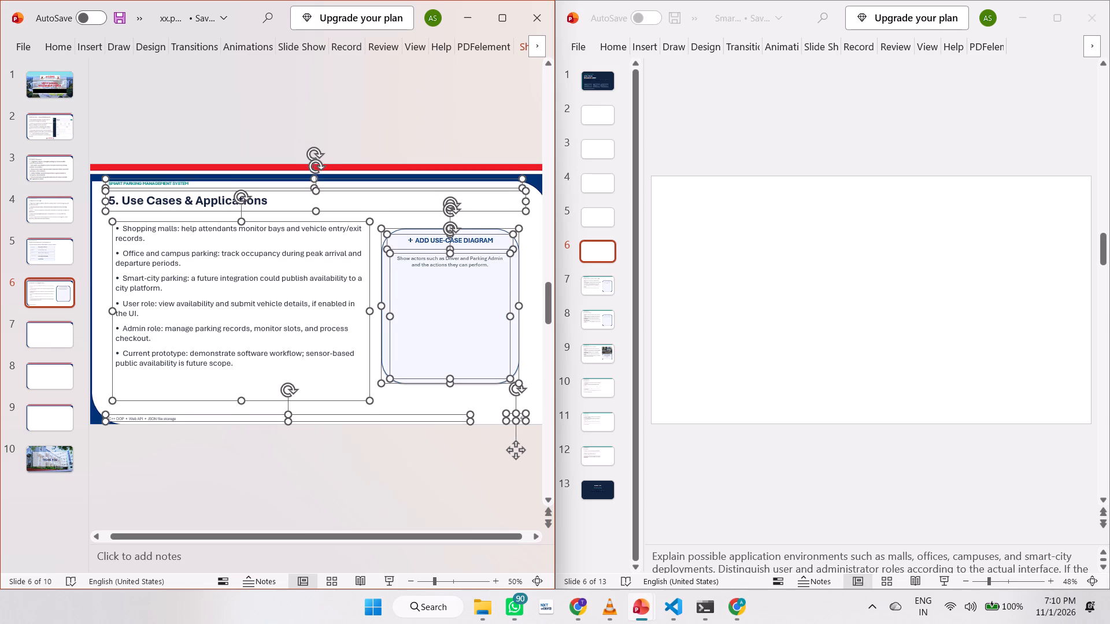
key("Down")
key("Down")
key("Down")
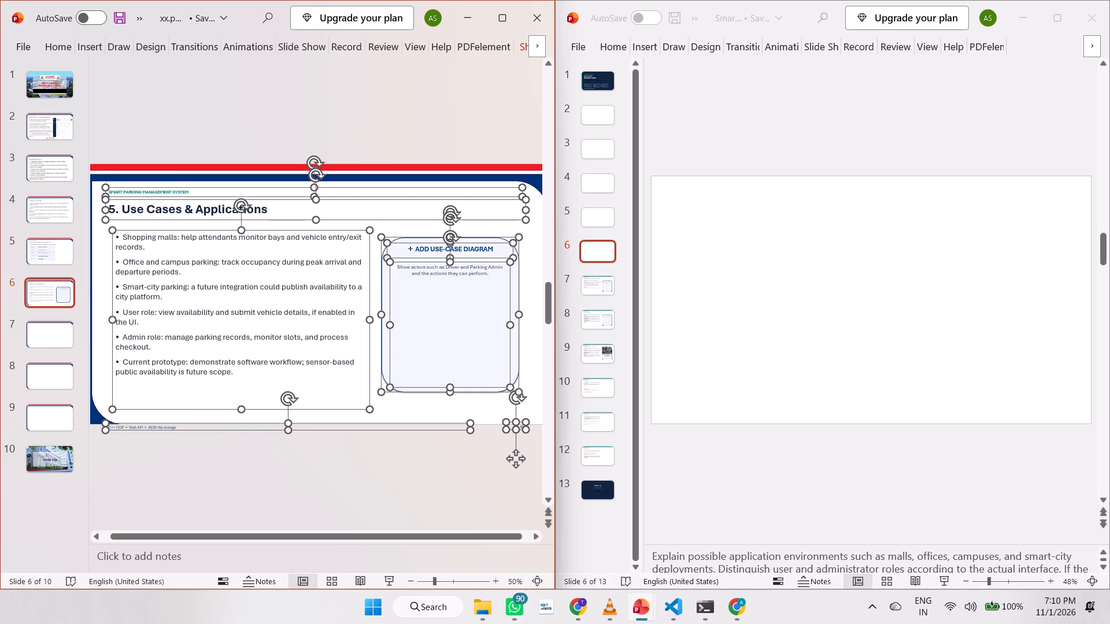
left_click(228, 469)
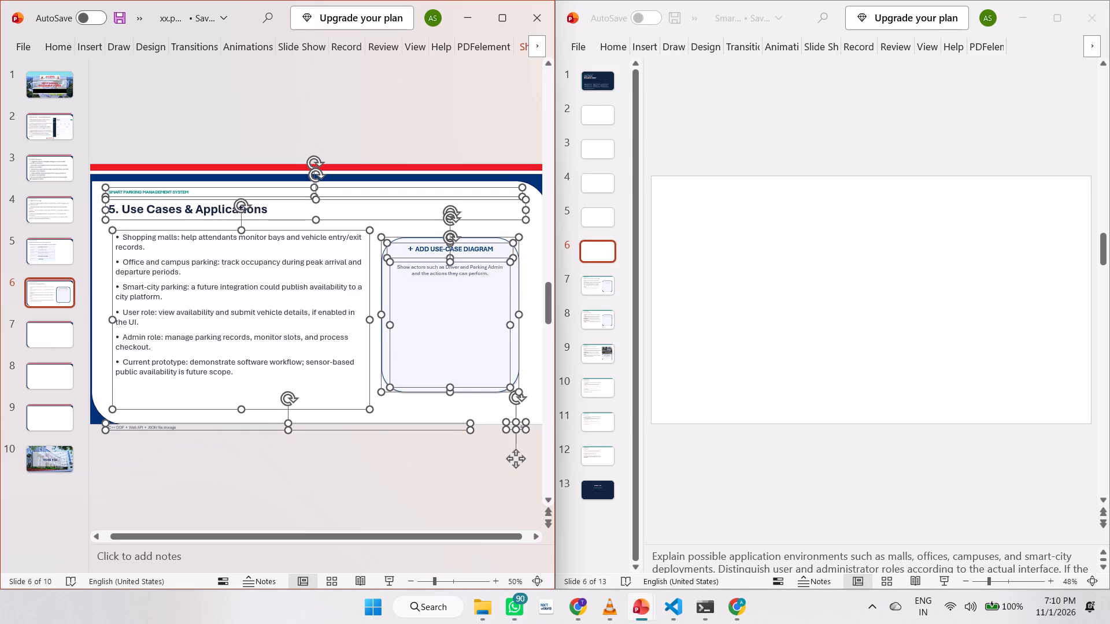
Delete the small OOP and JSON file storage footer text at the bottom of template slide 6.
left_click(198, 429)
key("Delete")
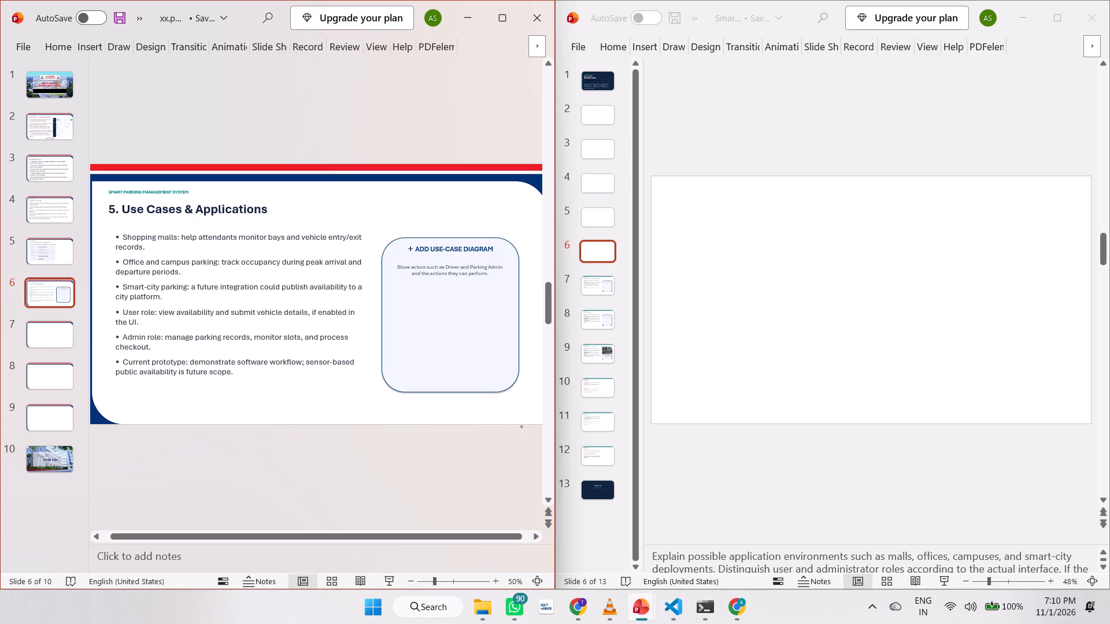
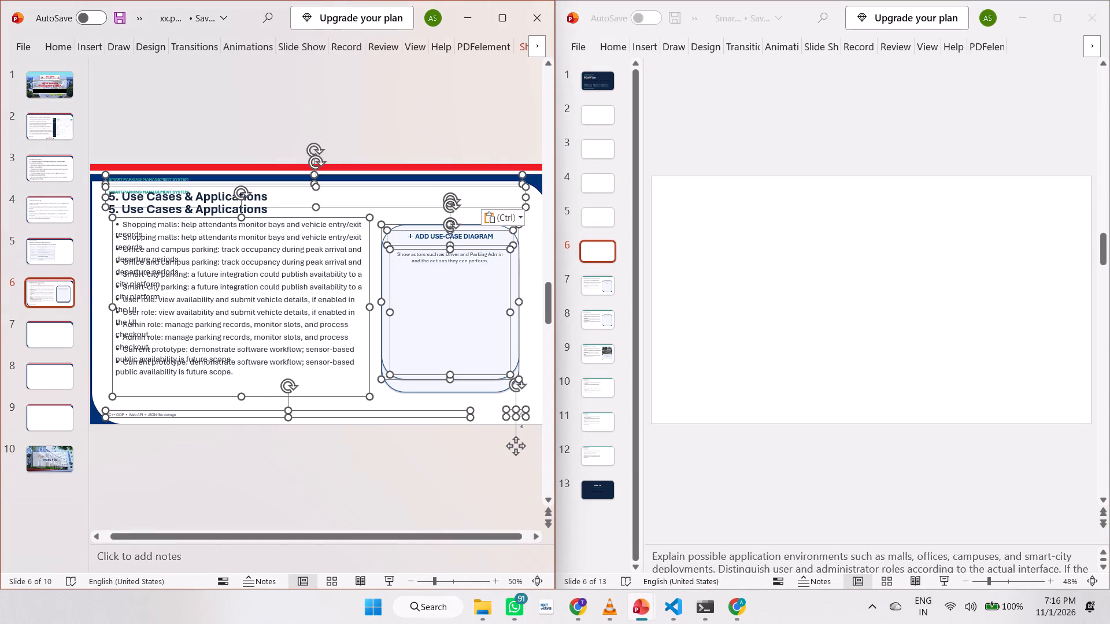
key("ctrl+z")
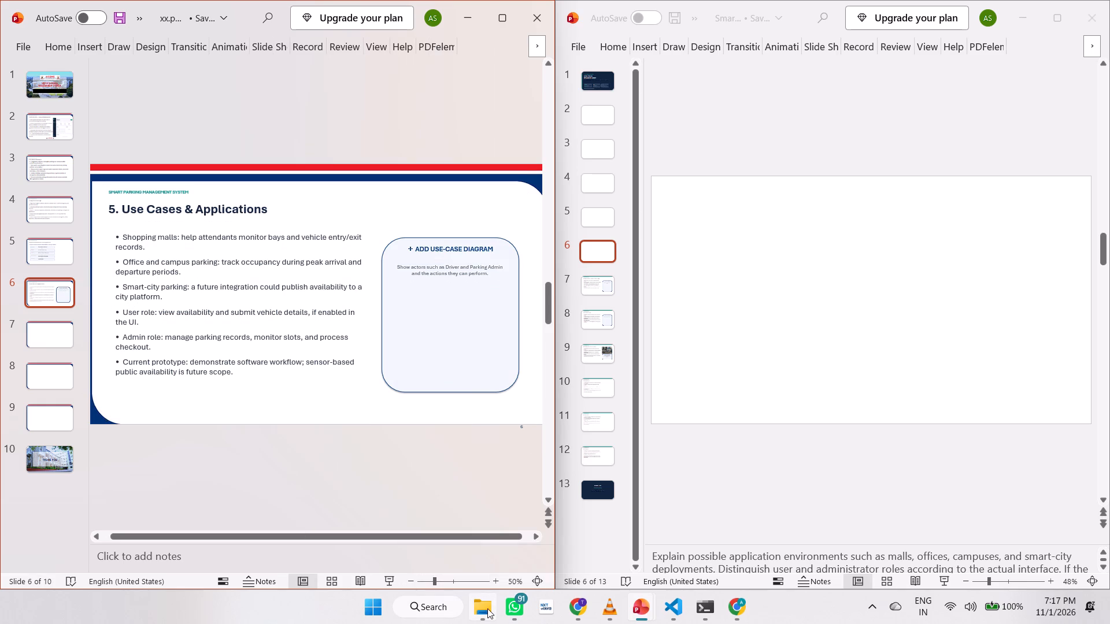
Copy Smart Parking System Architecture.png from the Downloads folder onto slide 5, System Architecture & Components, of the template deck.
left_click(487, 608)
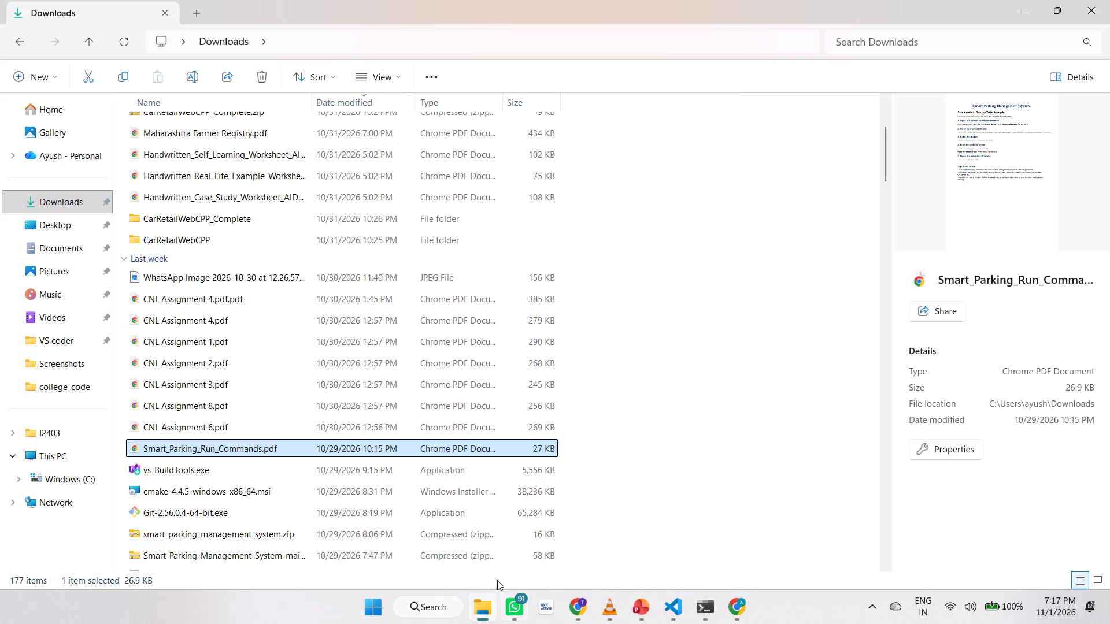
left_click(73, 274)
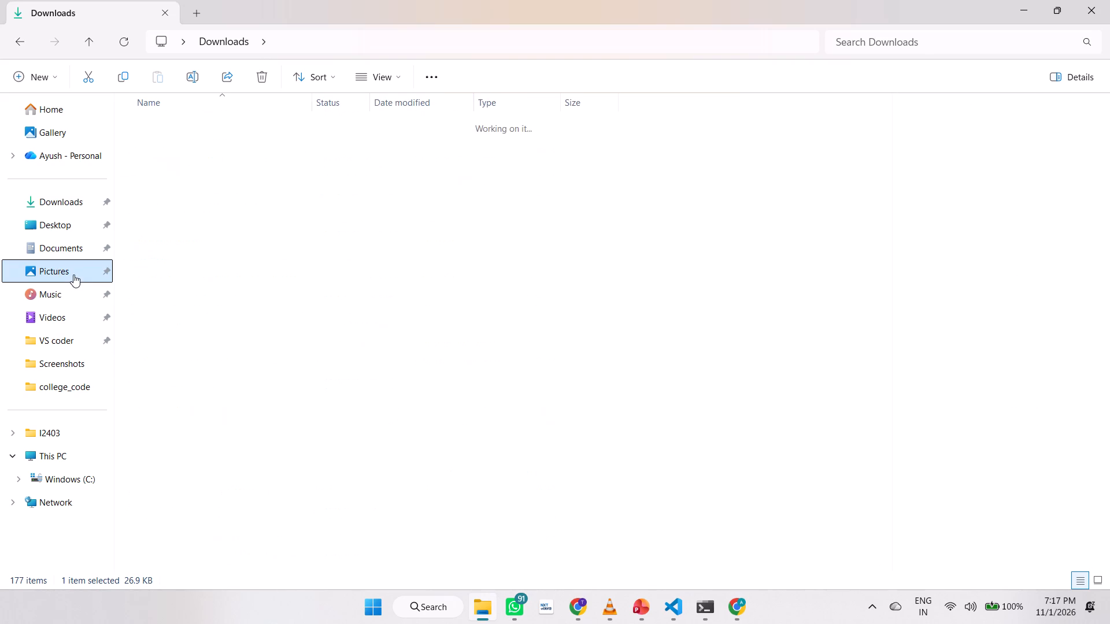
left_click(84, 210)
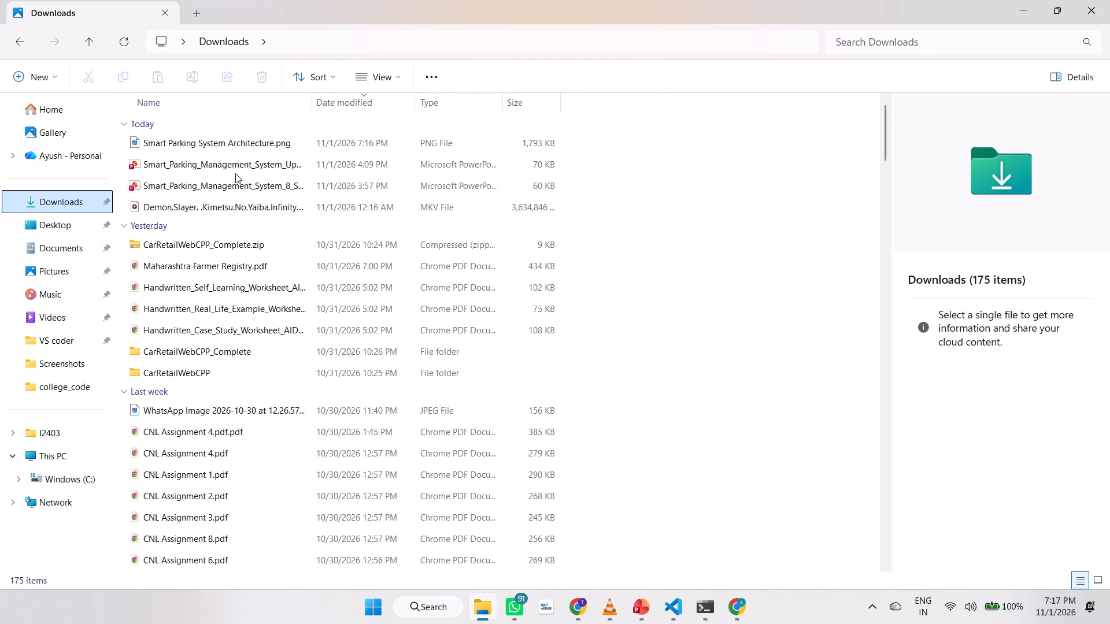
left_click(245, 147)
double_click(245, 147)
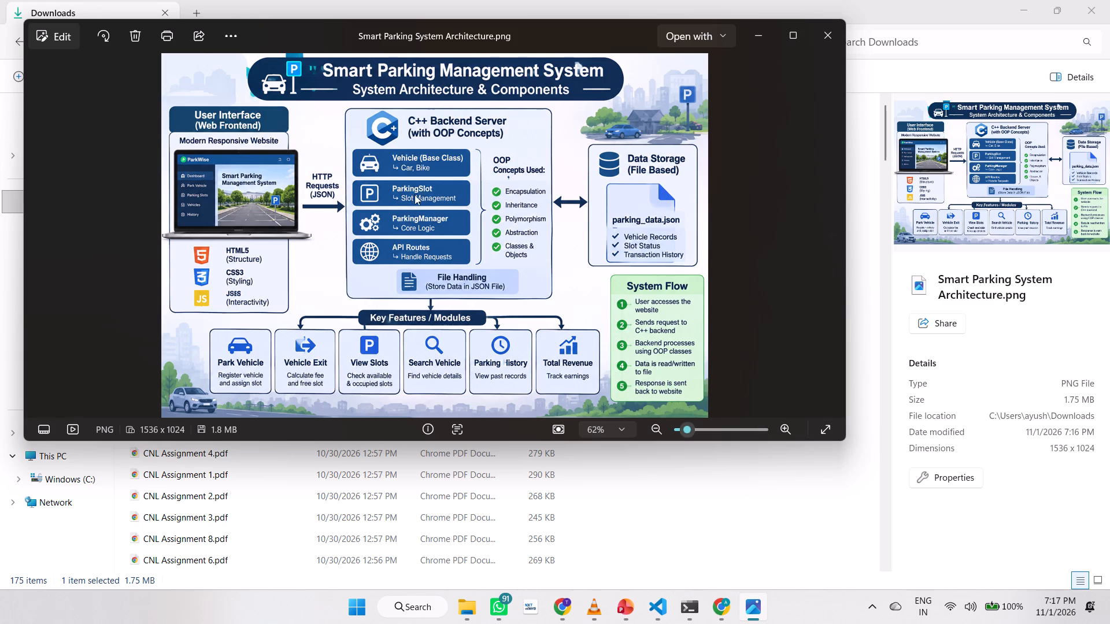
right_click(416, 193)
left_click(445, 216)
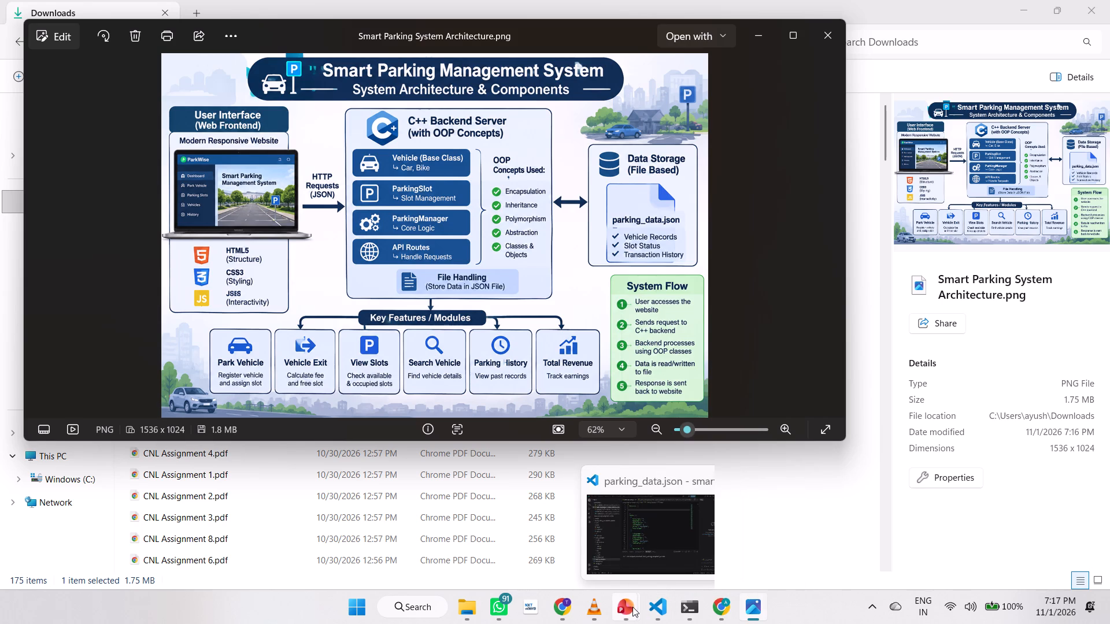
left_click(508, 560)
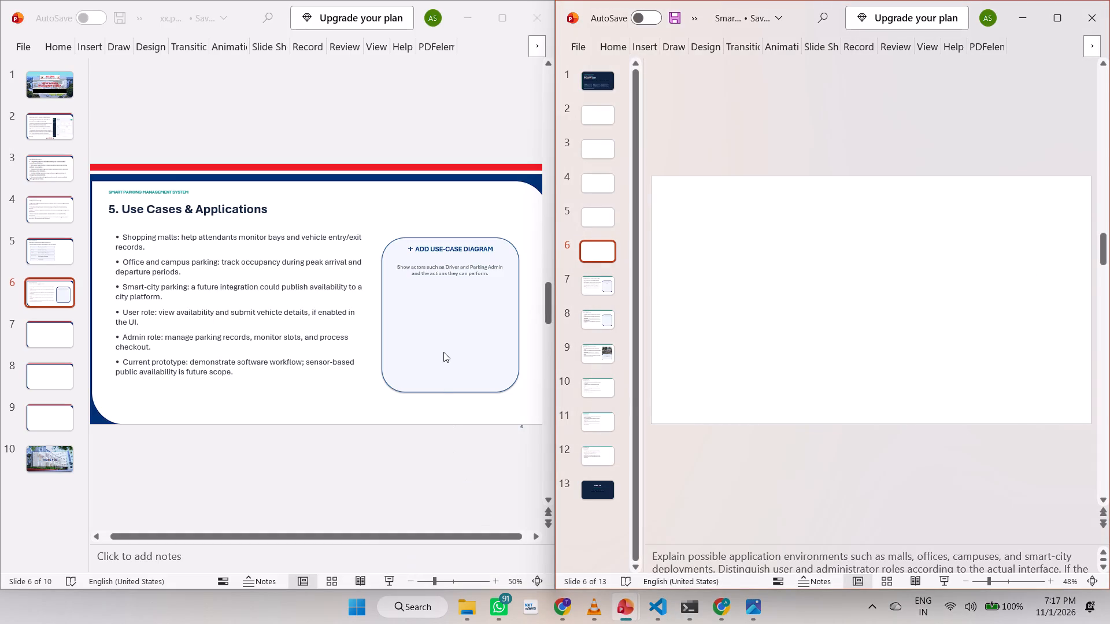
left_click(62, 252)
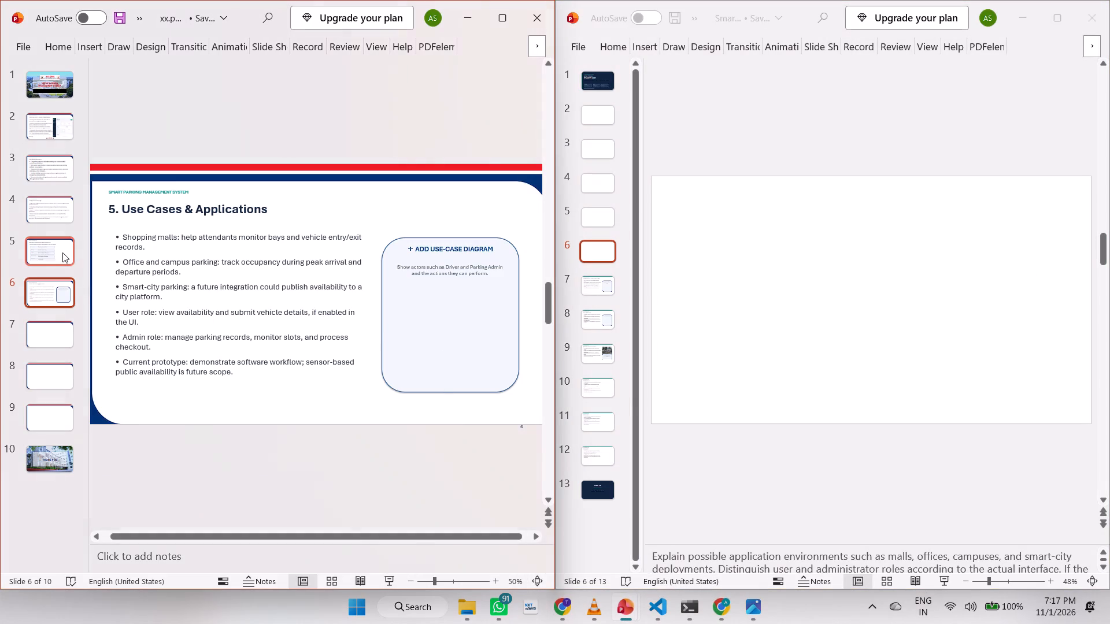
left_click(62, 252)
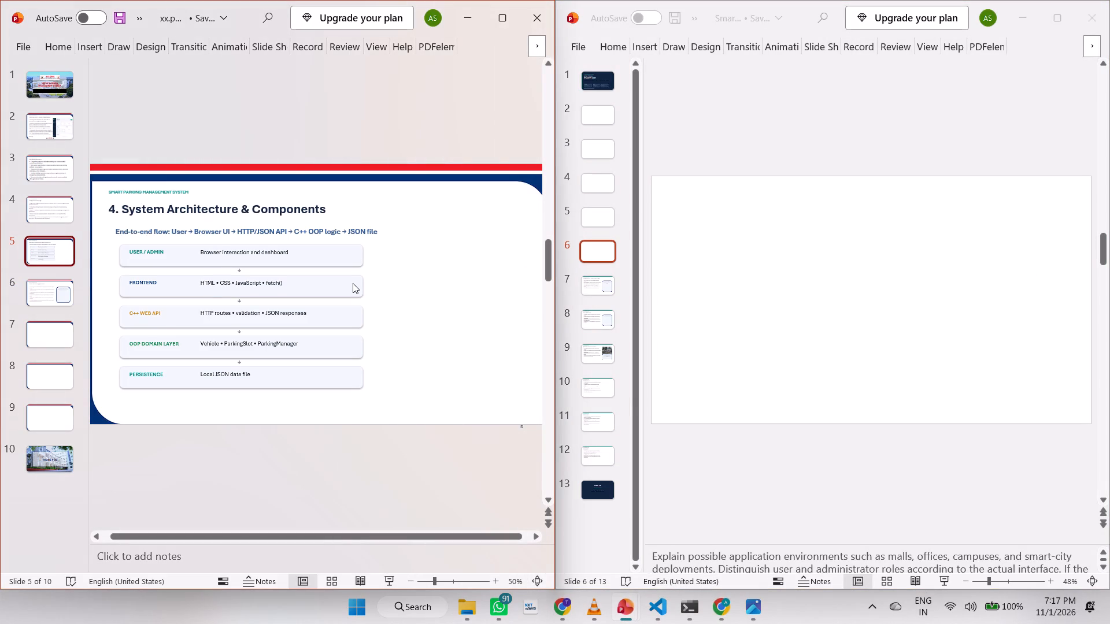
key("ctrl+v")
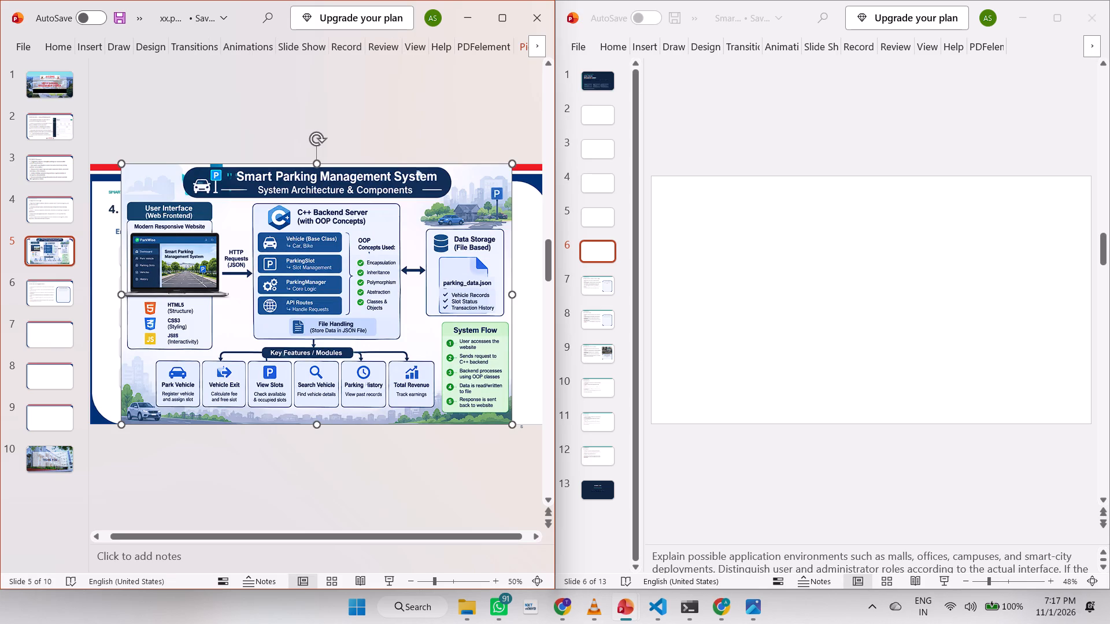
Resize the architecture image on slide 5 to a compact picture beside the five component boxes, below the header band.
left_click_drag(511, 295, 540, 294)
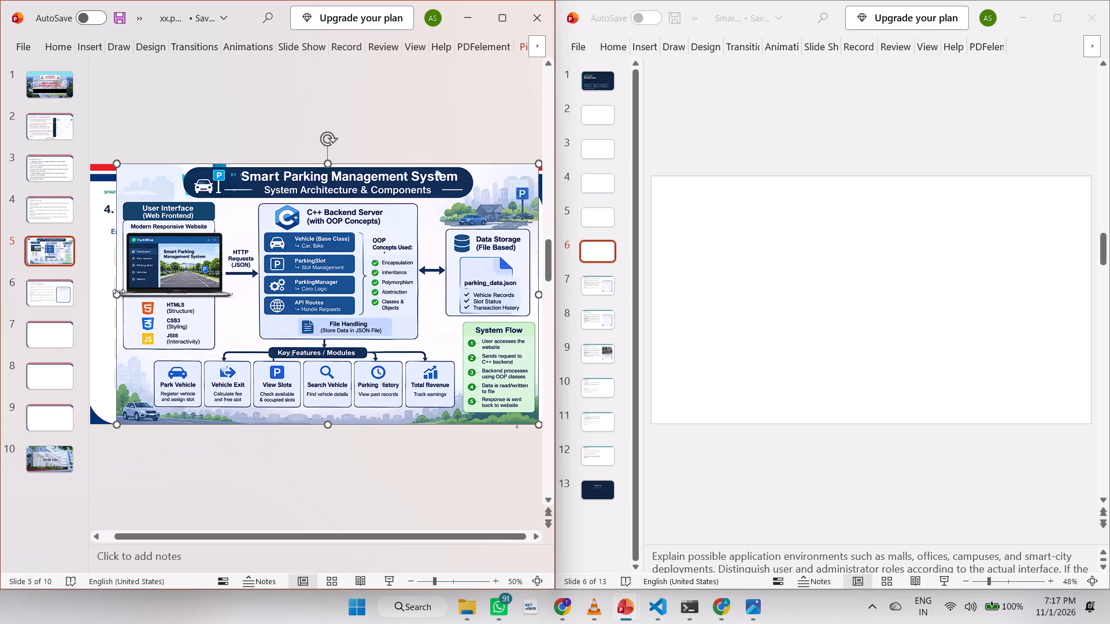
left_click_drag(119, 291, 401, 325)
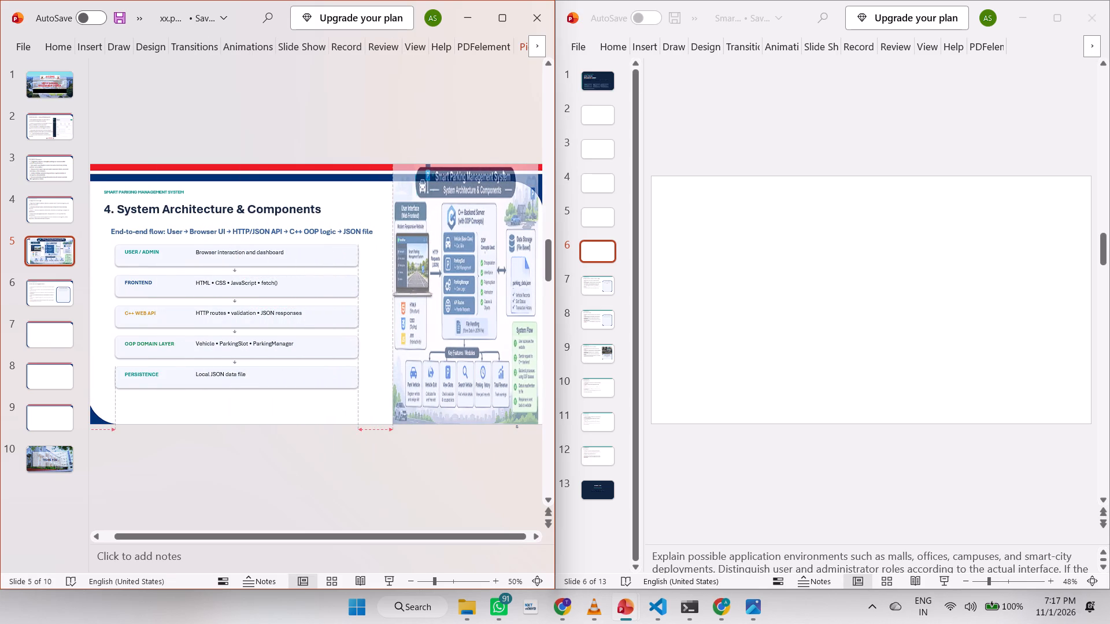
left_click_drag(401, 325, 372, 325)
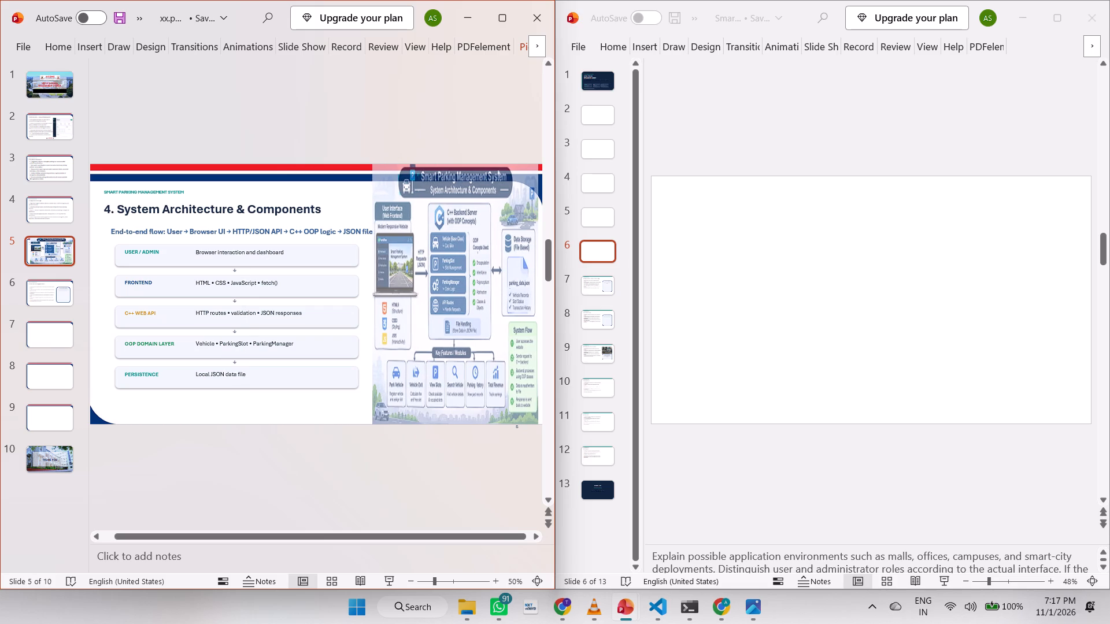
left_click_drag(454, 163, 457, 204)
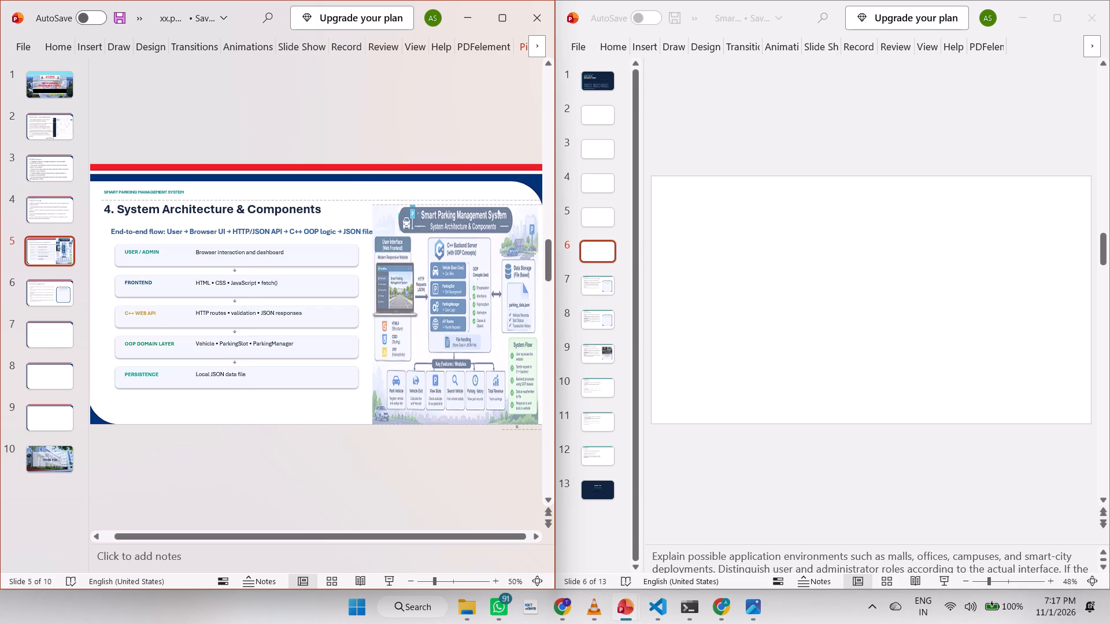
left_click_drag(457, 204, 458, 205)
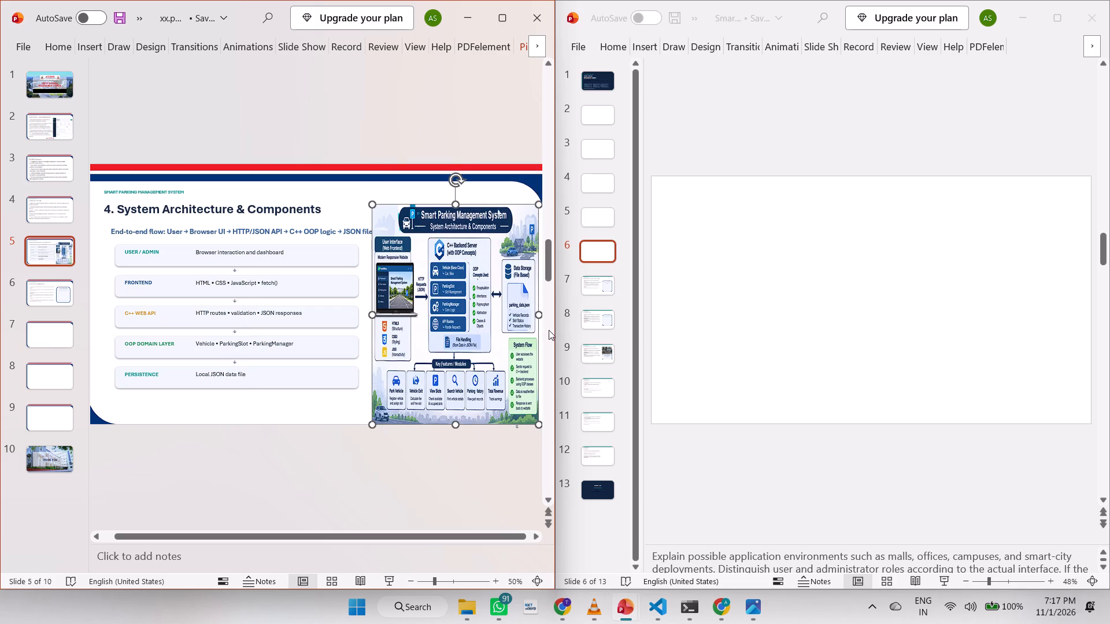
left_click(538, 311)
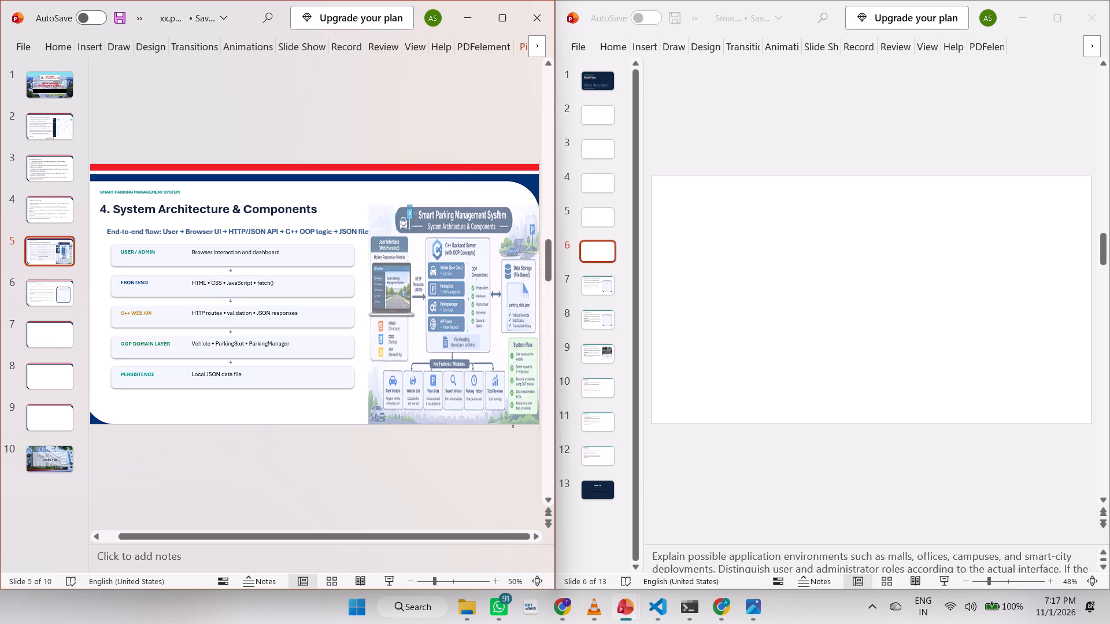
left_click_drag(453, 423, 467, 376)
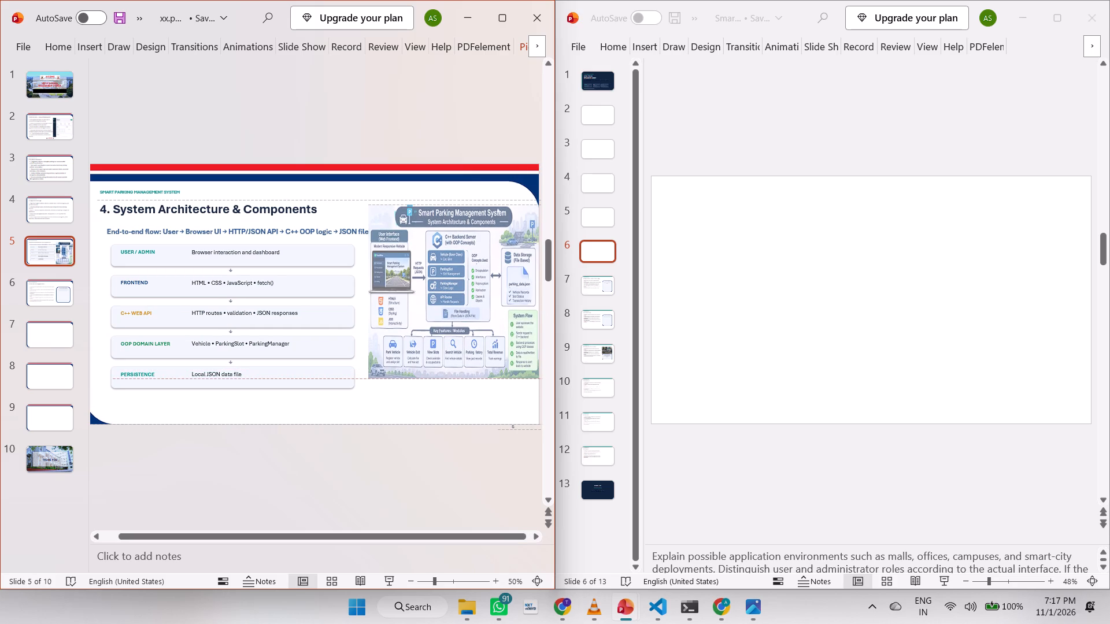
left_click_drag(467, 376, 467, 385)
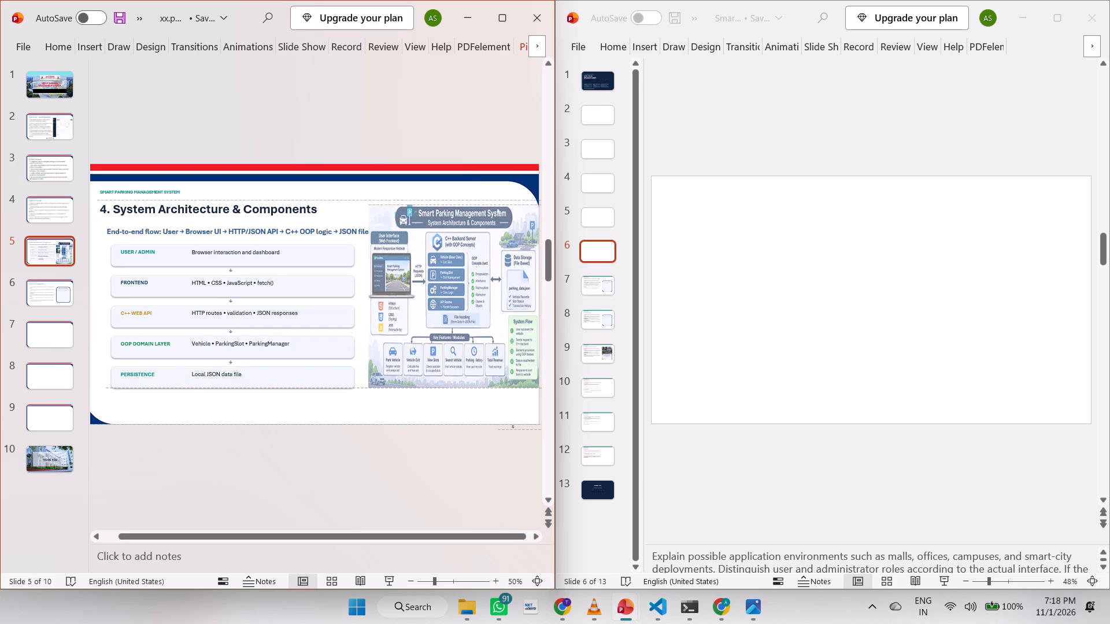
left_click_drag(467, 385, 467, 385)
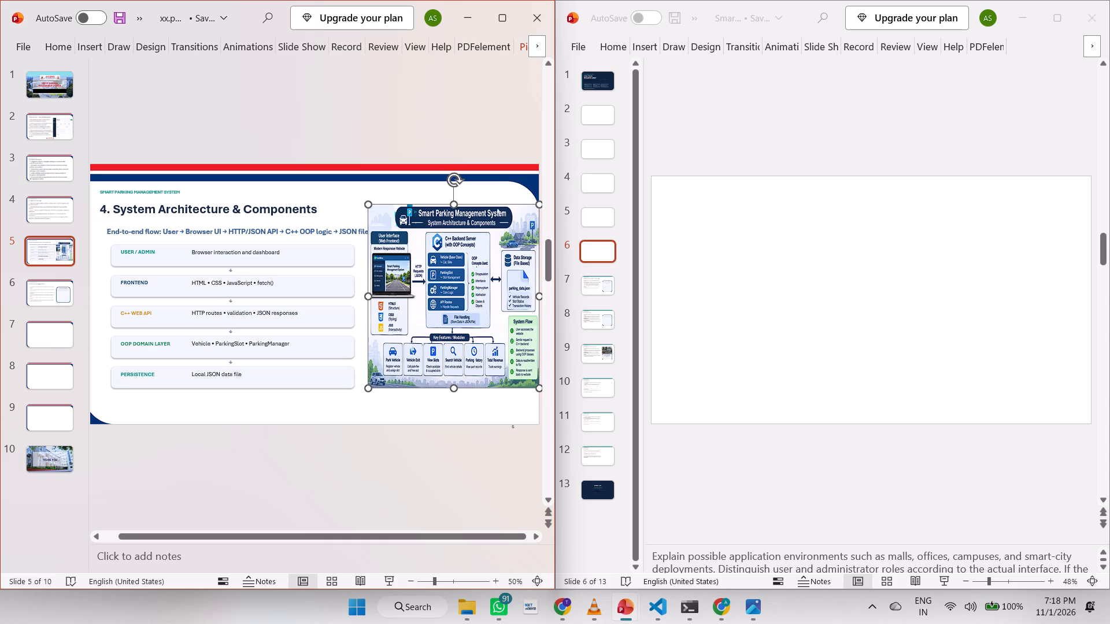
Move the architecture image down to the slide's bottom edge, against the component boxes, and widen it to the slide's right edge.
left_click_drag(421, 305, 424, 311)
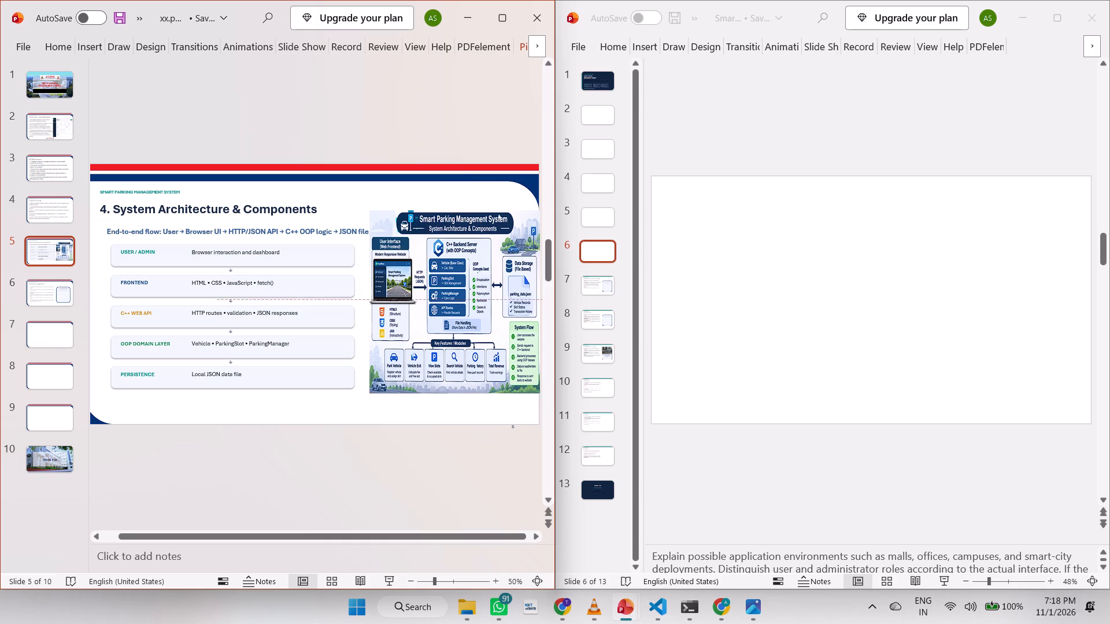
left_click_drag(424, 311, 408, 341)
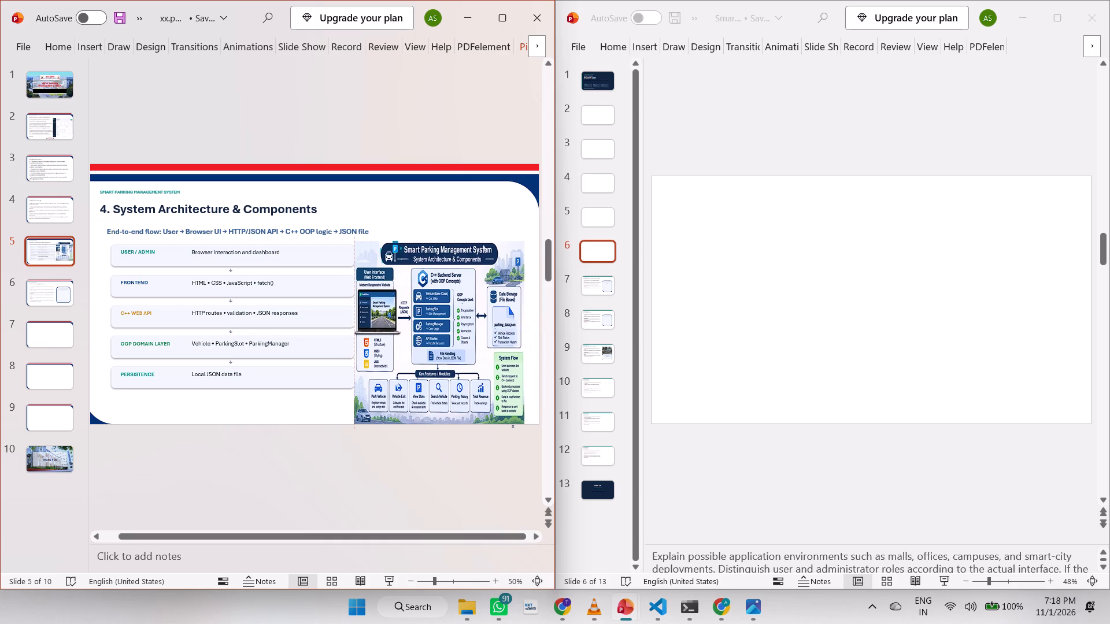
left_click_drag(408, 341, 409, 341)
left_click_drag(524, 330, 526, 330)
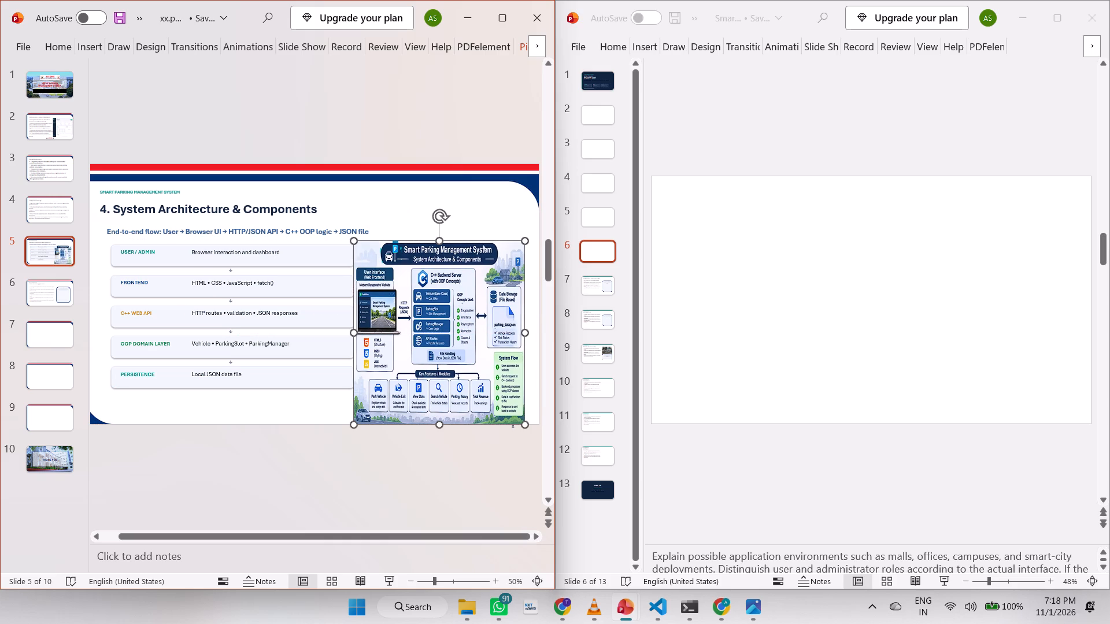
left_click_drag(526, 330, 539, 335)
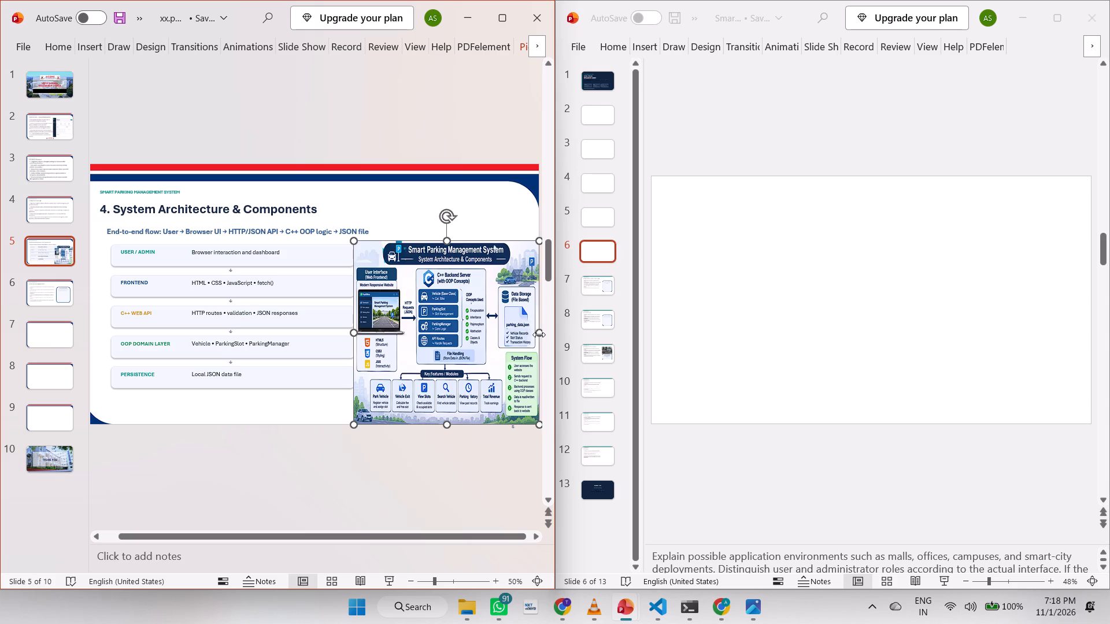
Select all objects on slide 5, including the background picture, and nudge them slightly left.
left_click(484, 194)
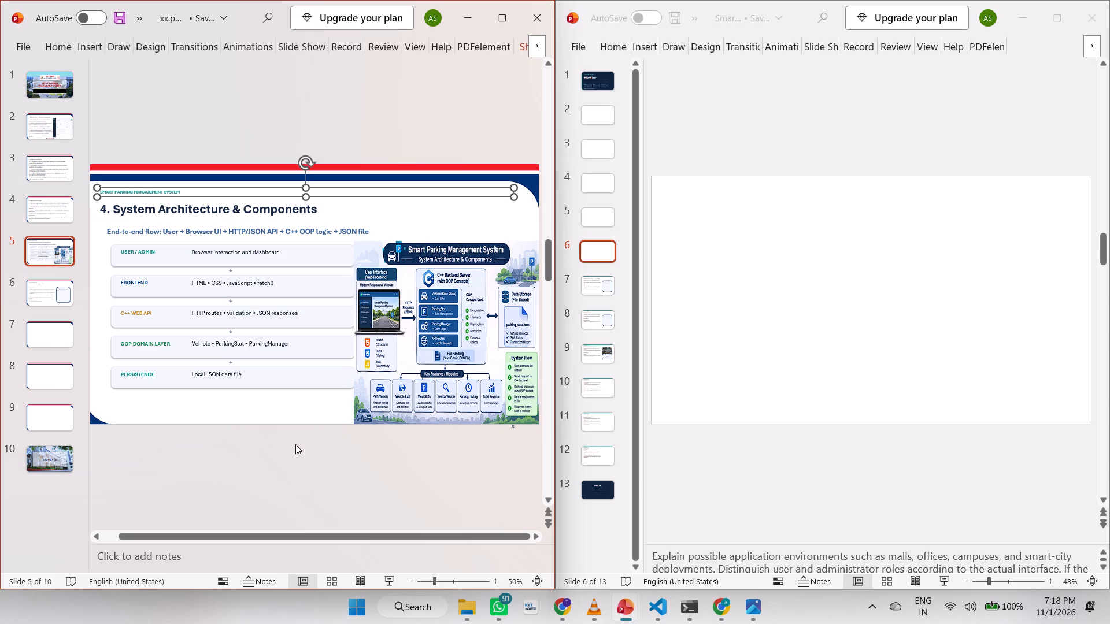
left_click(243, 382)
left_click(358, 217)
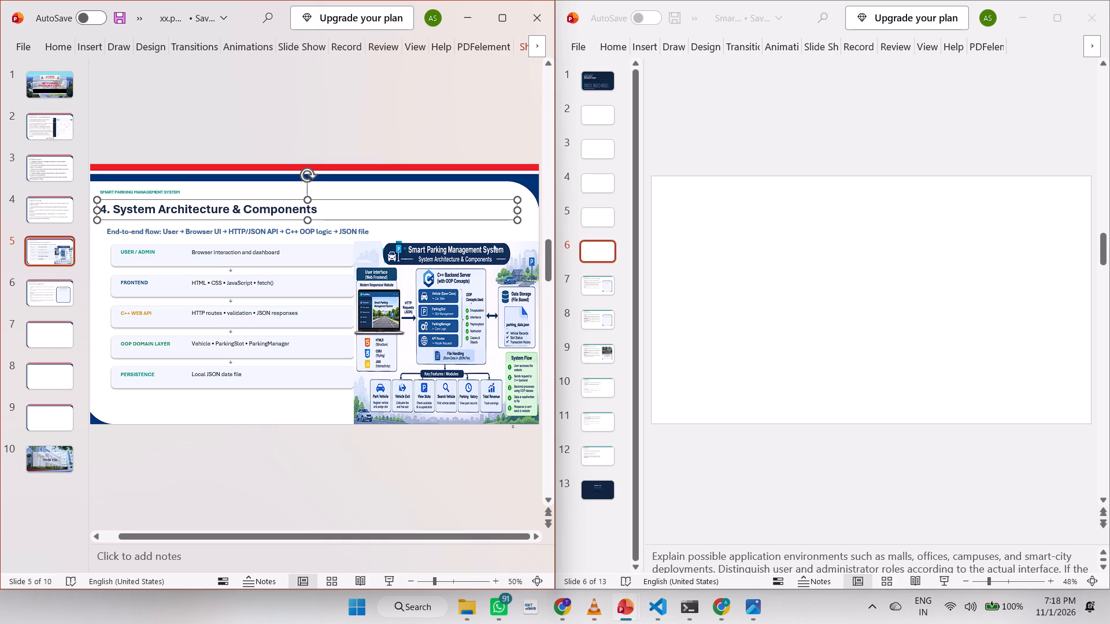
left_click(105, 330)
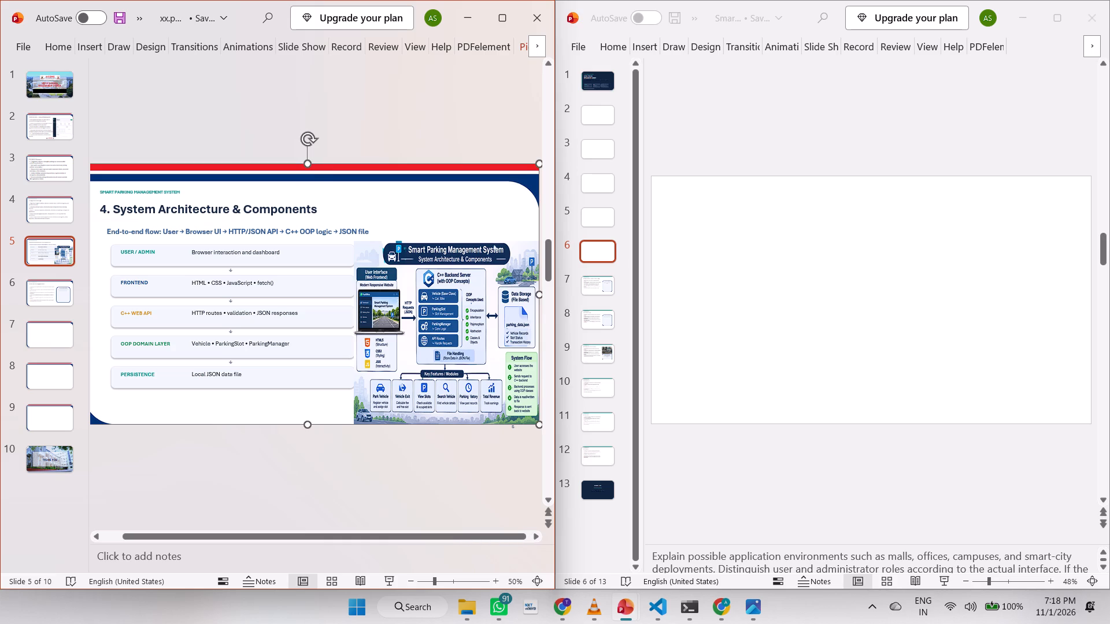
key("ctrl+a")
key("Left")
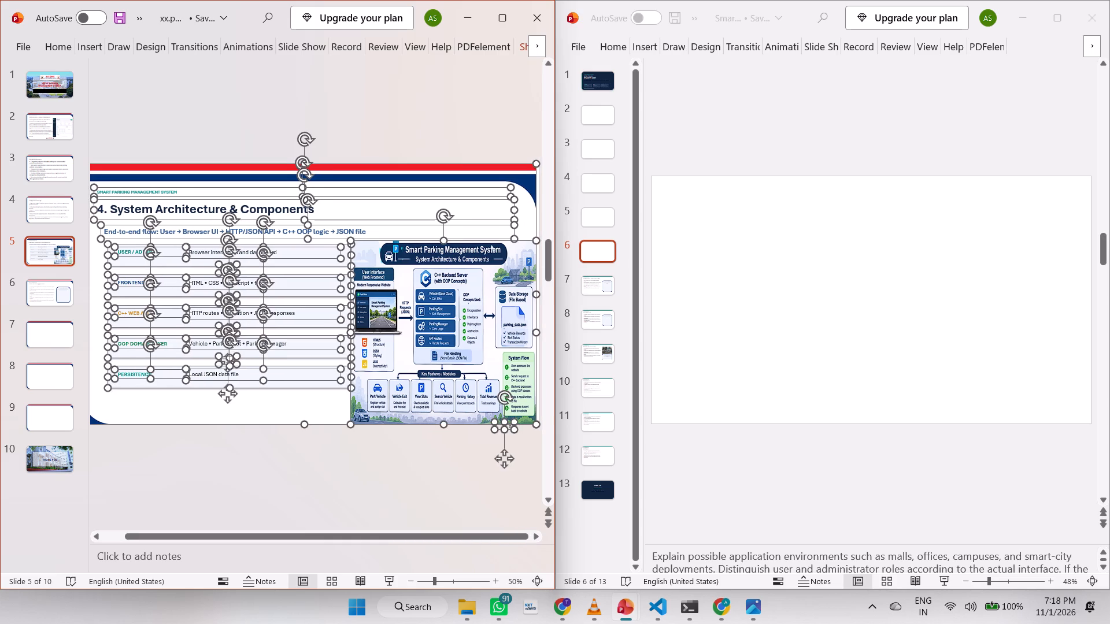
key("Left")
key("Right")
key("Right")
key("Left")
left_click(297, 460)
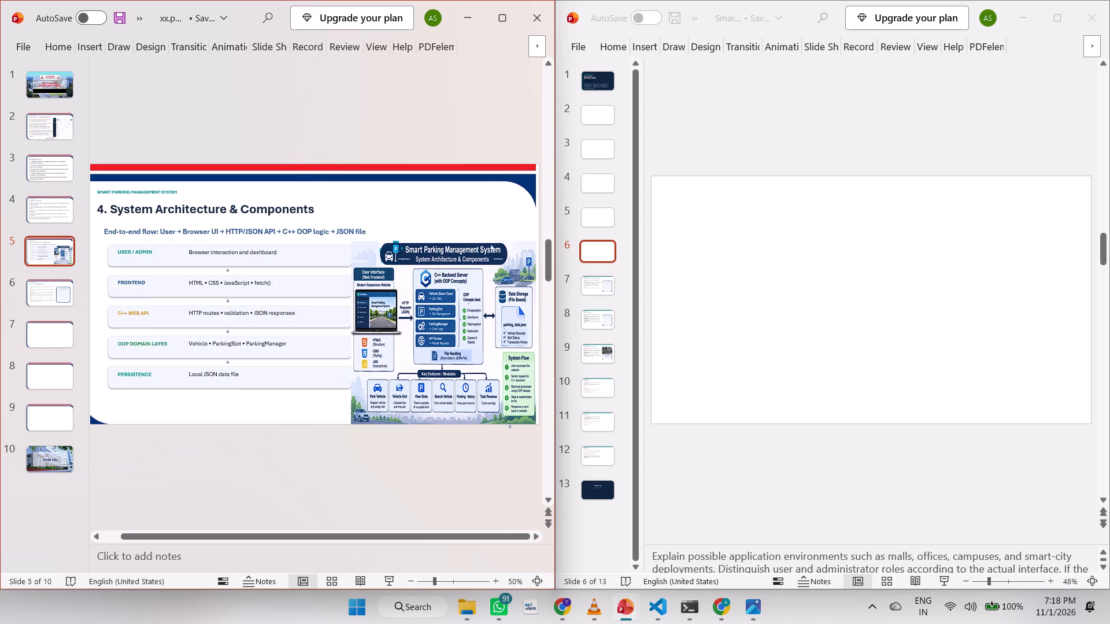
Fine-tune the architecture image's right, left and top edges so it clears the component boxes and is slightly taller.
left_click(438, 360)
left_click(538, 333)
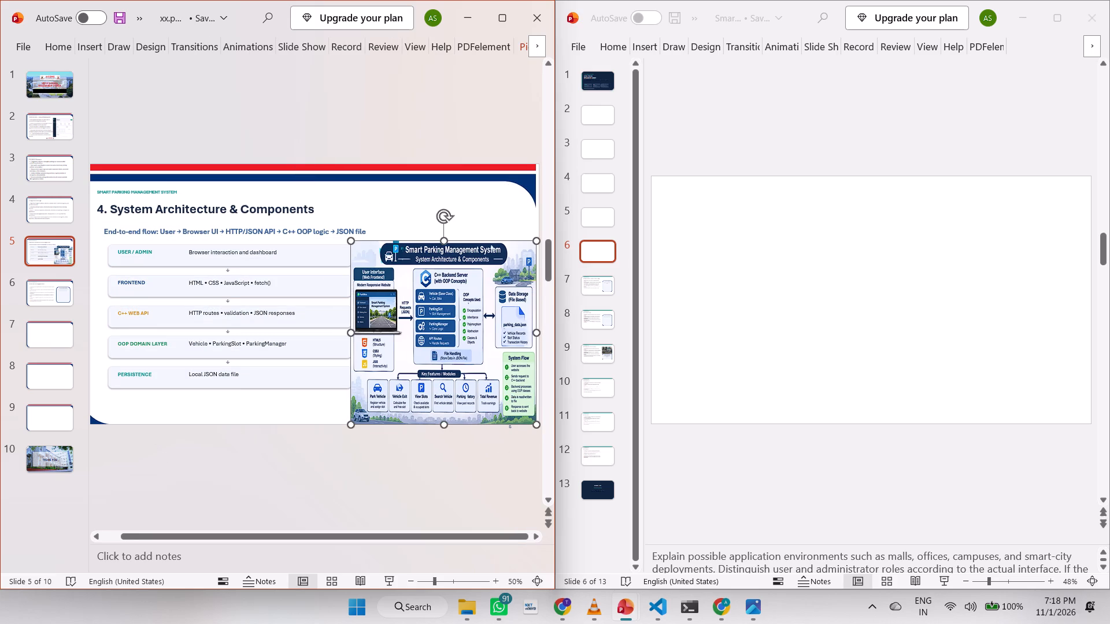
left_click(351, 334)
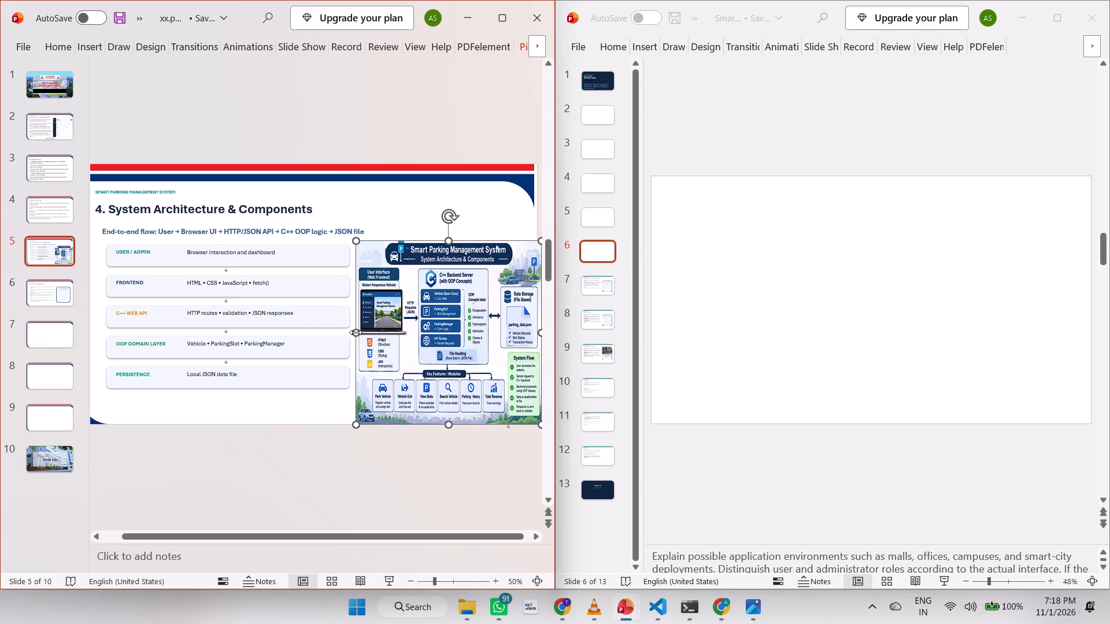
left_click(446, 242)
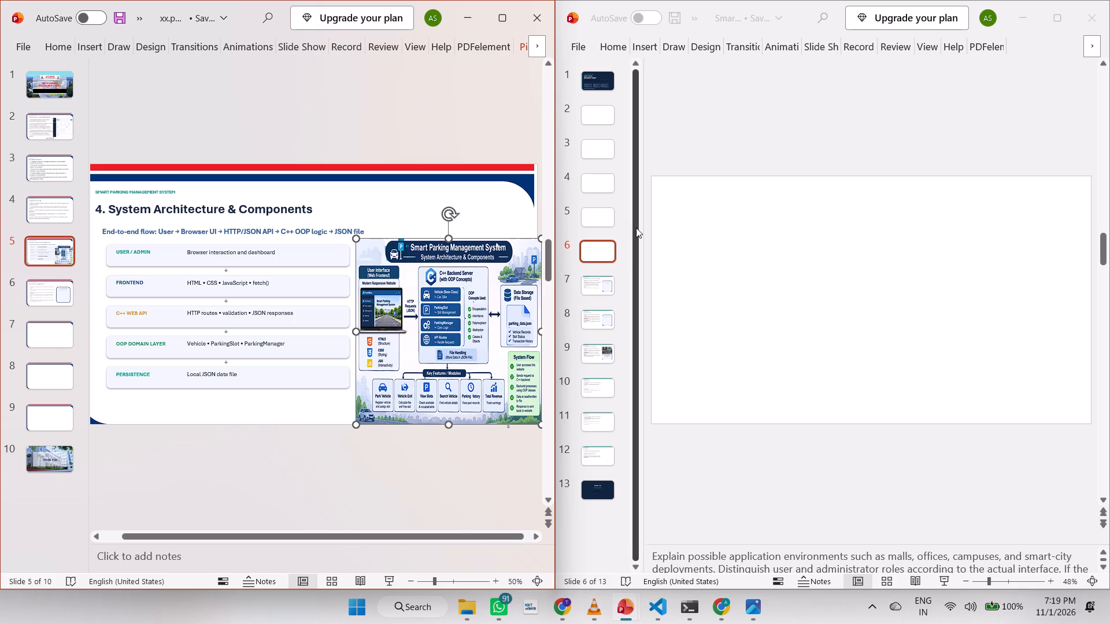
Open slide 7, Implementation Details / Methodology, in the Smart Parking source deck.
left_click(602, 277)
left_click(600, 287)
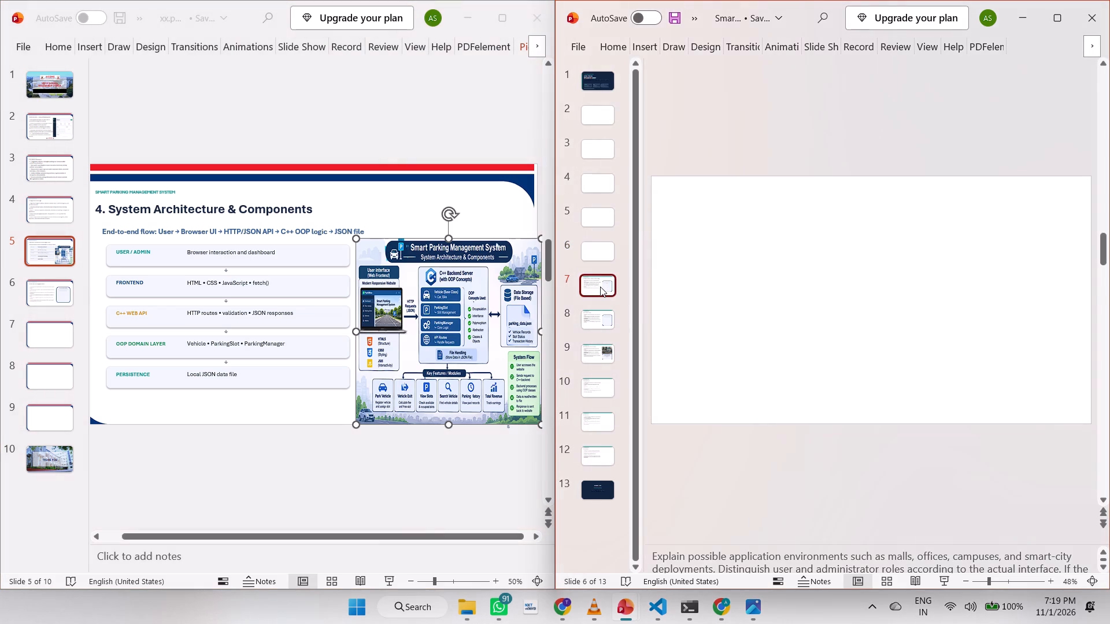
left_click(848, 289)
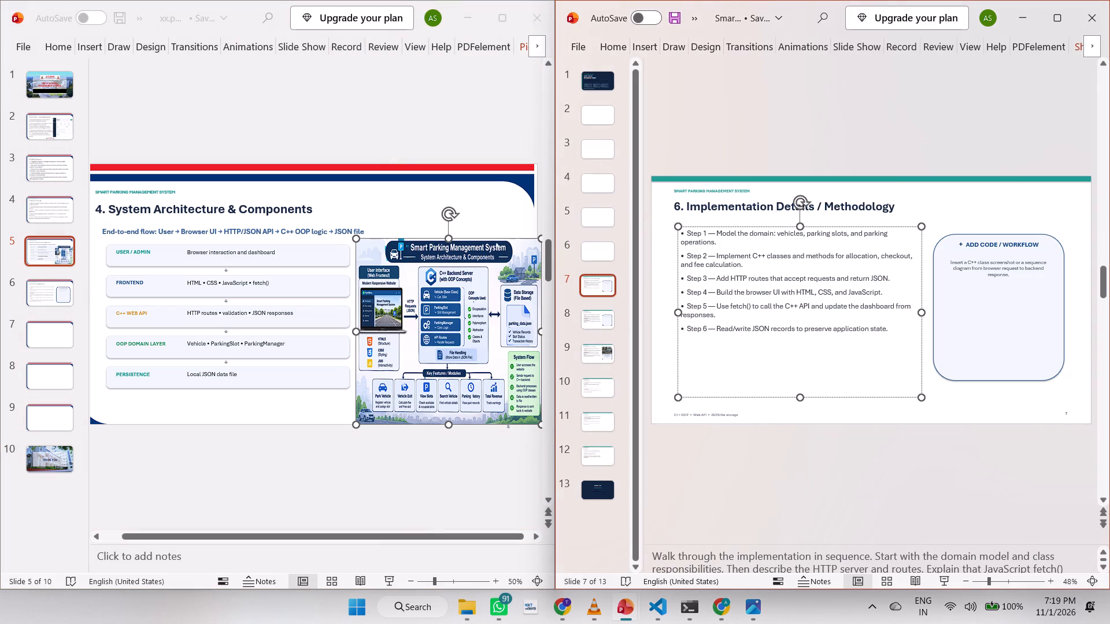
left_click(956, 406)
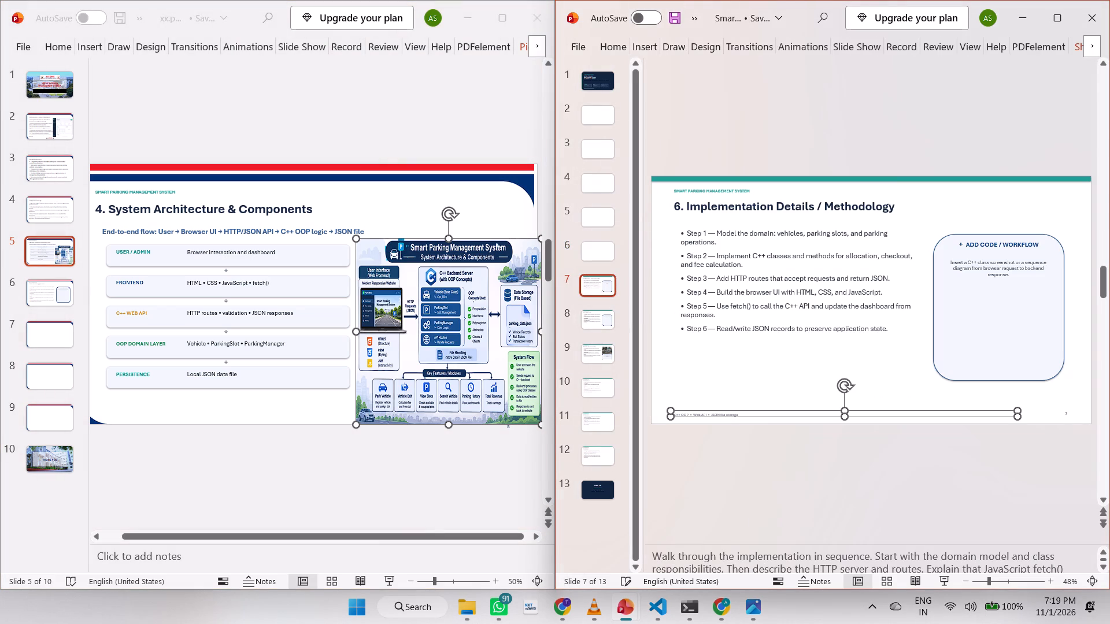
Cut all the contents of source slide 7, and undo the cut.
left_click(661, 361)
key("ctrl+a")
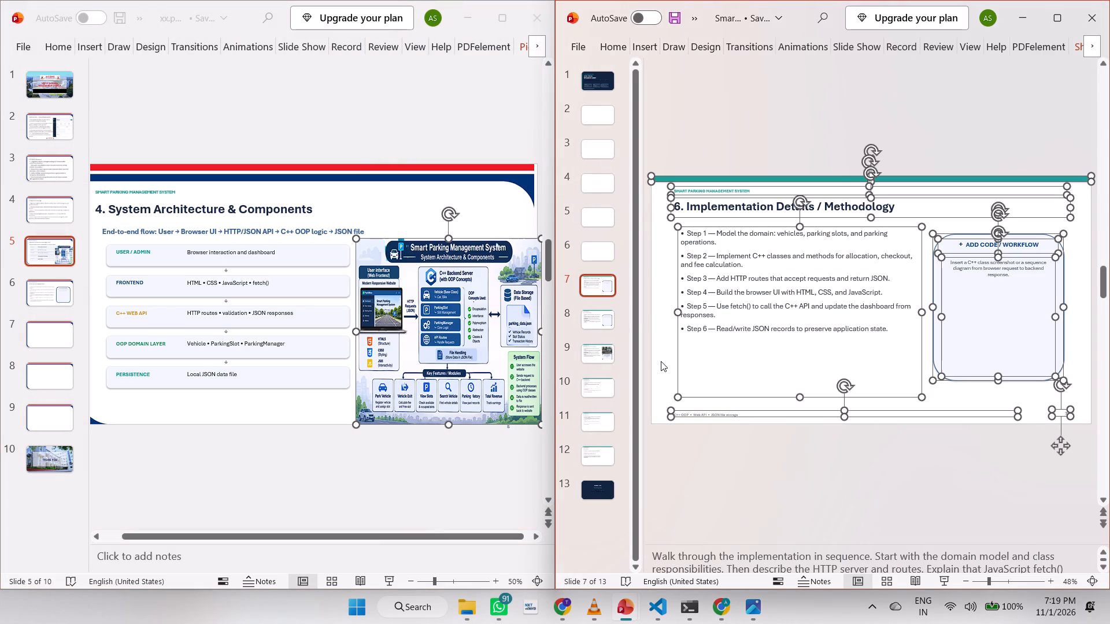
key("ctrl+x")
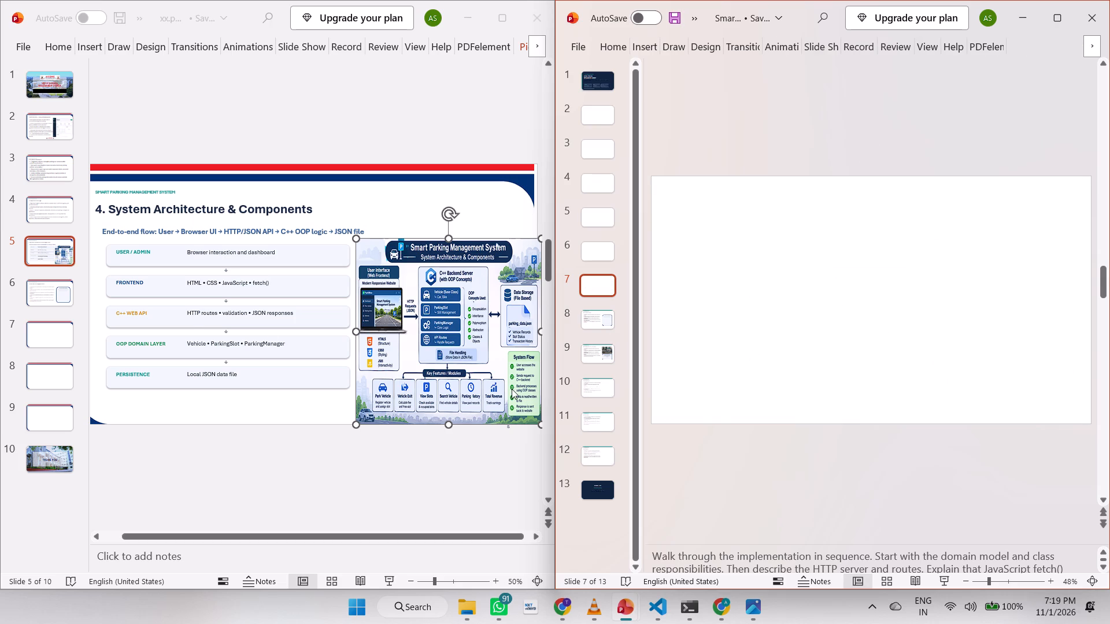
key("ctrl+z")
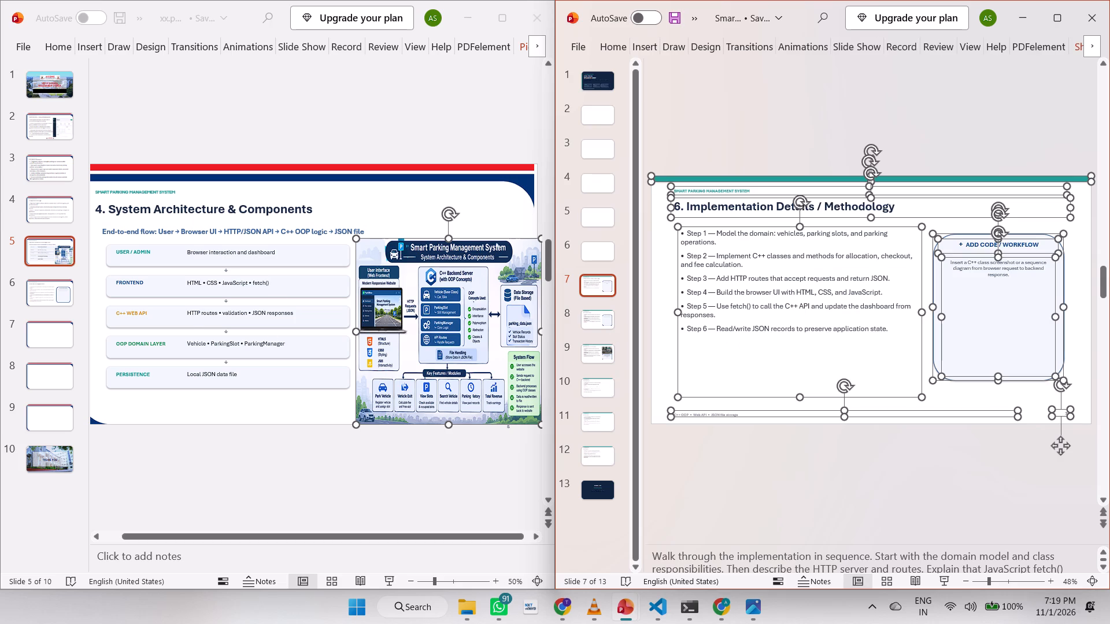
Delete the teal bar along the top edge of source slide 7.
left_click(694, 147)
left_click(694, 180)
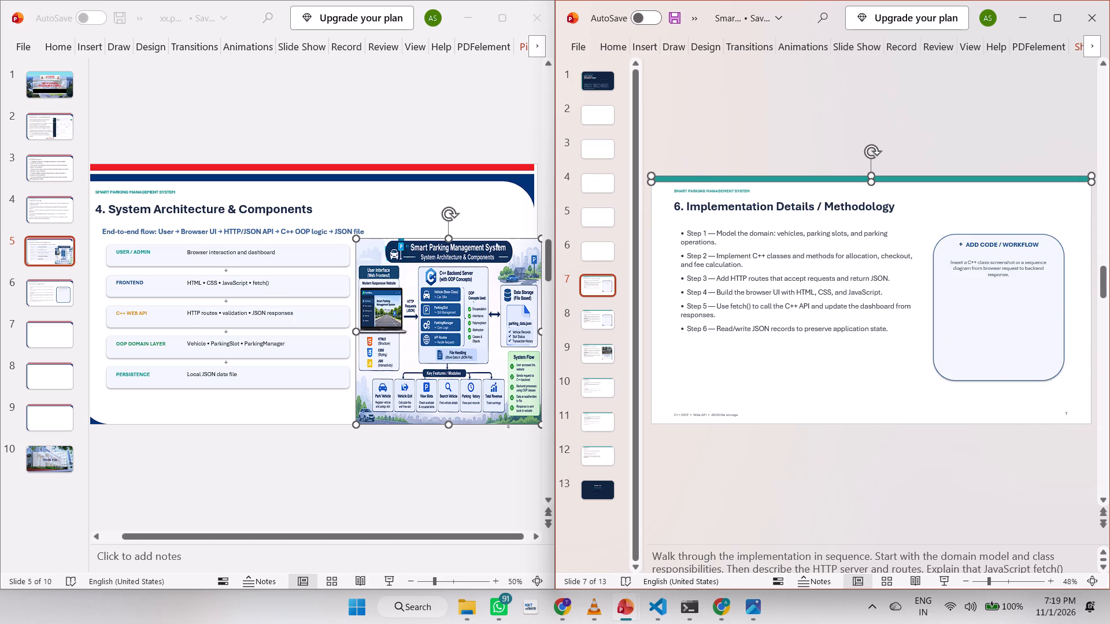
key("Delete")
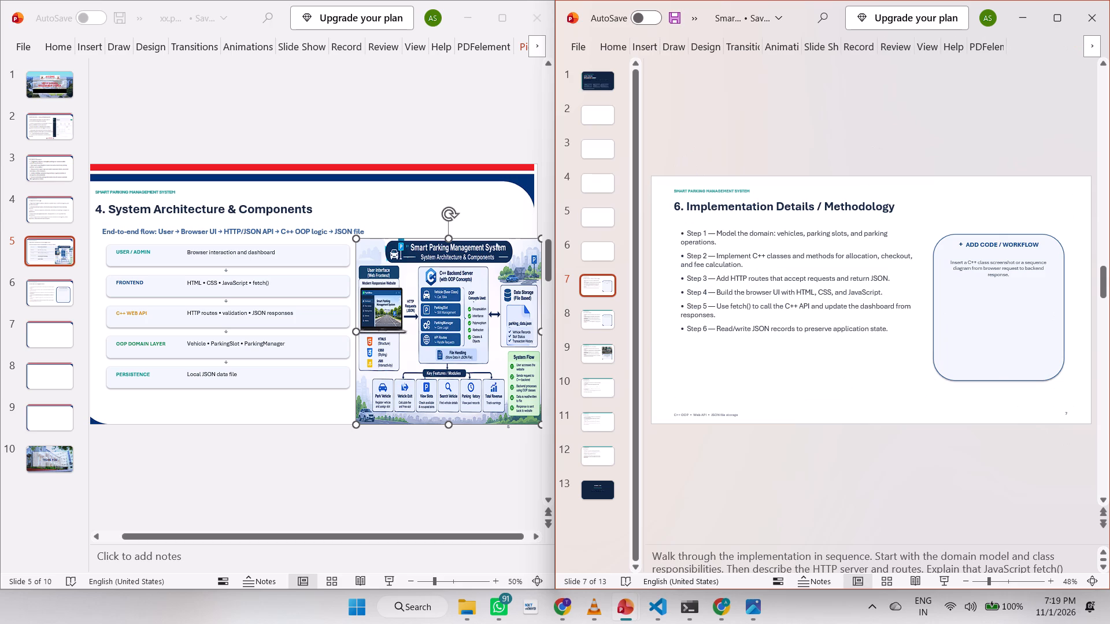
Move all the contents of source slide 7, Implementation Details / Methodology, onto blank slide 7 of the AISSMS template.
left_click(669, 285)
left_click(669, 285)
key("ctrl+a")
key("ctrl+x")
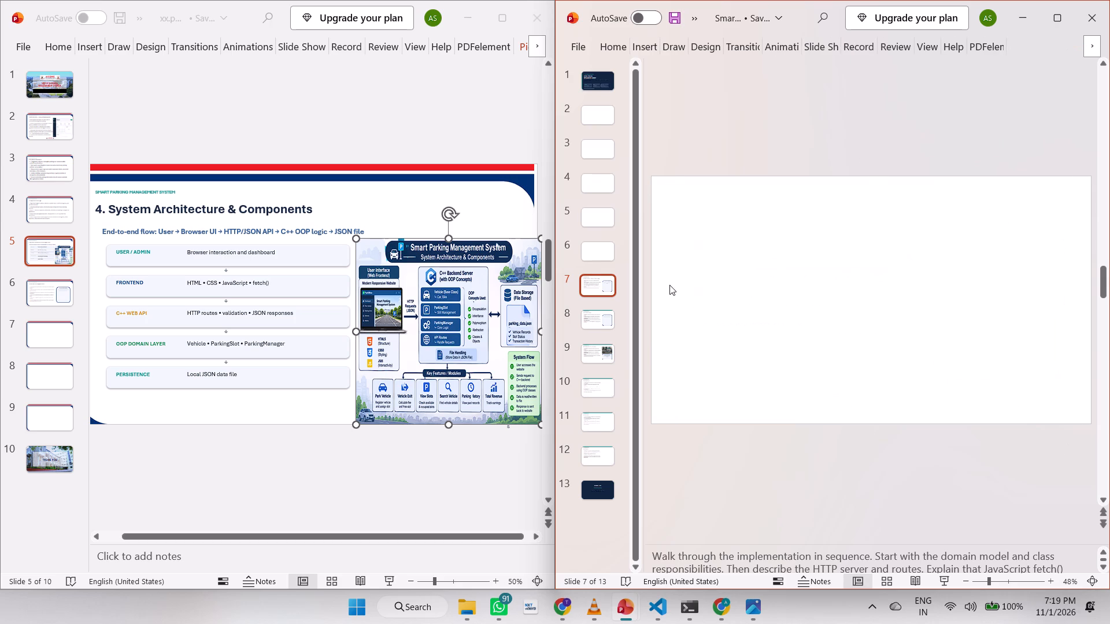
left_click(45, 332)
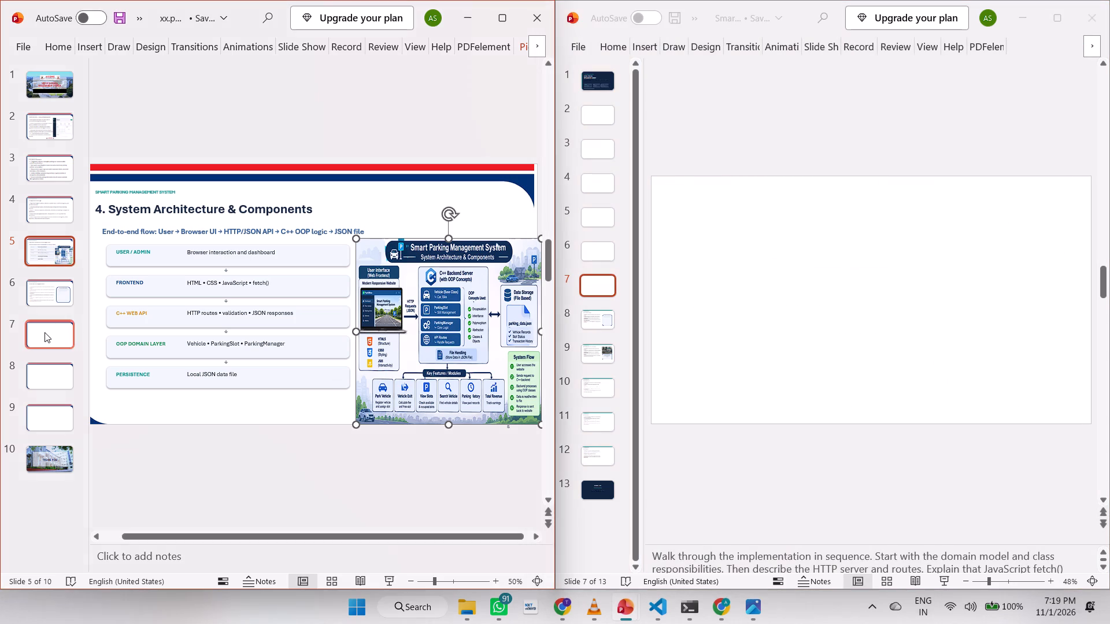
left_click(38, 332)
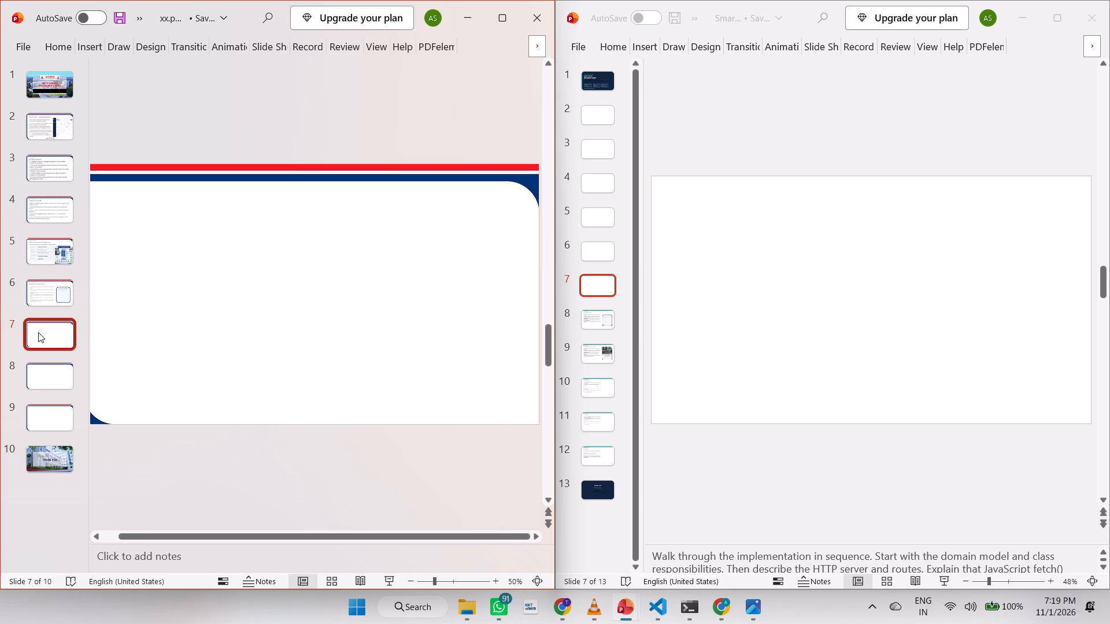
left_click(186, 328)
key("ctrl+v")
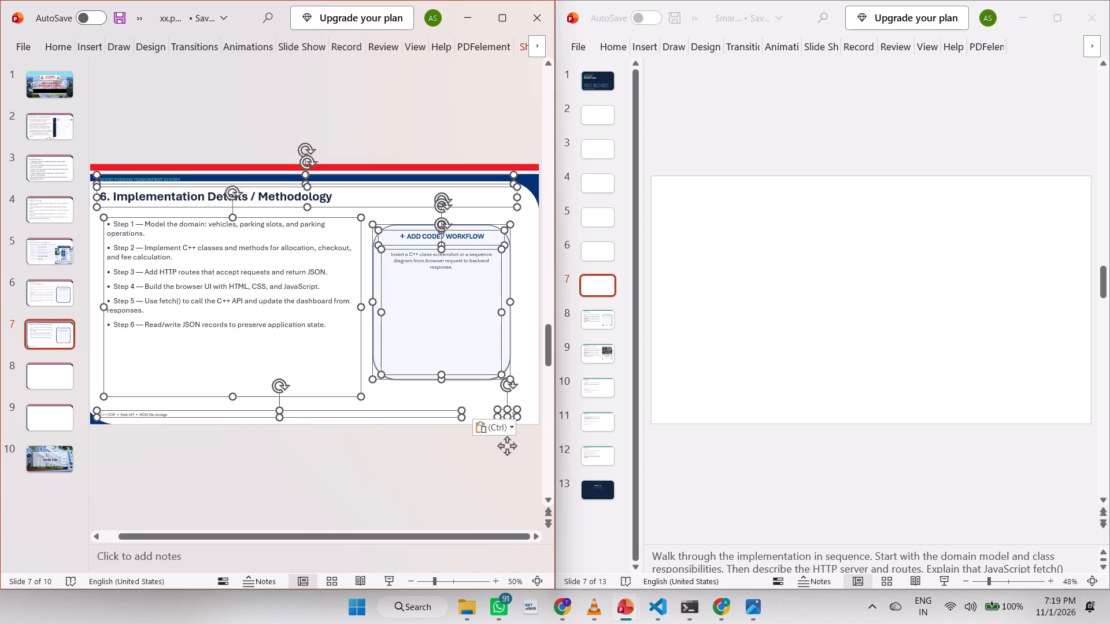
Add two new slides after slide 9 in the template deck, ahead of the closing slide.
left_click(51, 413)
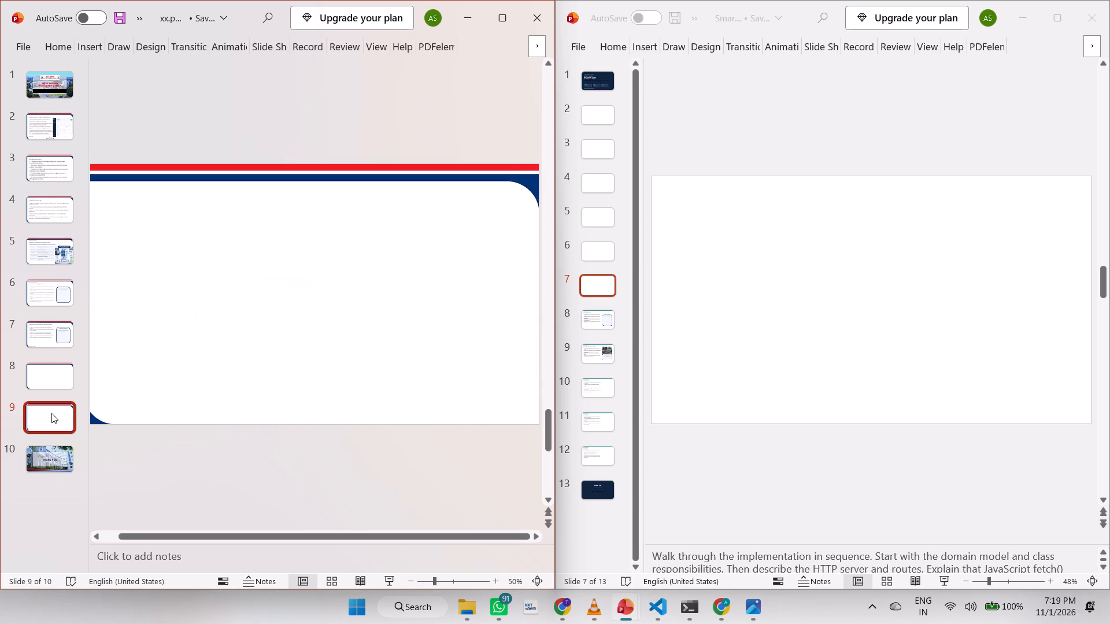
left_click(51, 440)
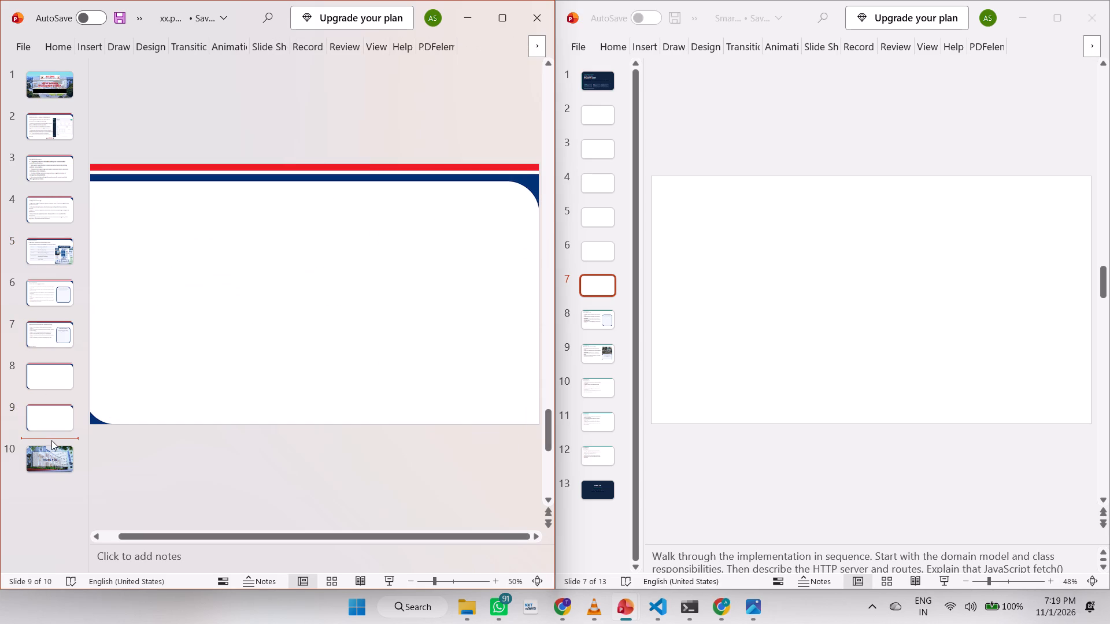
left_click(51, 440)
left_click(47, 439)
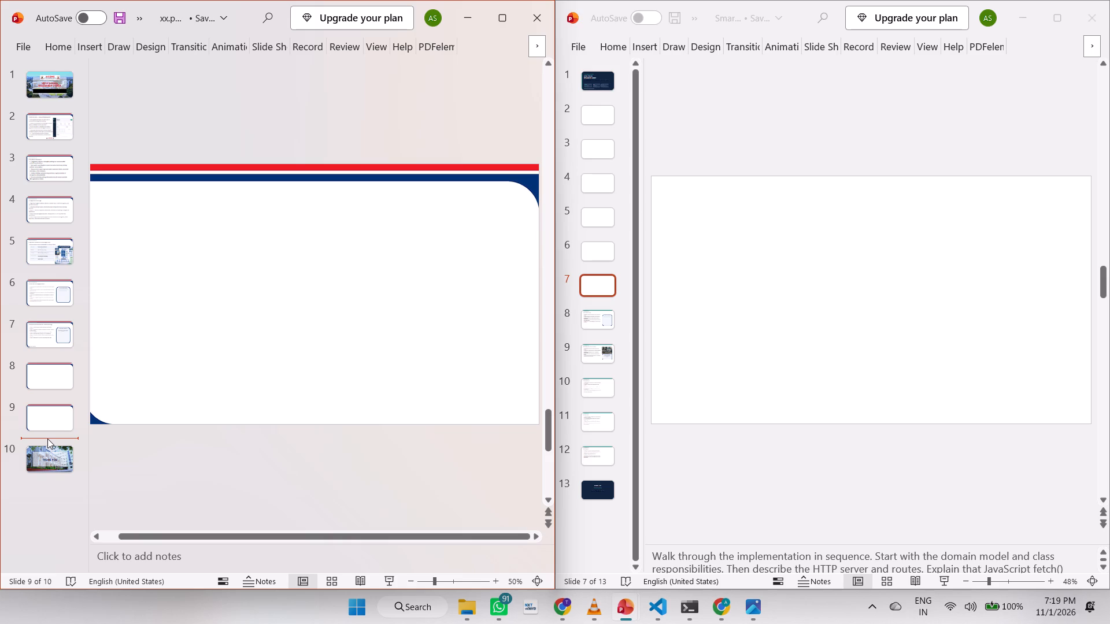
right_click(47, 439)
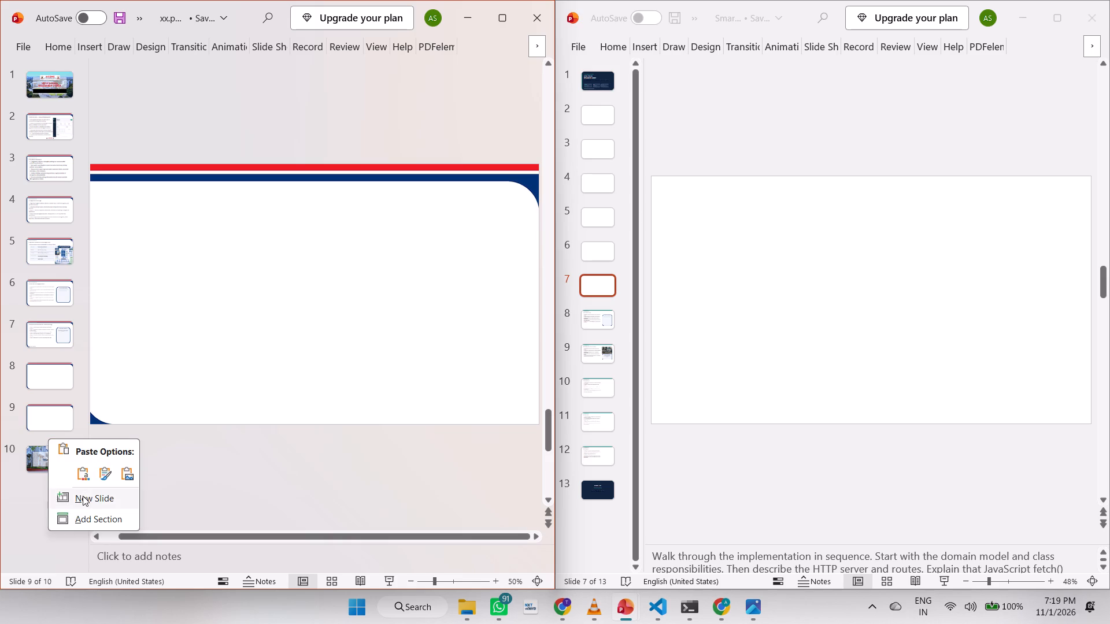
left_click(83, 496)
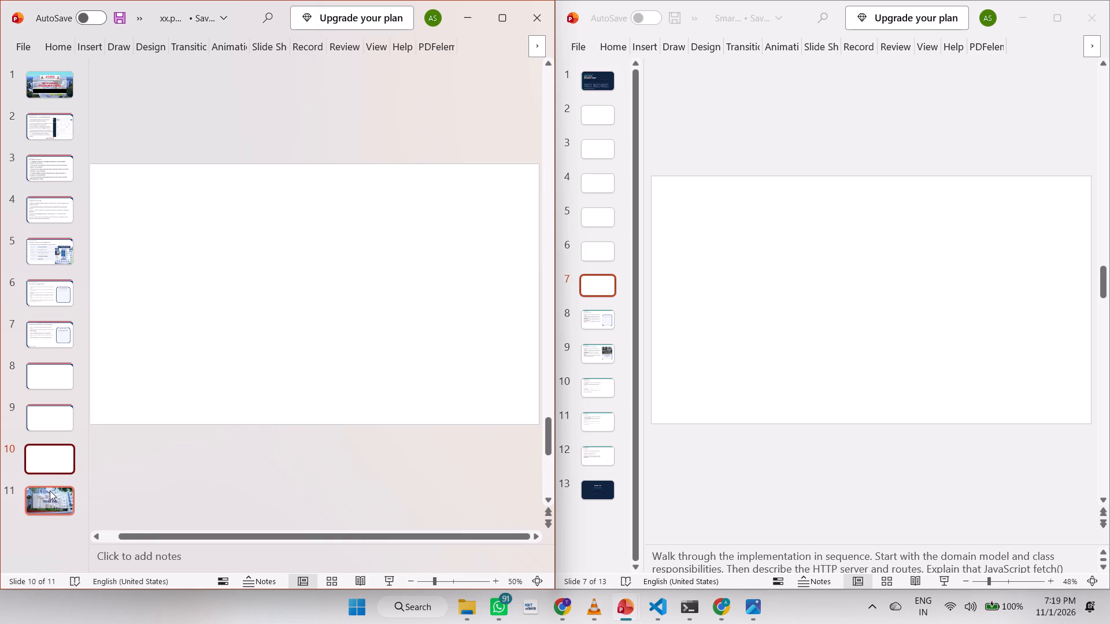
left_click(45, 480)
left_click(45, 480)
right_click(45, 480)
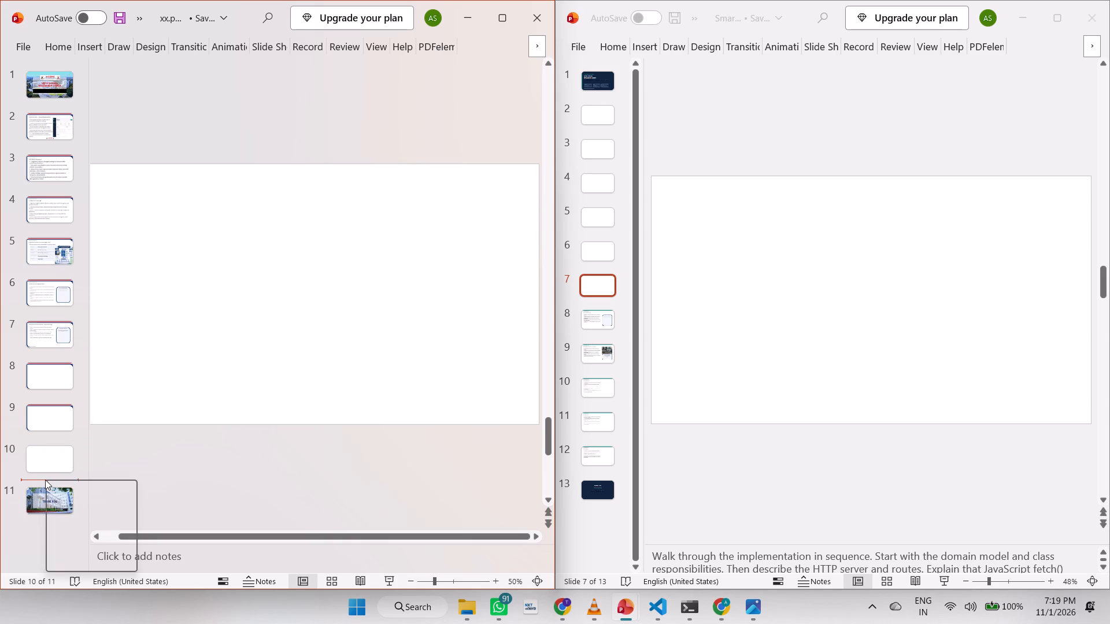
left_click(87, 534)
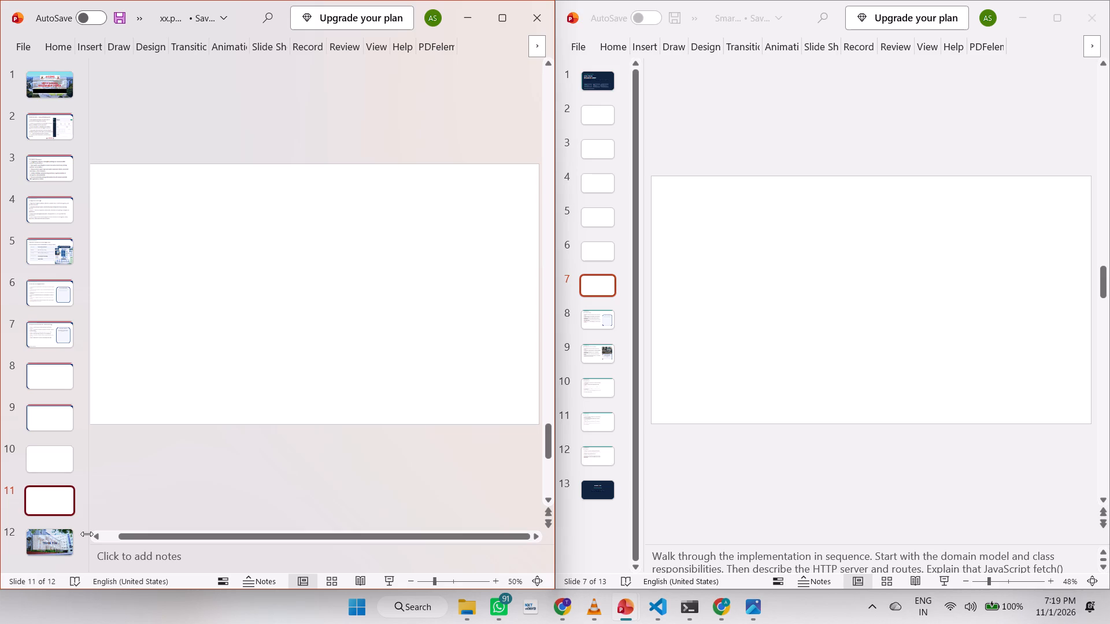
Copy the red-and-blue frame picture from template slide 9 onto the new slides 10 and 11.
left_click(46, 420)
left_click(163, 183)
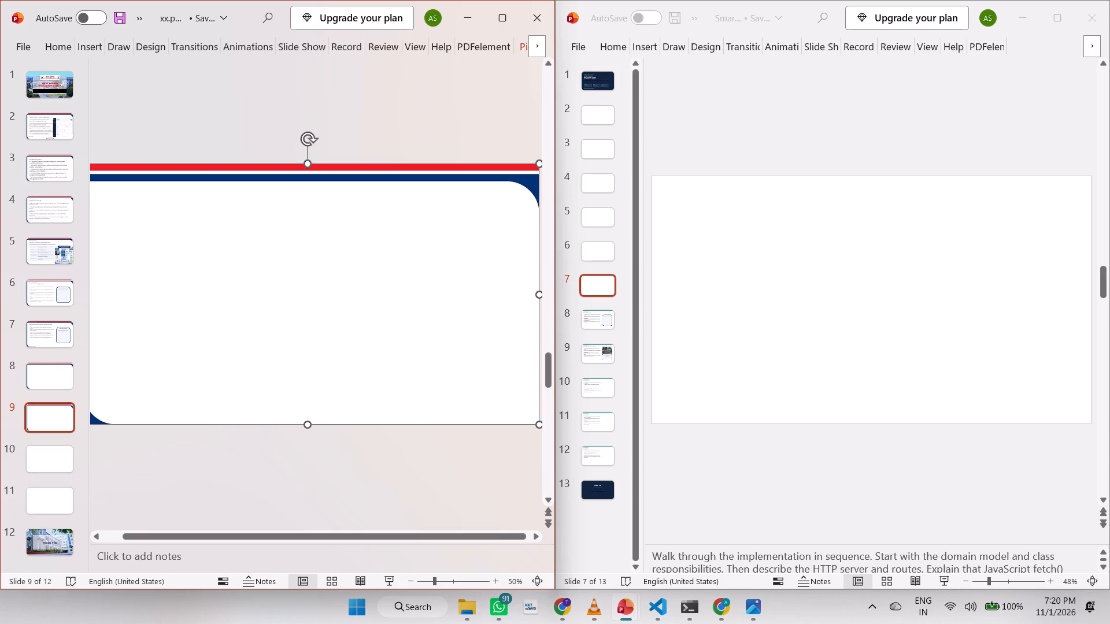
key("ctrl+c")
key("ctrl+c")
left_click(42, 469)
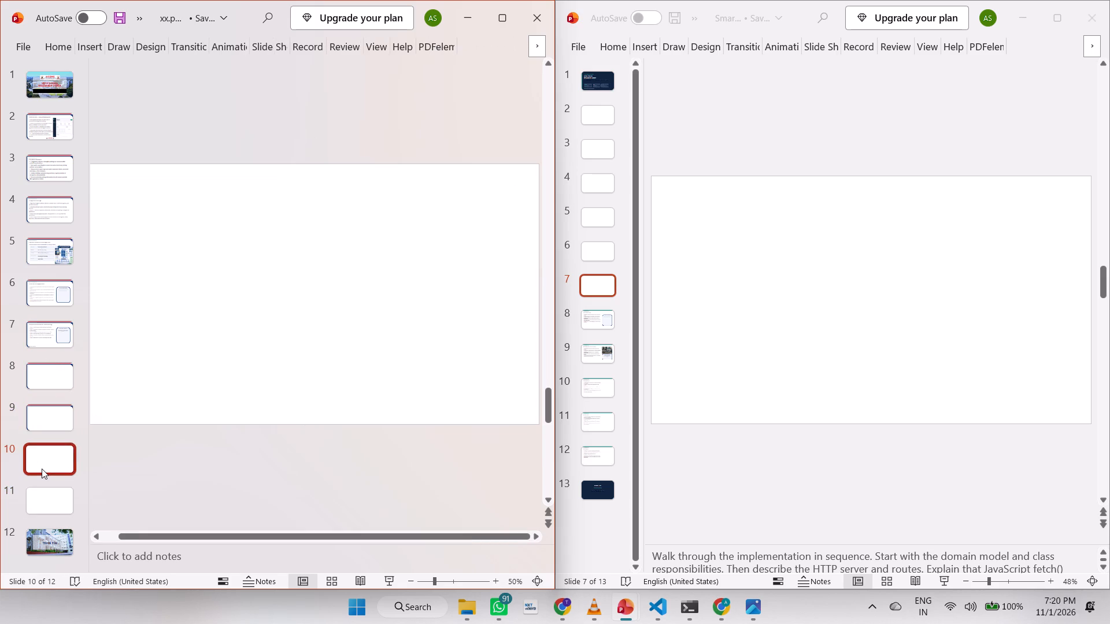
key("ctrl+v")
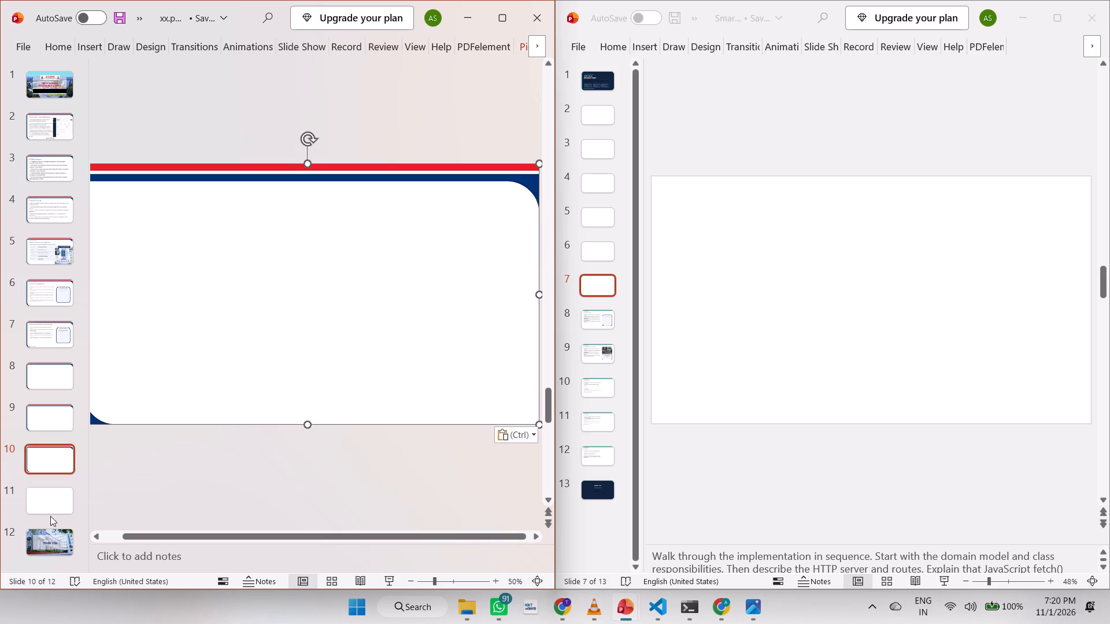
left_click(44, 499)
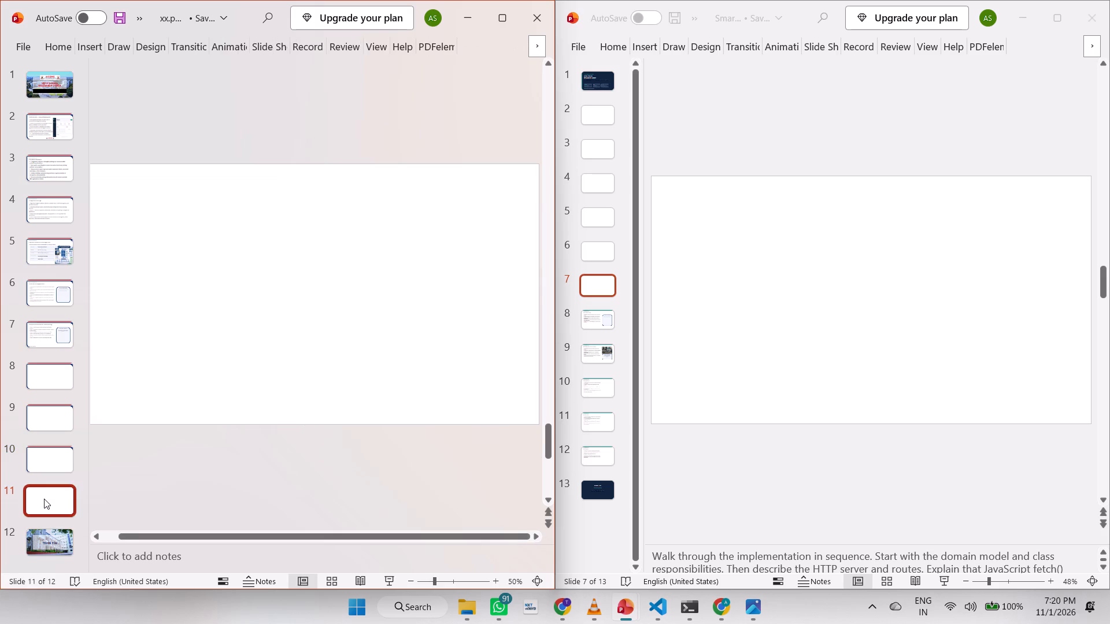
key("ctrl+v")
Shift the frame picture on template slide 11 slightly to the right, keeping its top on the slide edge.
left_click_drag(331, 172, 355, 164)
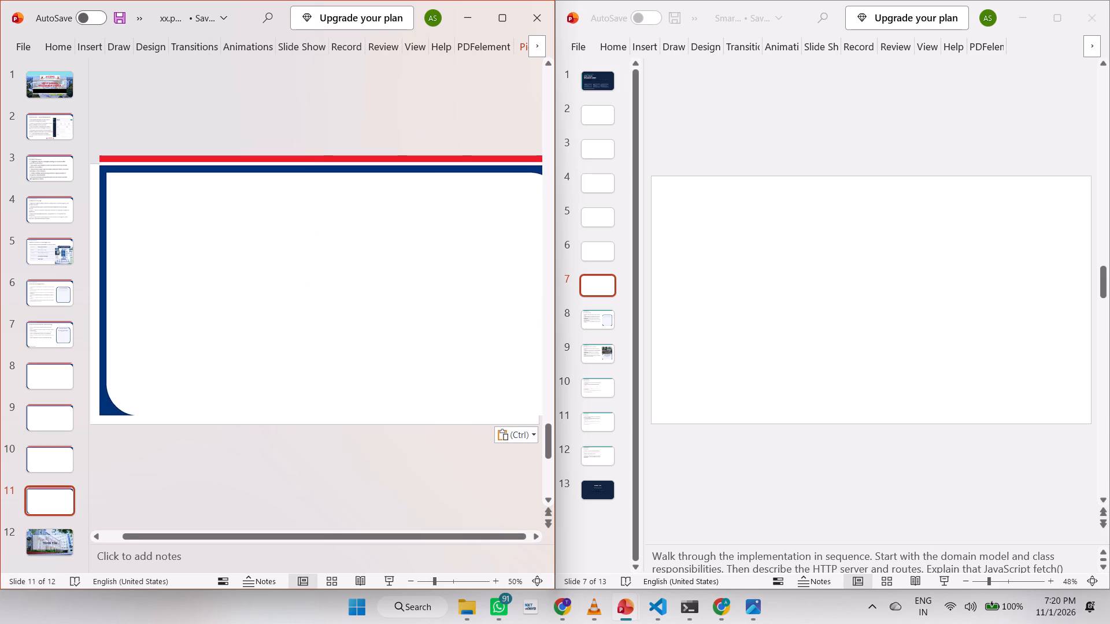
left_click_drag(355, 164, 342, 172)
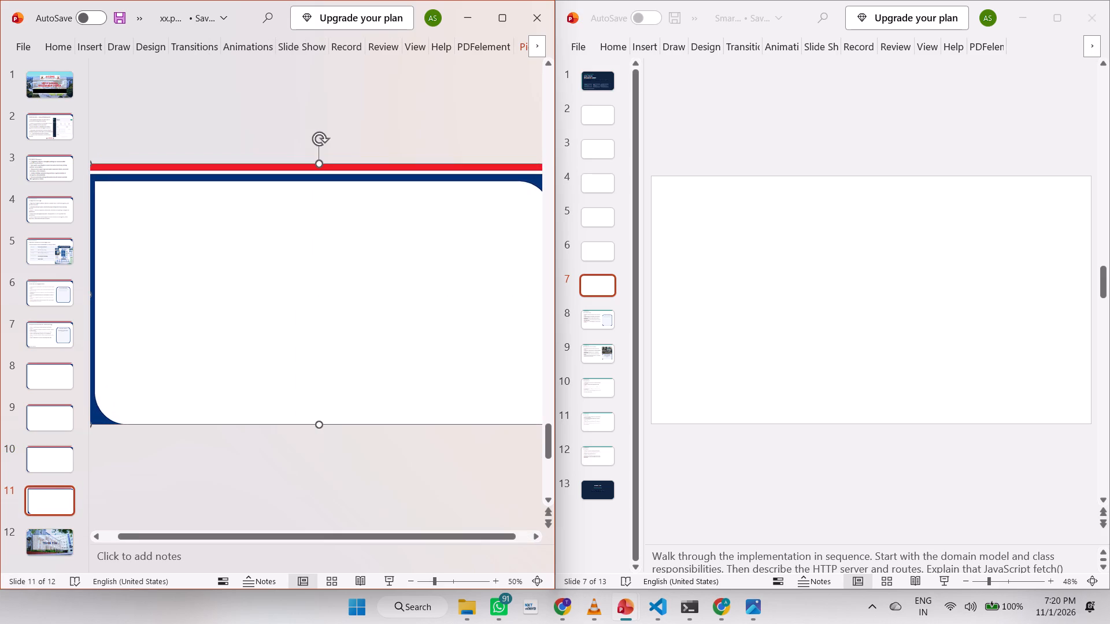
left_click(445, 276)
Reposition the frame picture on template slide 8 so its edges line up with the slide edges.
left_click(61, 385)
left_click_drag(206, 179, 219, 178)
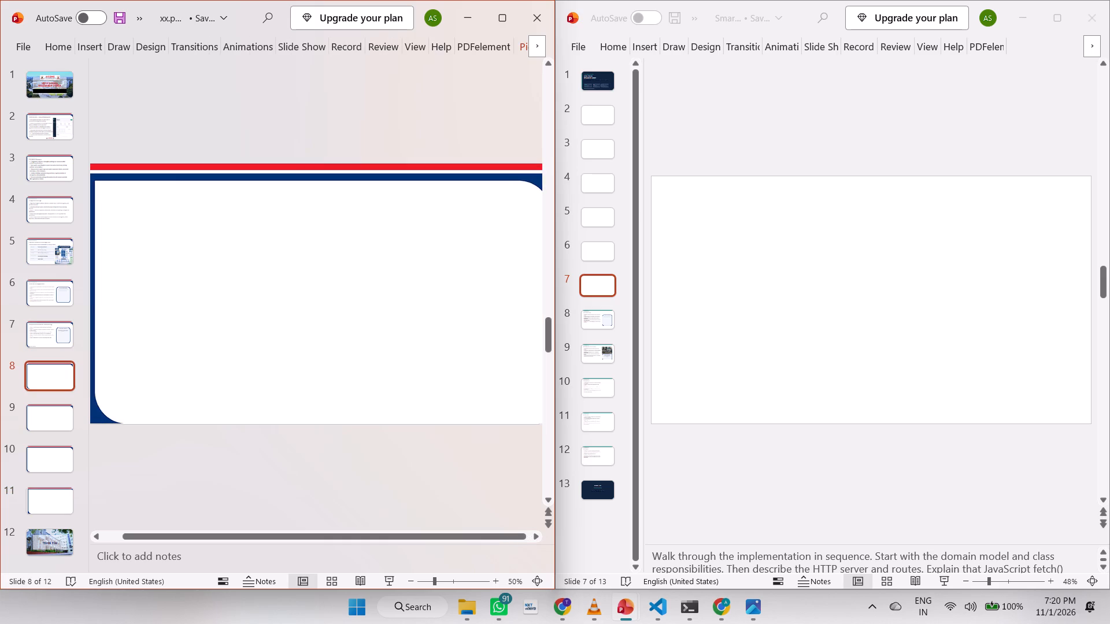
left_click_drag(219, 178, 220, 180)
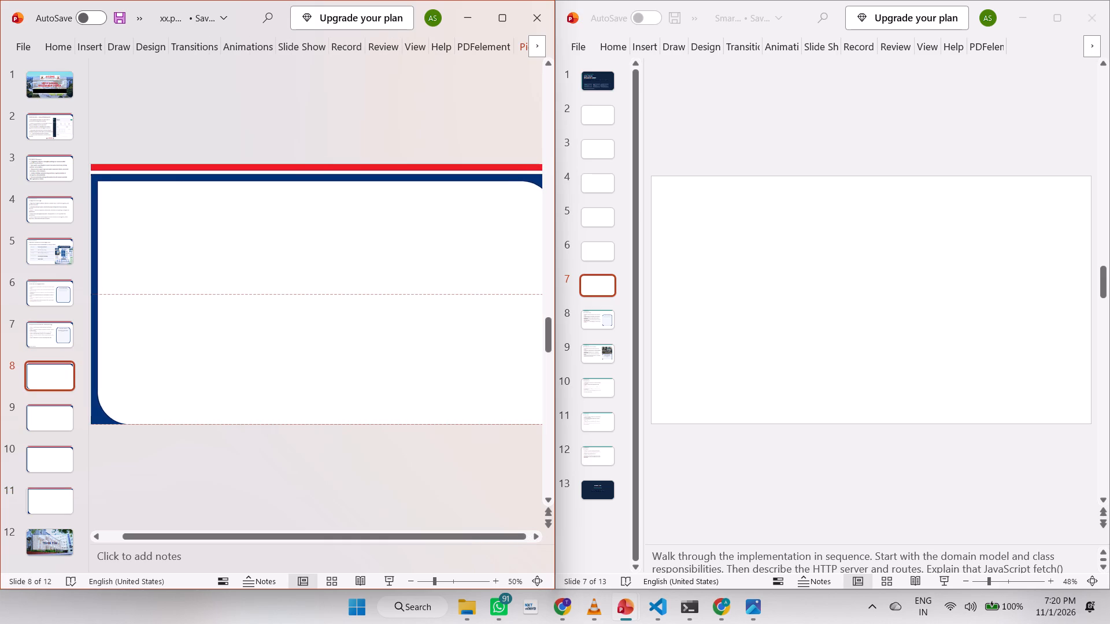
left_click_drag(220, 180, 219, 182)
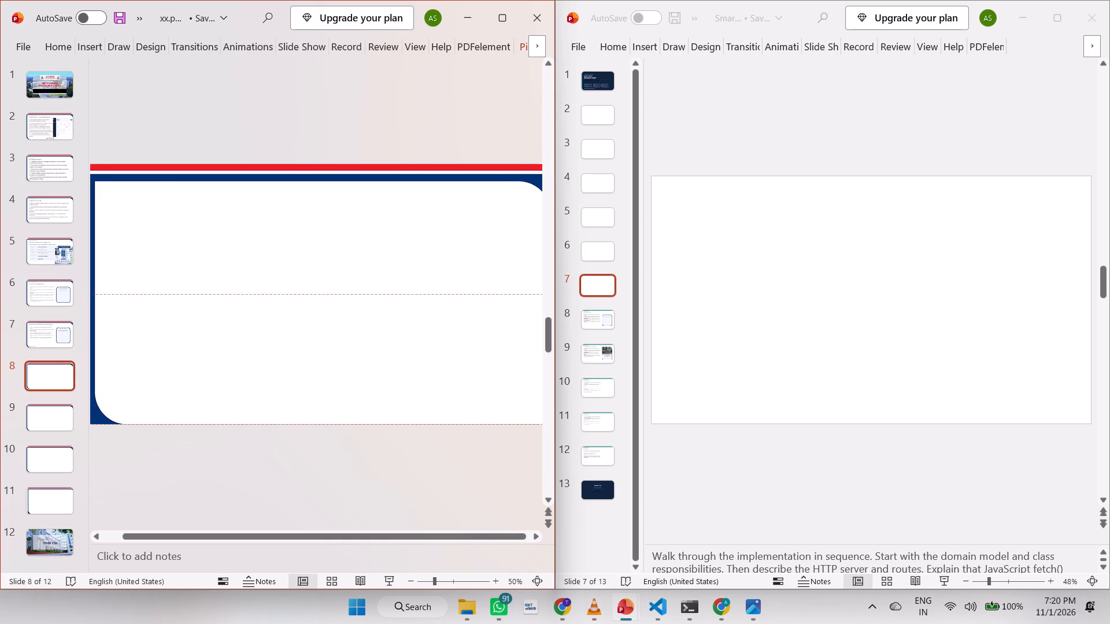
left_click_drag(219, 182, 219, 182)
scroll(226, 389, "down", 2, "ctrl")
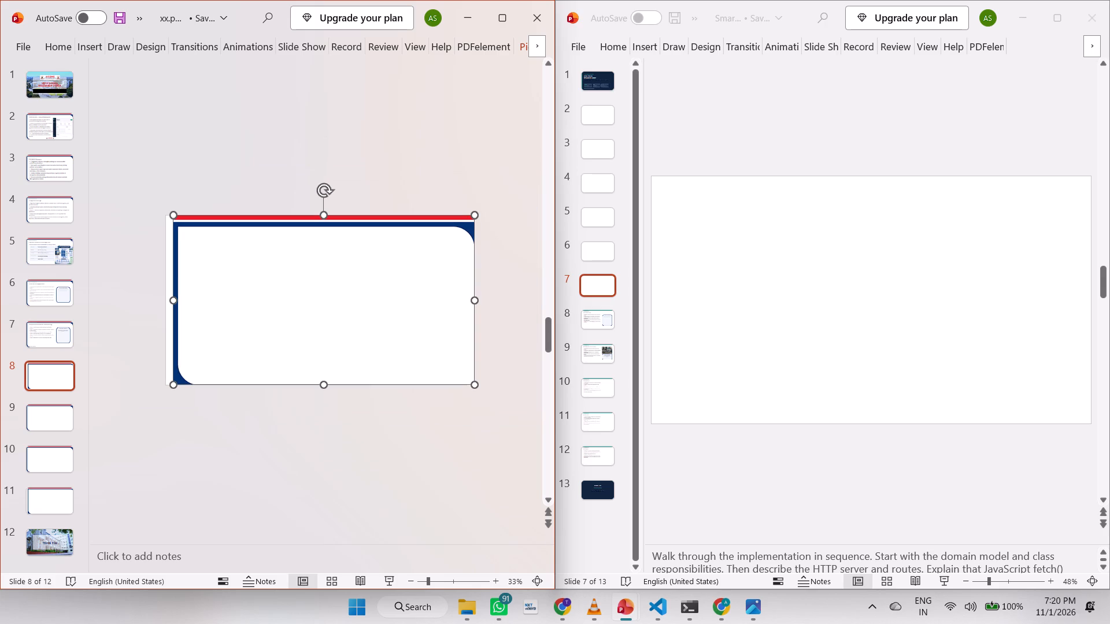
left_click_drag(297, 223, 290, 222)
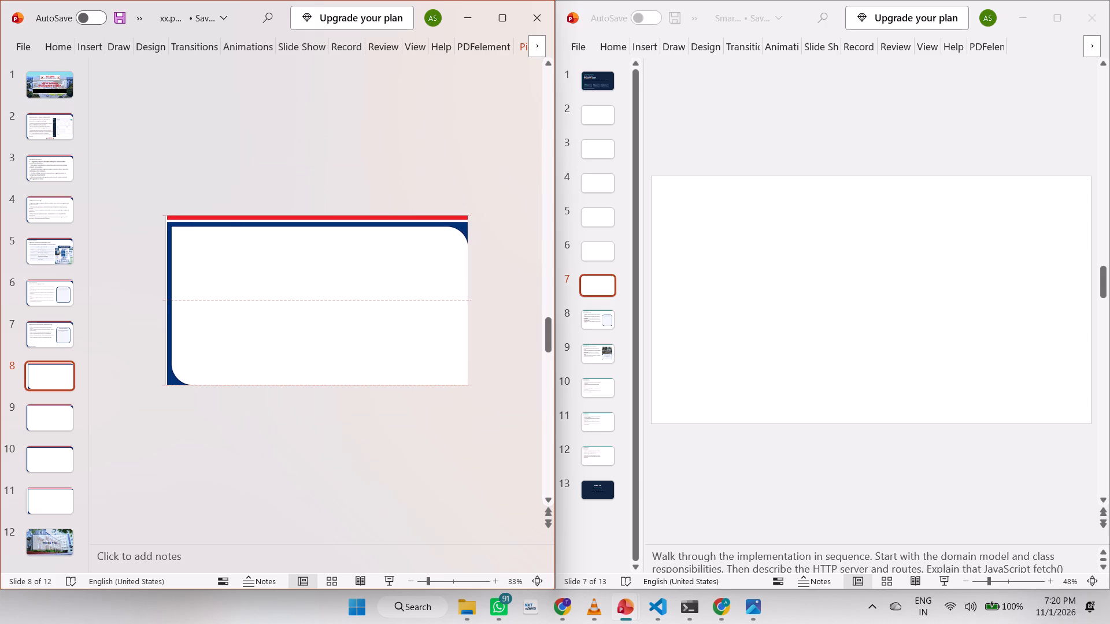
left_click_drag(290, 222, 289, 222)
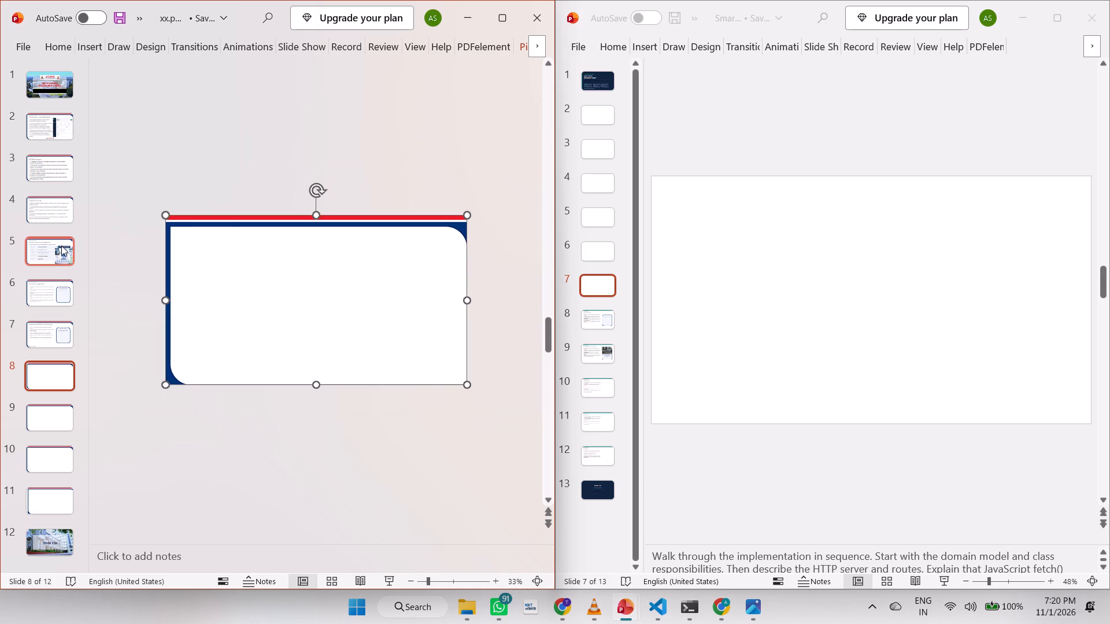
Check the frame on template slides 5 to 11 and align the frame picture on slide 11 with the slide edges.
left_click(61, 246)
left_click(46, 287)
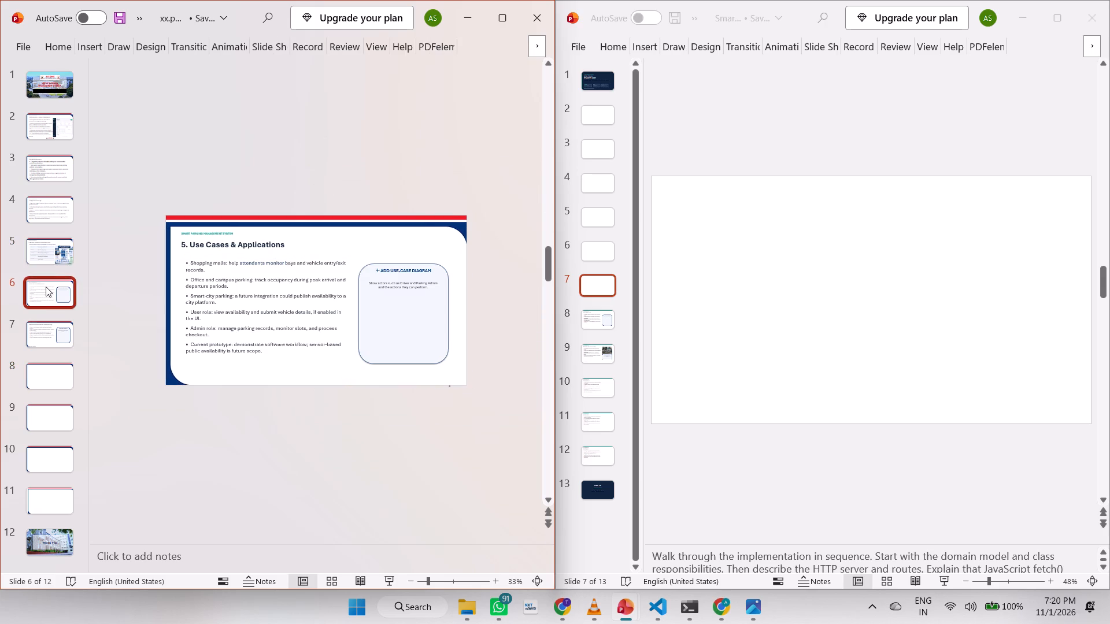
left_click(51, 340)
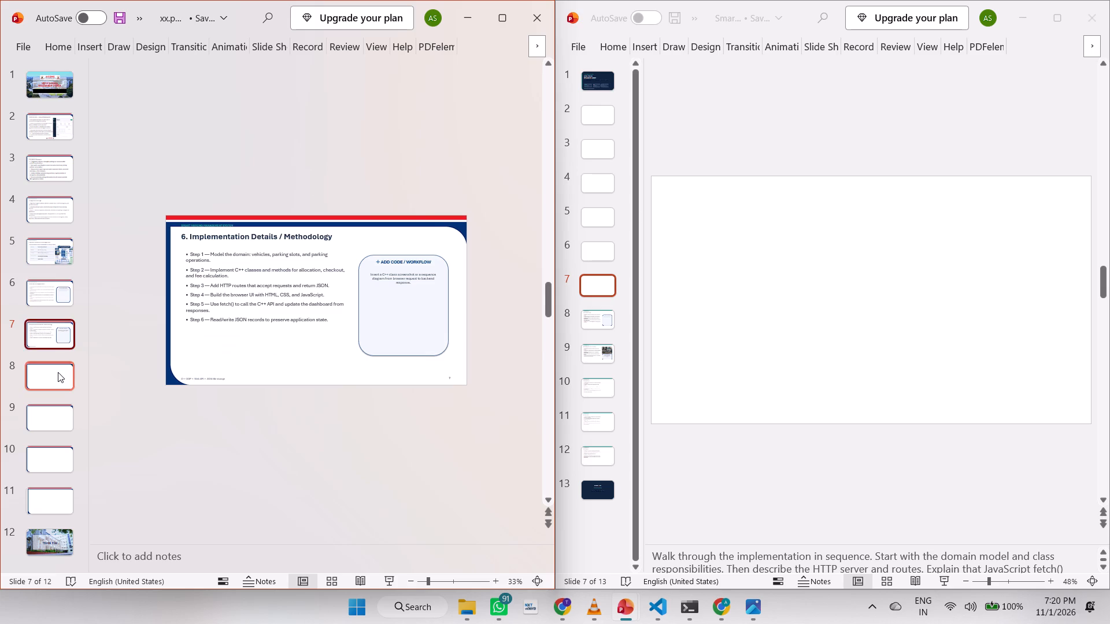
left_click(58, 372)
left_click(43, 409)
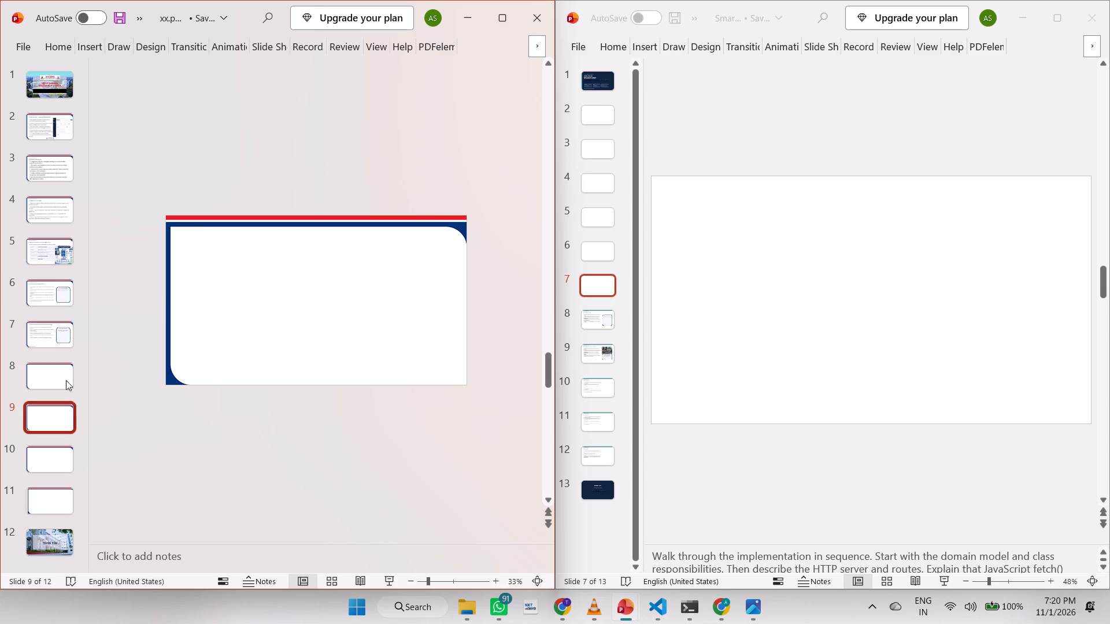
left_click(50, 460)
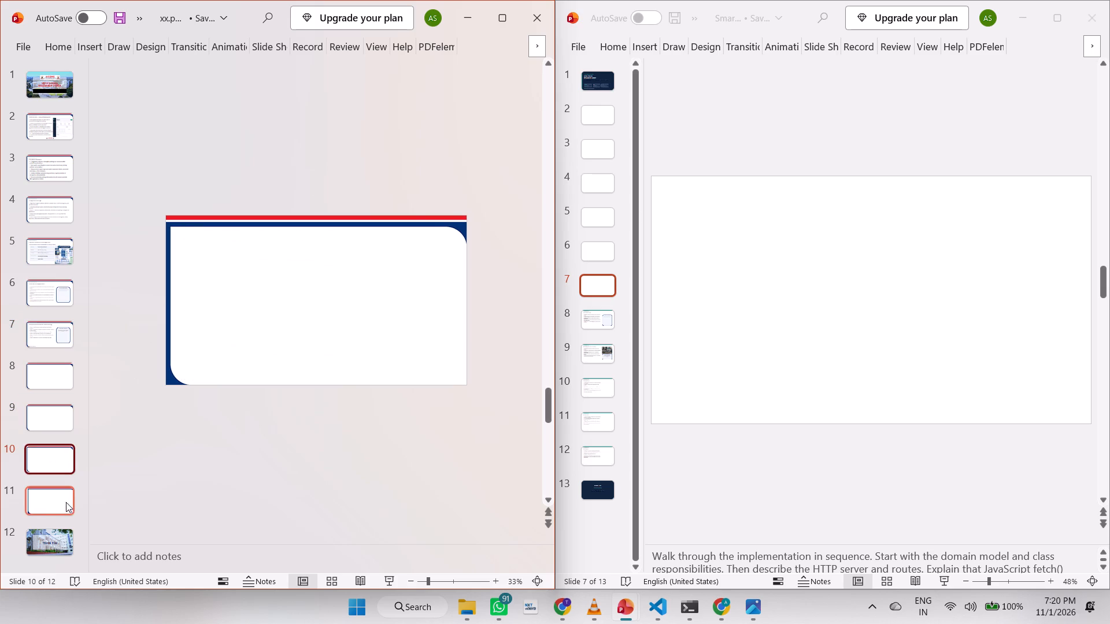
left_click(57, 507)
left_click(225, 224)
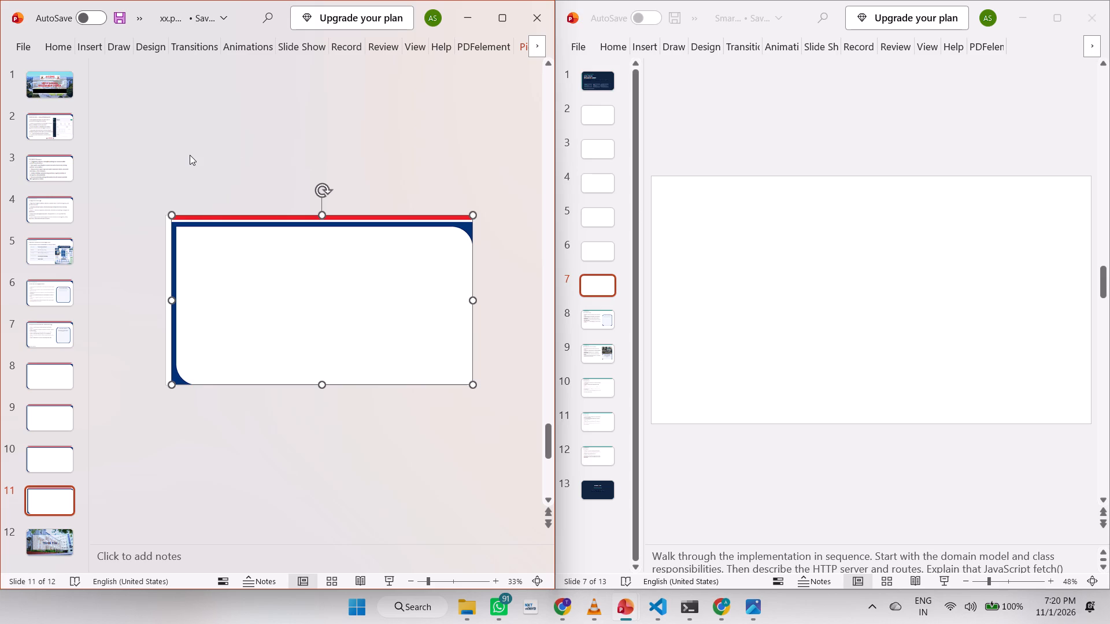
left_click(208, 213)
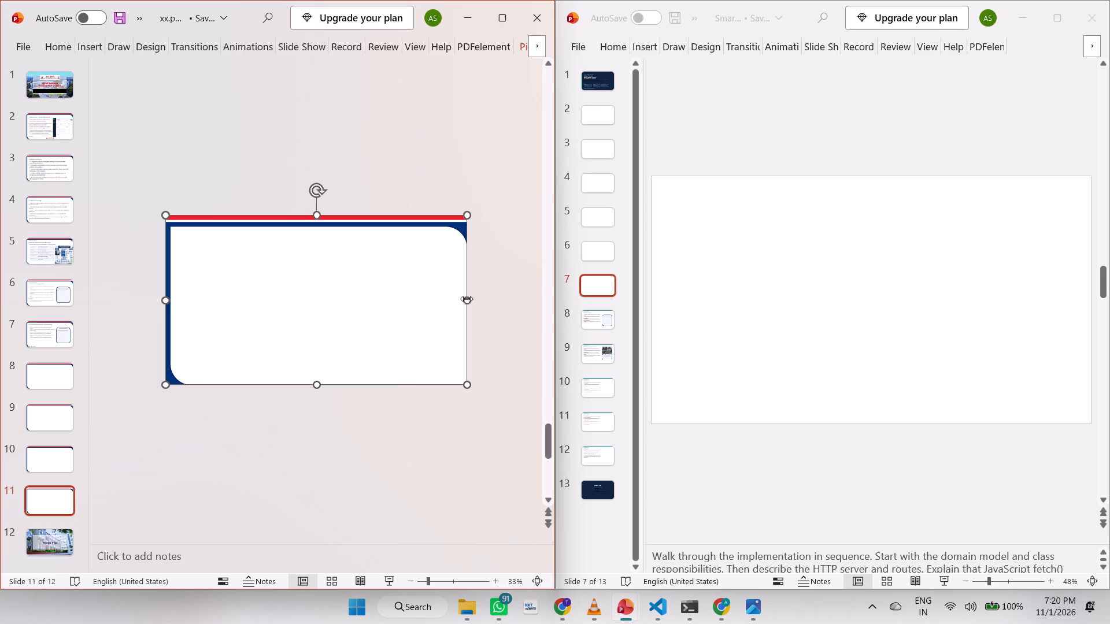
left_click(410, 443)
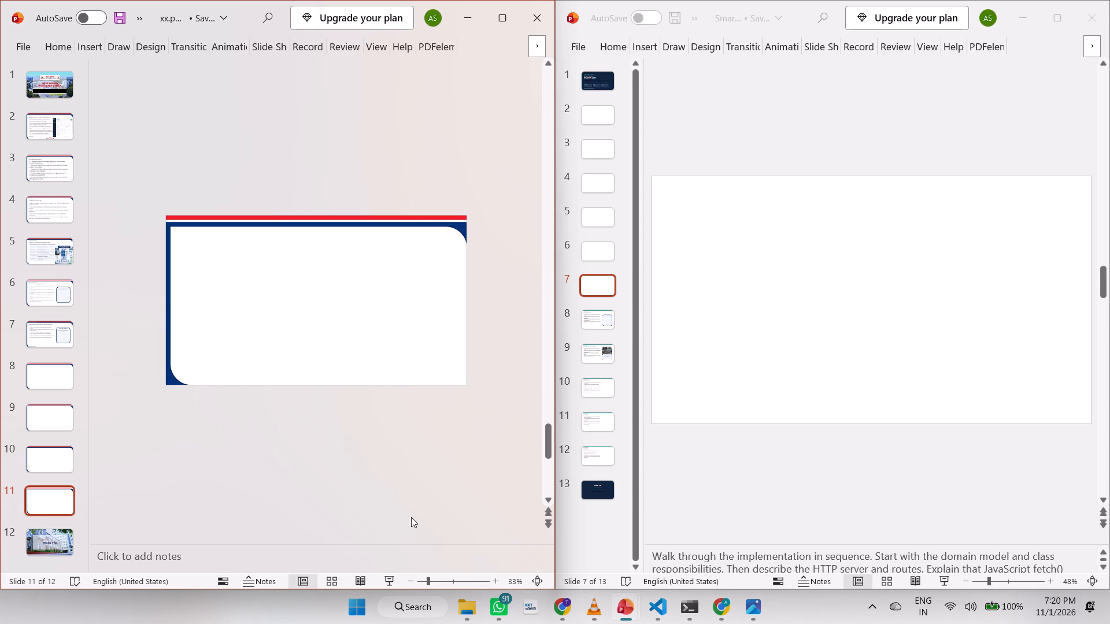
Delete the teal bar along the top edge of source slide 8, 6a. C++ OOP Design.
left_click(590, 321)
left_click(590, 321)
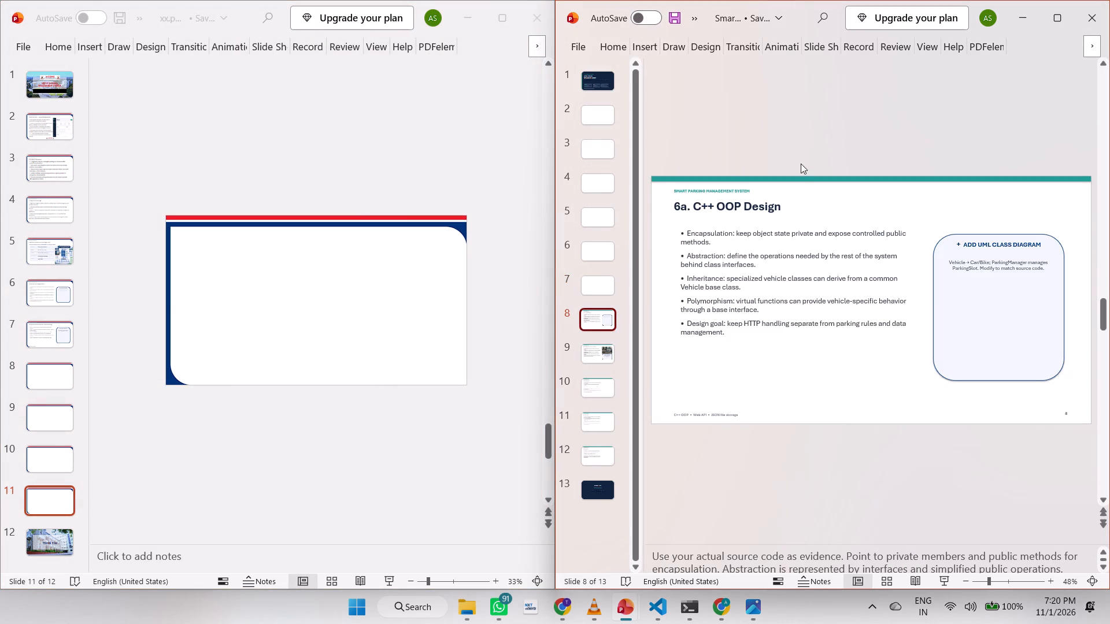
left_click(799, 181)
key("Delete")
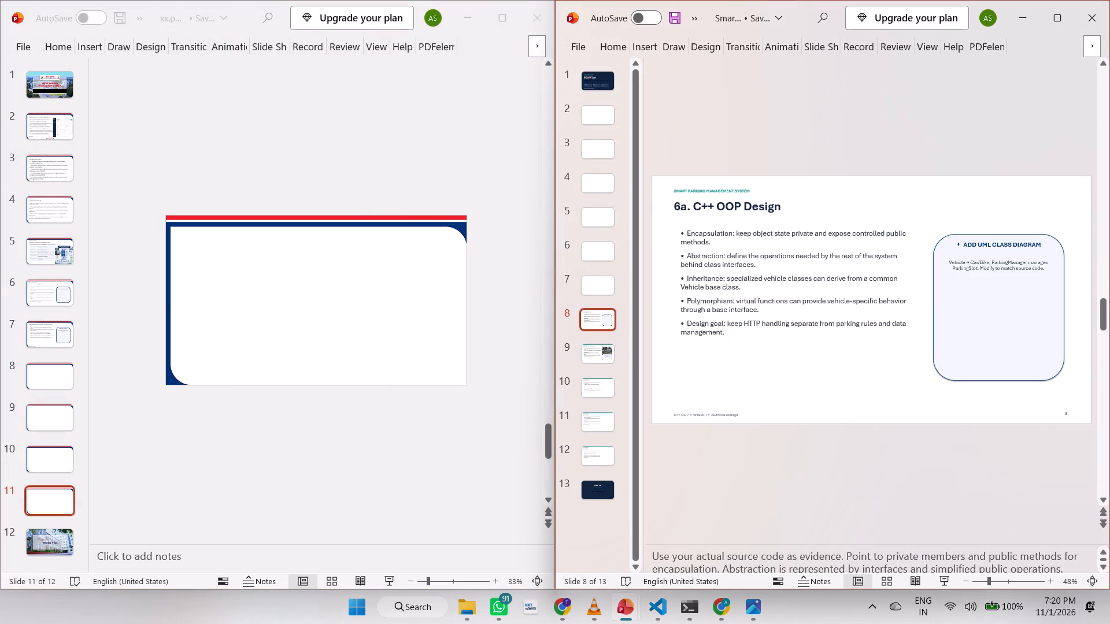
Cut all content from source slide 8, 6a. C++ OOP Design, and paste it onto template slide 11.
left_click(757, 355)
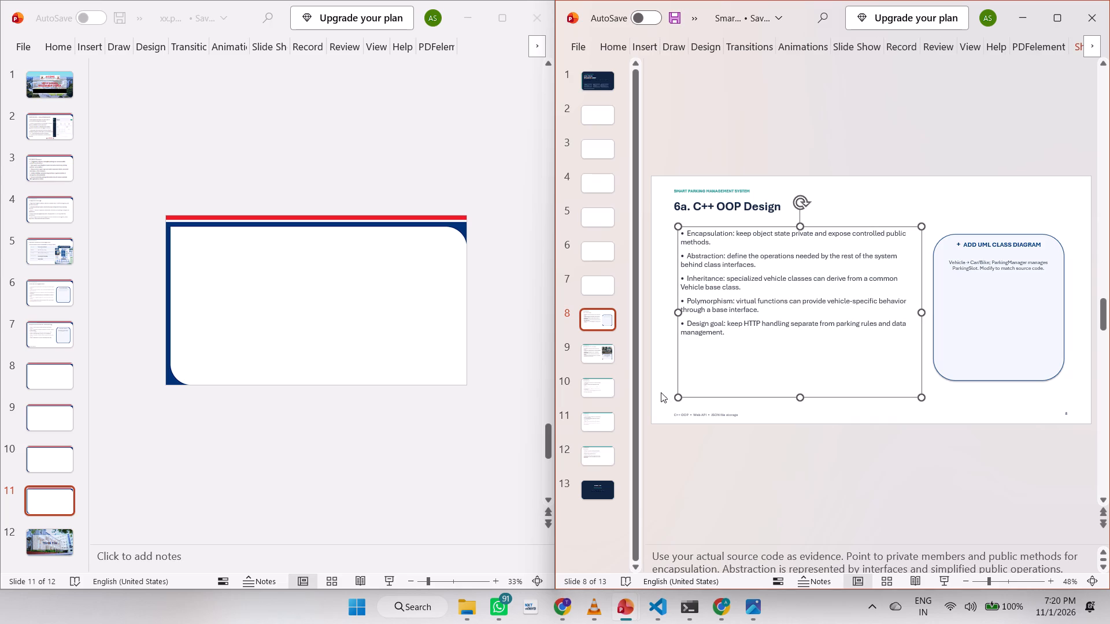
left_click(661, 388)
key("ctrl+a")
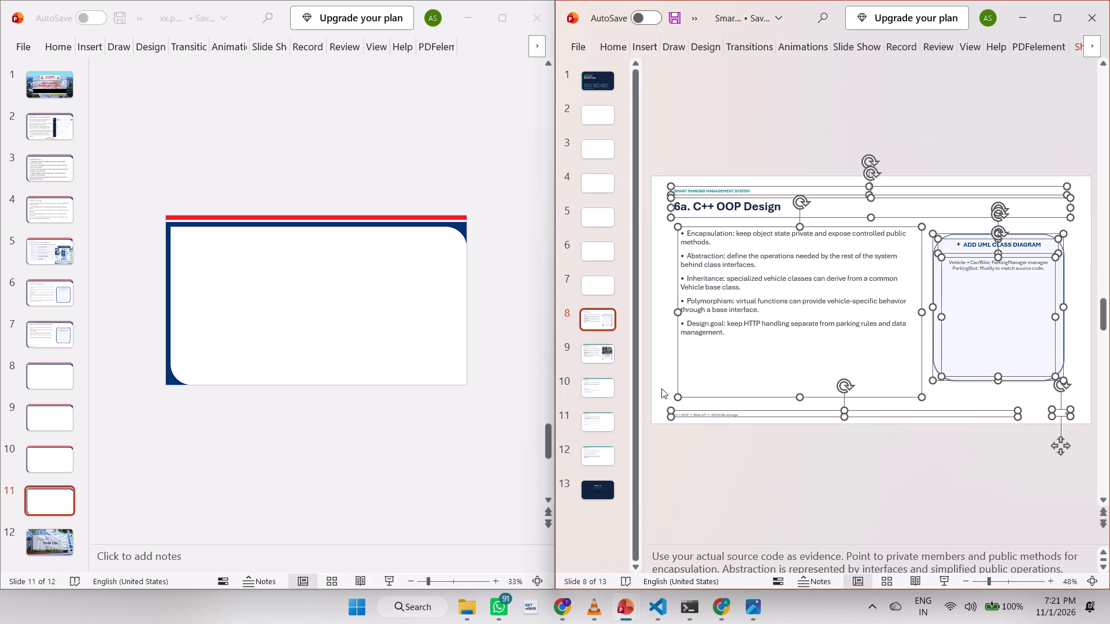
key("ctrl+x")
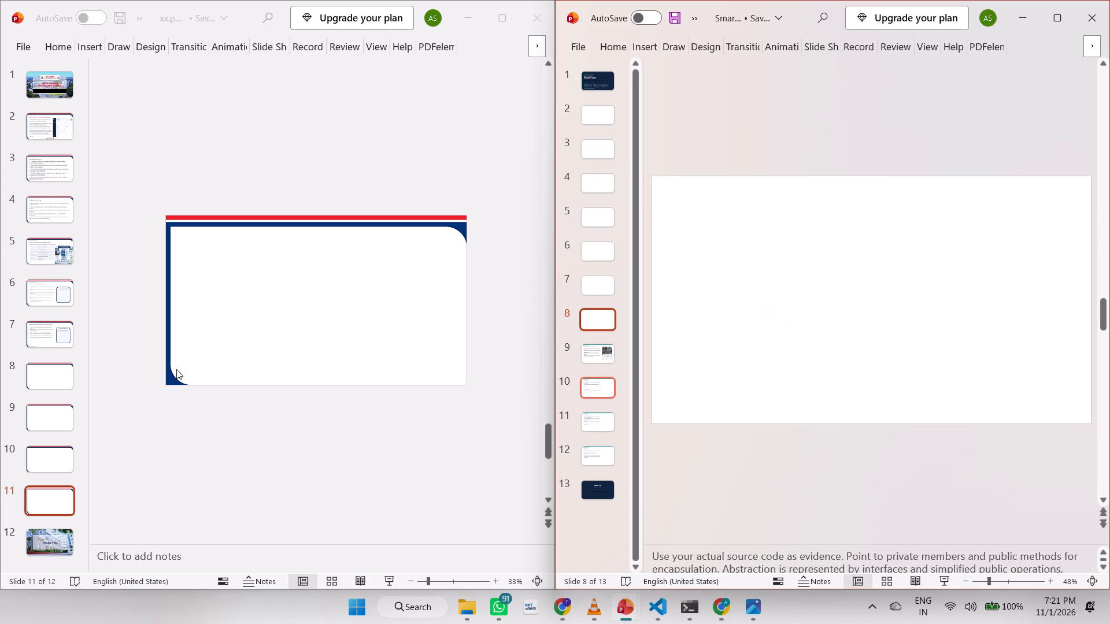
left_click(40, 377)
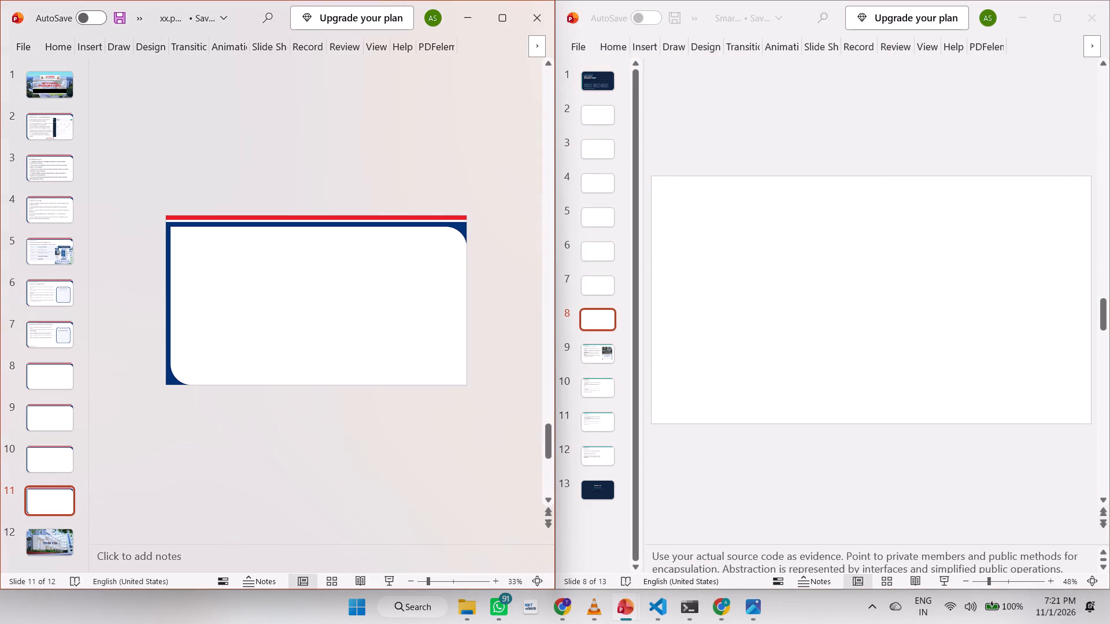
left_click(249, 301)
key("ctrl+v")
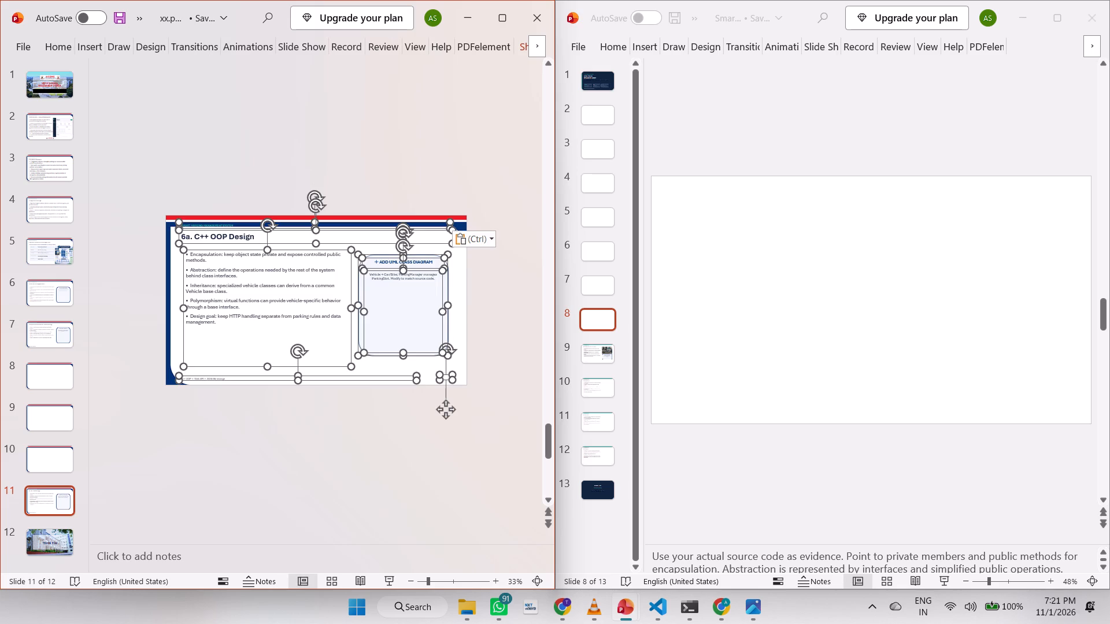
Nudge the pasted C++ OOP Design content down until the small header line clears the frame's blue band.
key("Down")
key("Down")
key("Down")
key("Down")
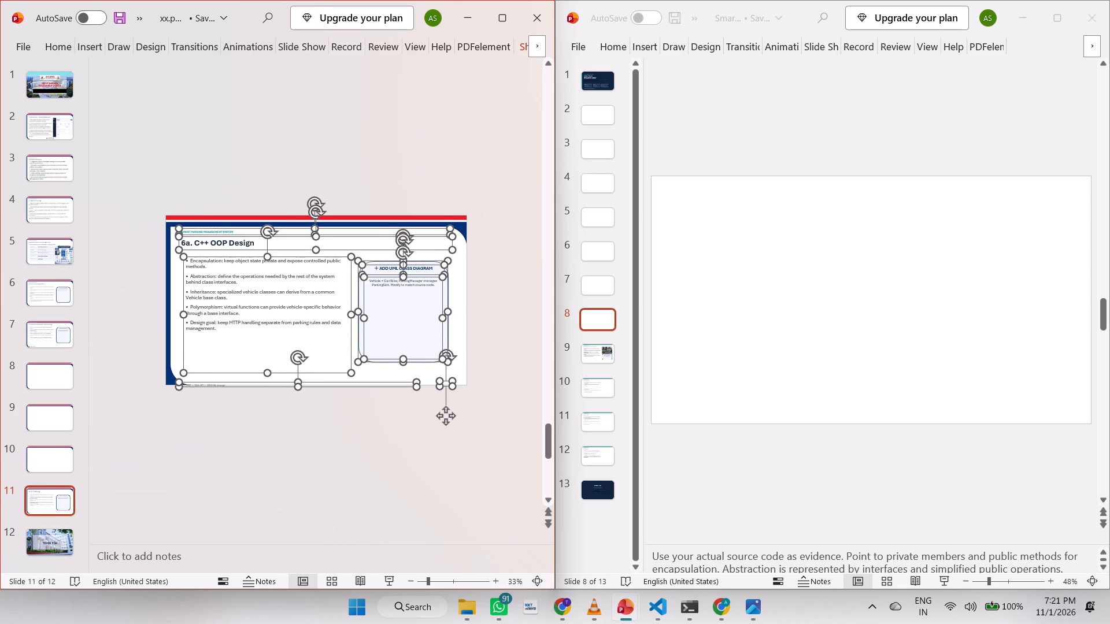
key("Down")
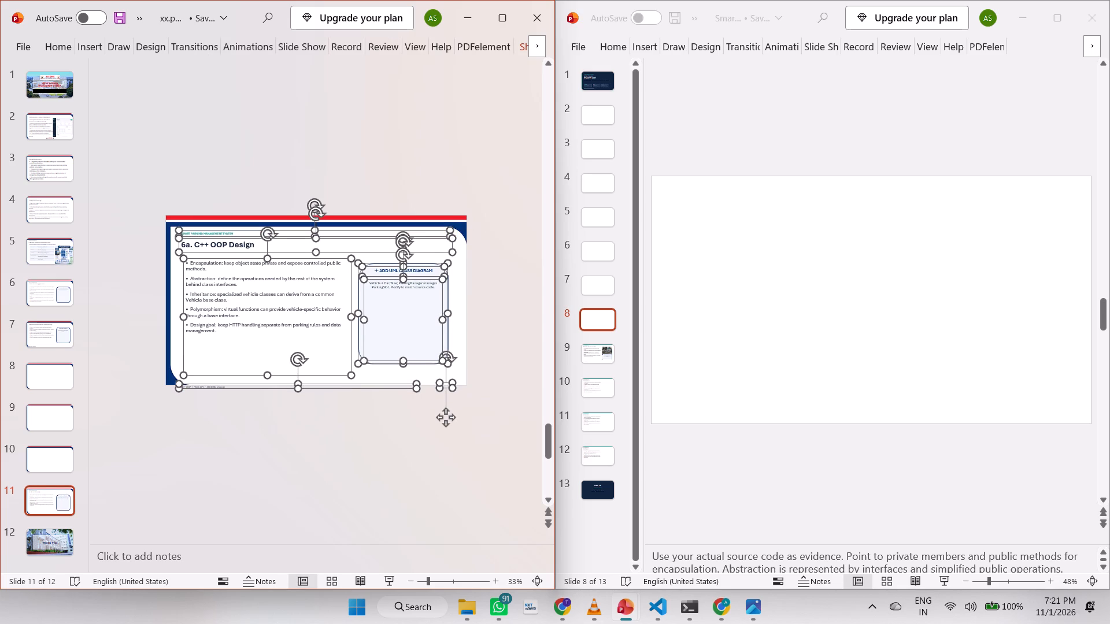
left_click(338, 423)
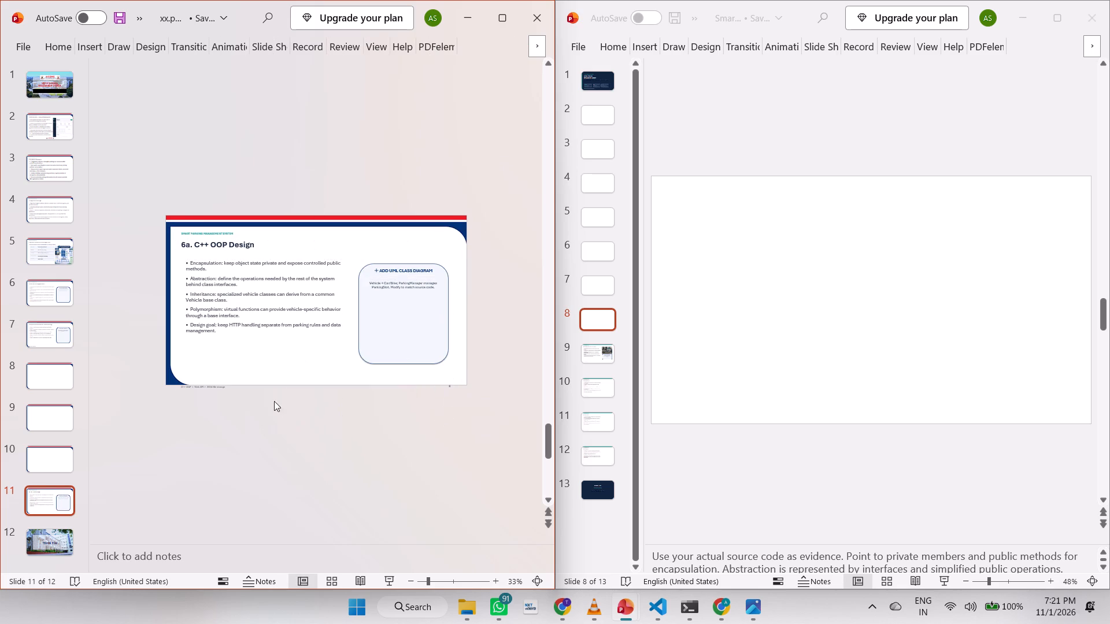
Delete the small footer text at the bottom edge of the C++ OOP Design slide in the template.
left_click(256, 388)
key("Delete")
Delete the teal bar along the top edge of source slide 9, 6b. Testing, Results & Evaluation.
left_click(593, 352)
left_click(593, 352)
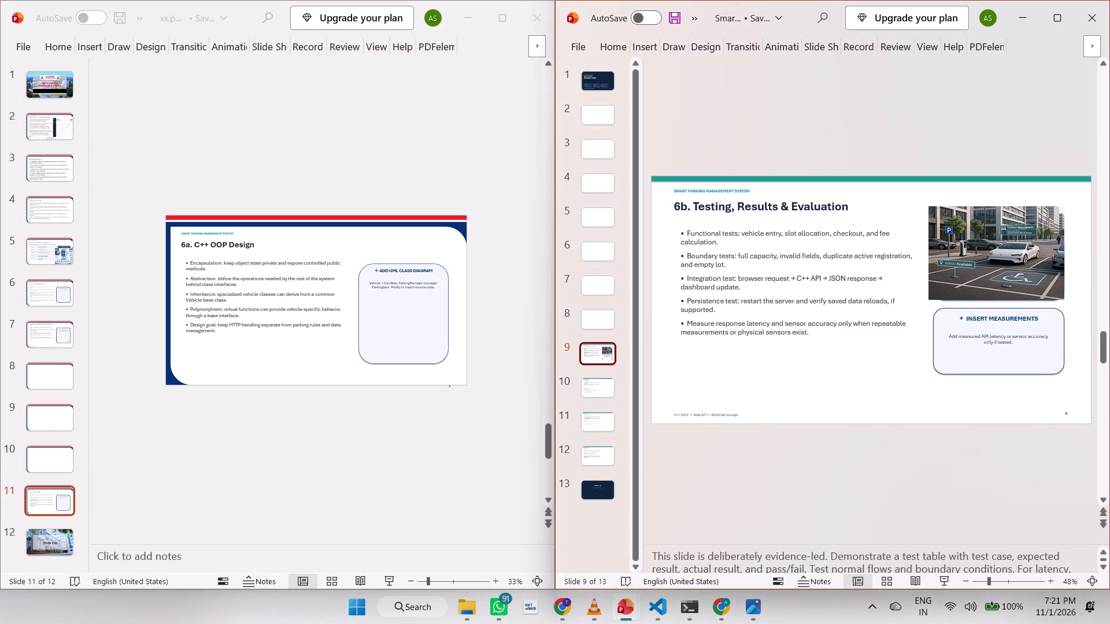
left_click(846, 363)
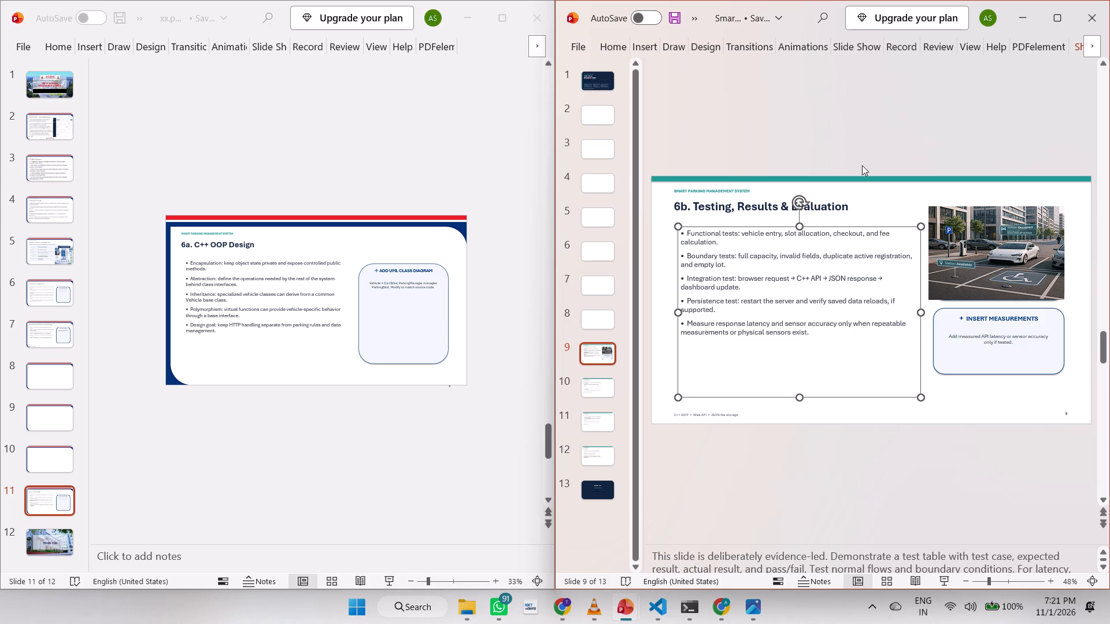
left_click(861, 181)
key("Delete")
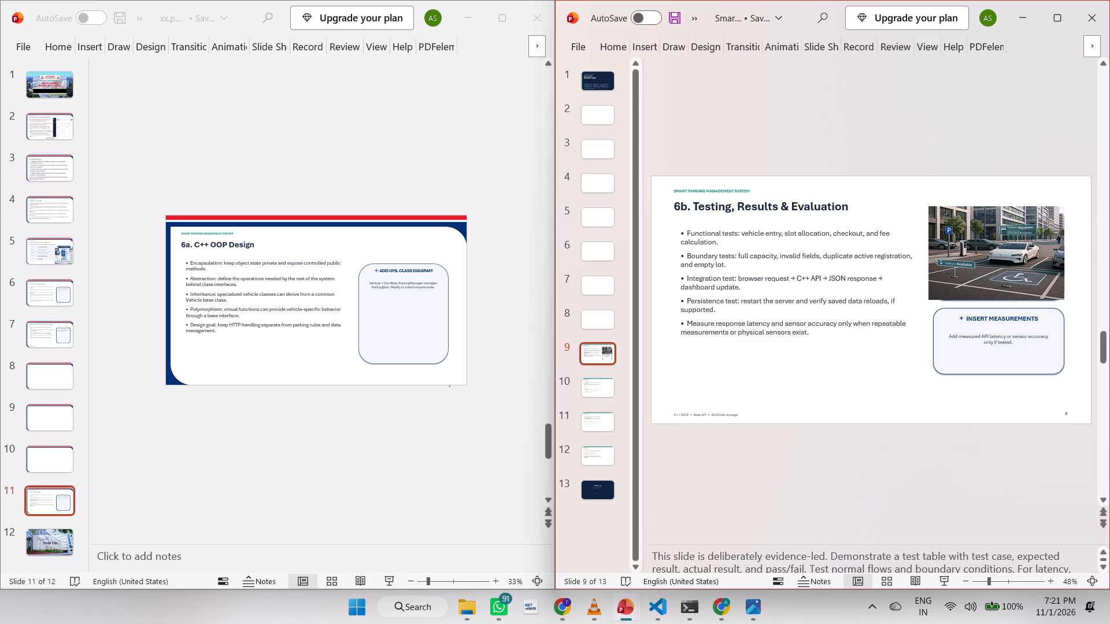
Cut all the content, including the parking photo and measurements box, from source slide 9.
left_click(755, 374)
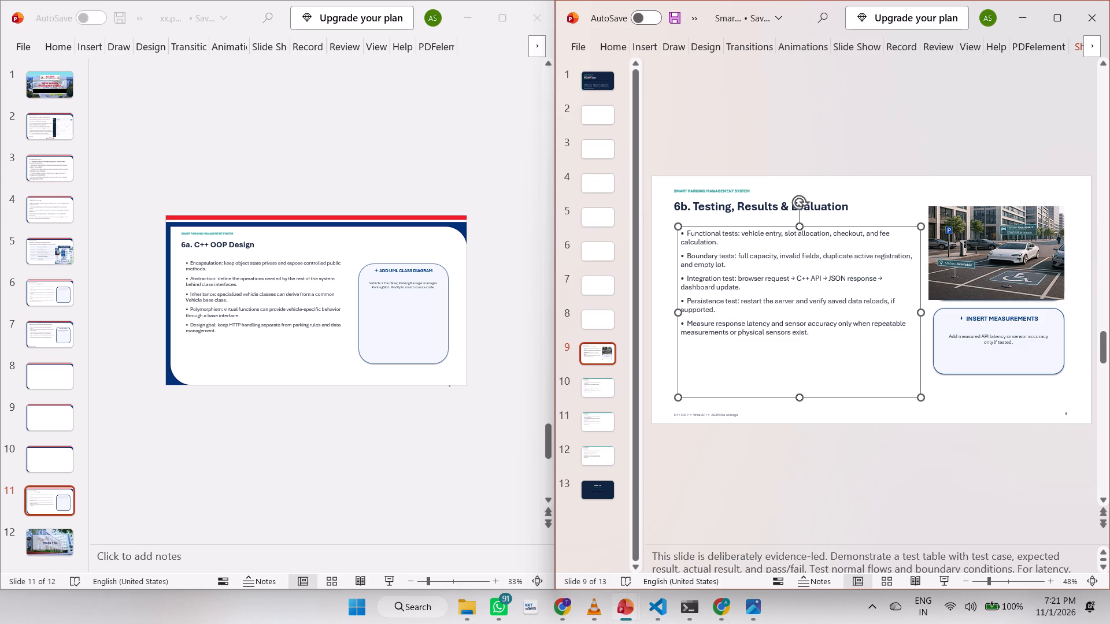
left_click(663, 401)
key("ctrl+a")
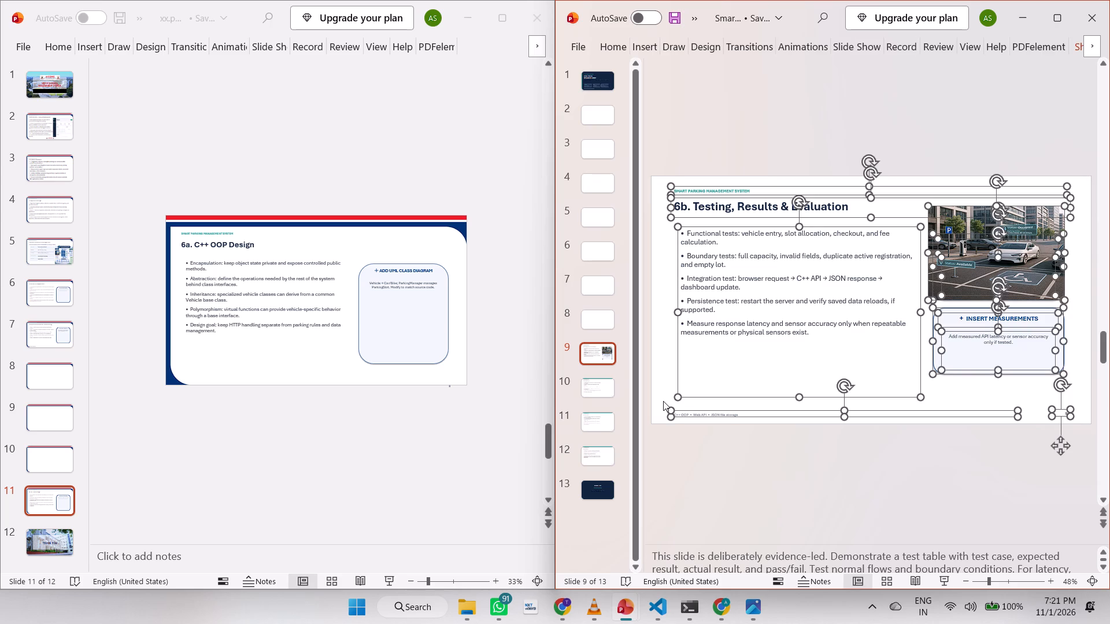
key("ctrl+x")
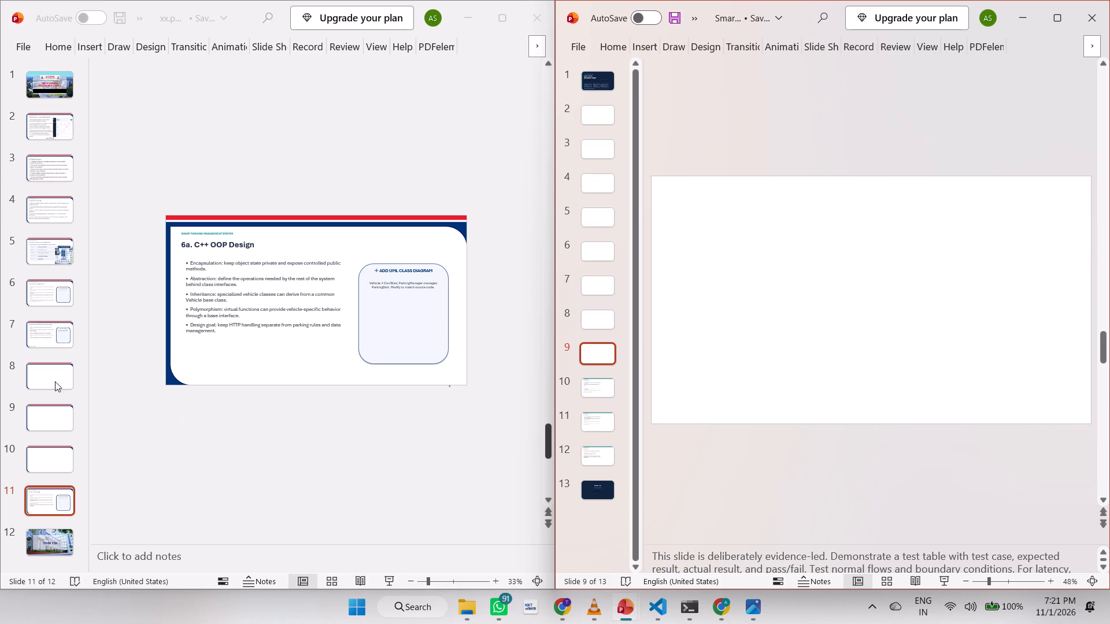
Move the 6a. C++ OOP Design slide in the template from position 11 to position 8.
left_click(39, 377)
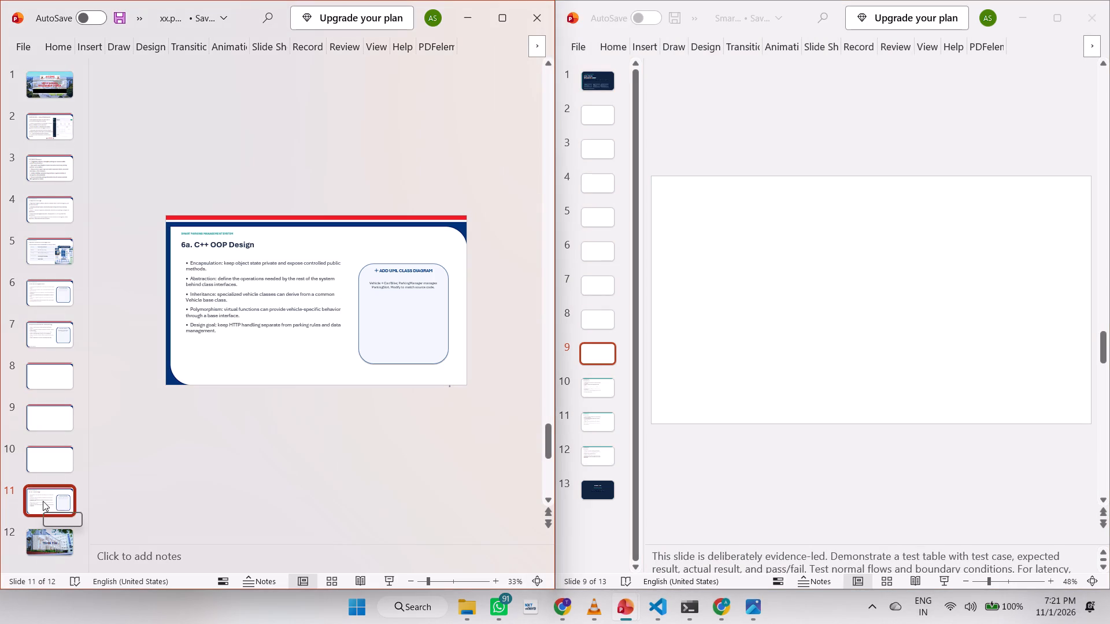
left_click_drag(43, 501, 44, 374)
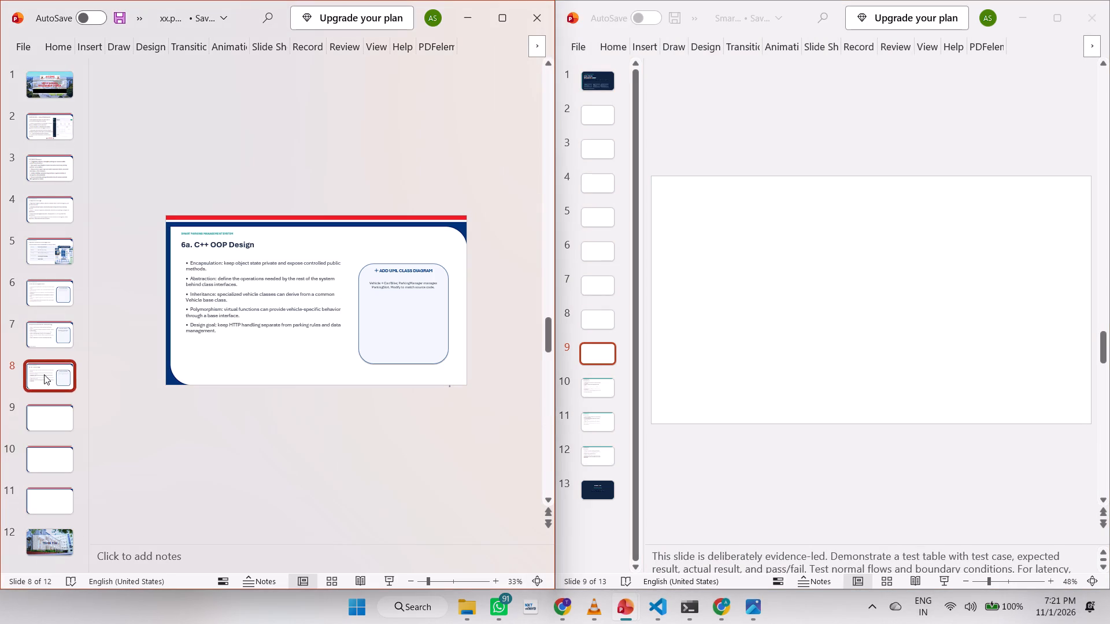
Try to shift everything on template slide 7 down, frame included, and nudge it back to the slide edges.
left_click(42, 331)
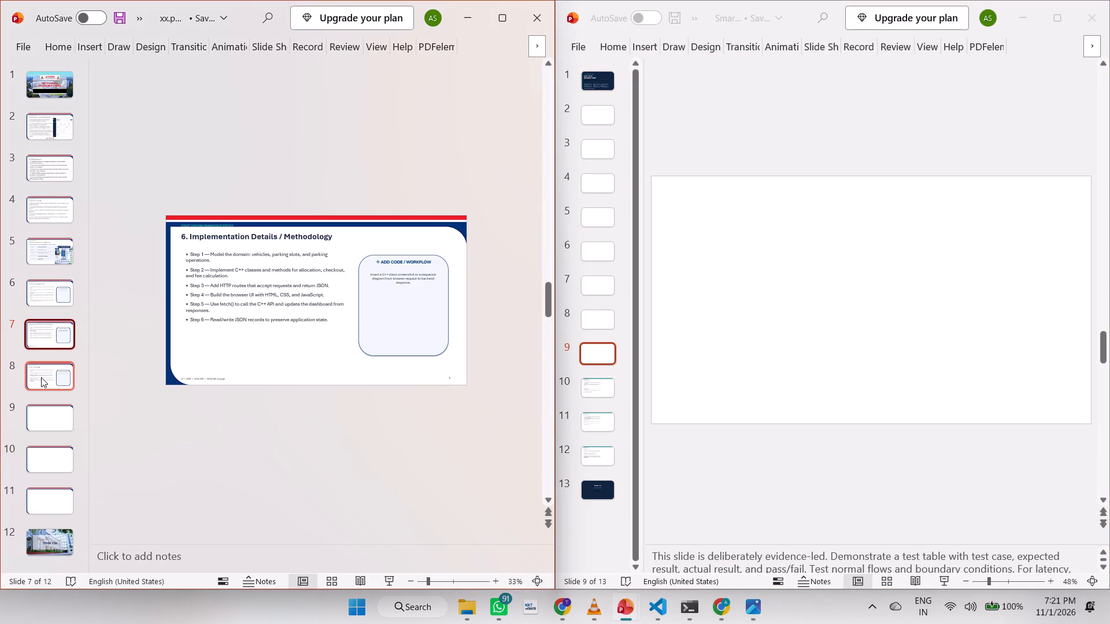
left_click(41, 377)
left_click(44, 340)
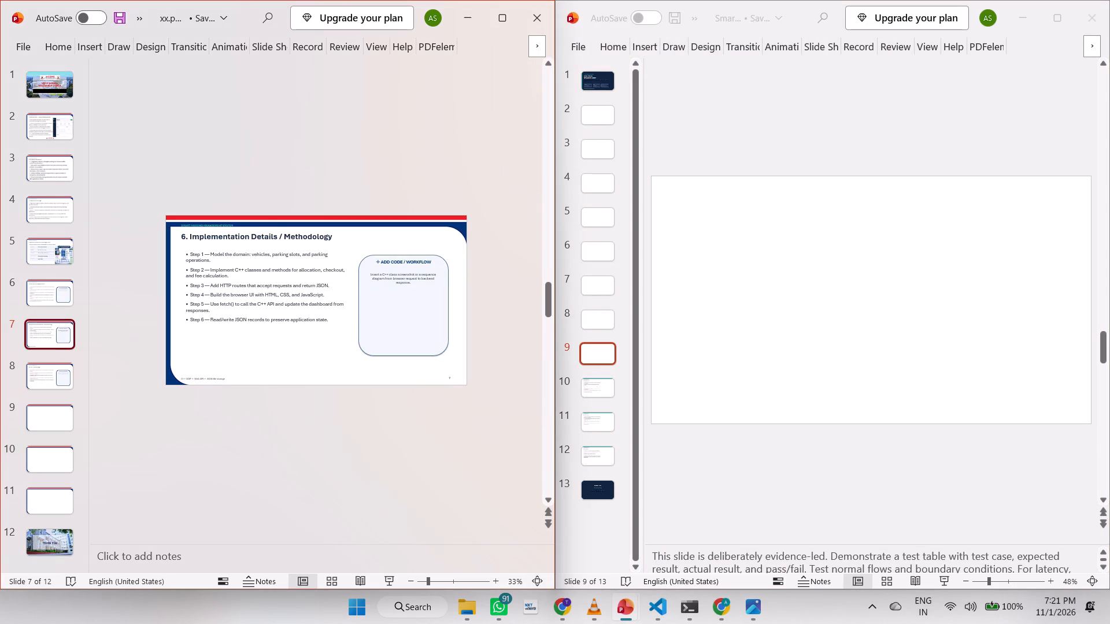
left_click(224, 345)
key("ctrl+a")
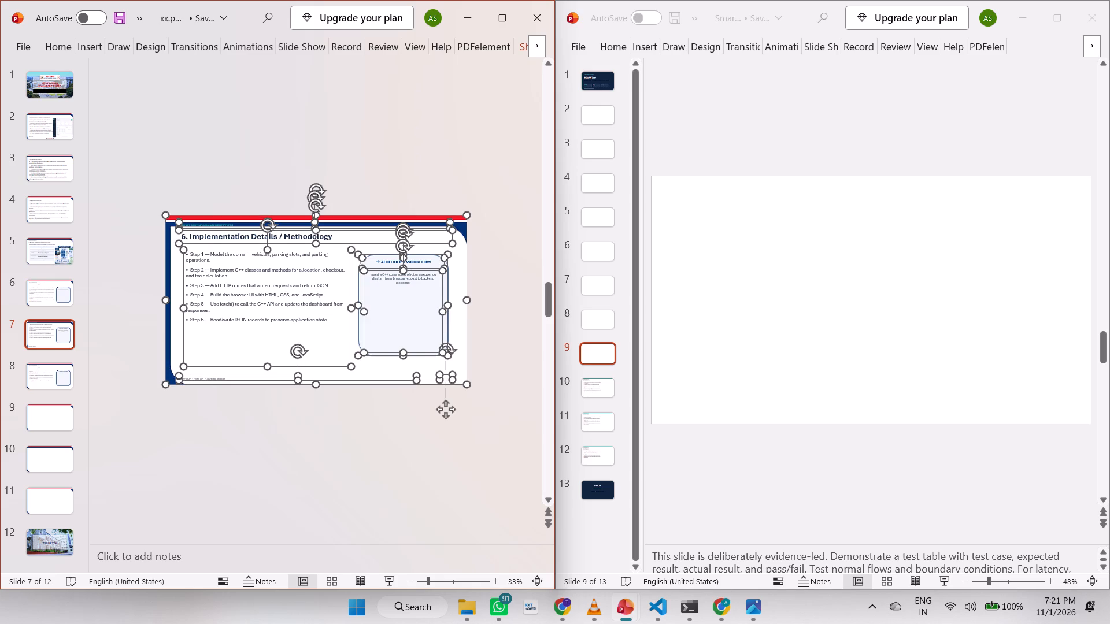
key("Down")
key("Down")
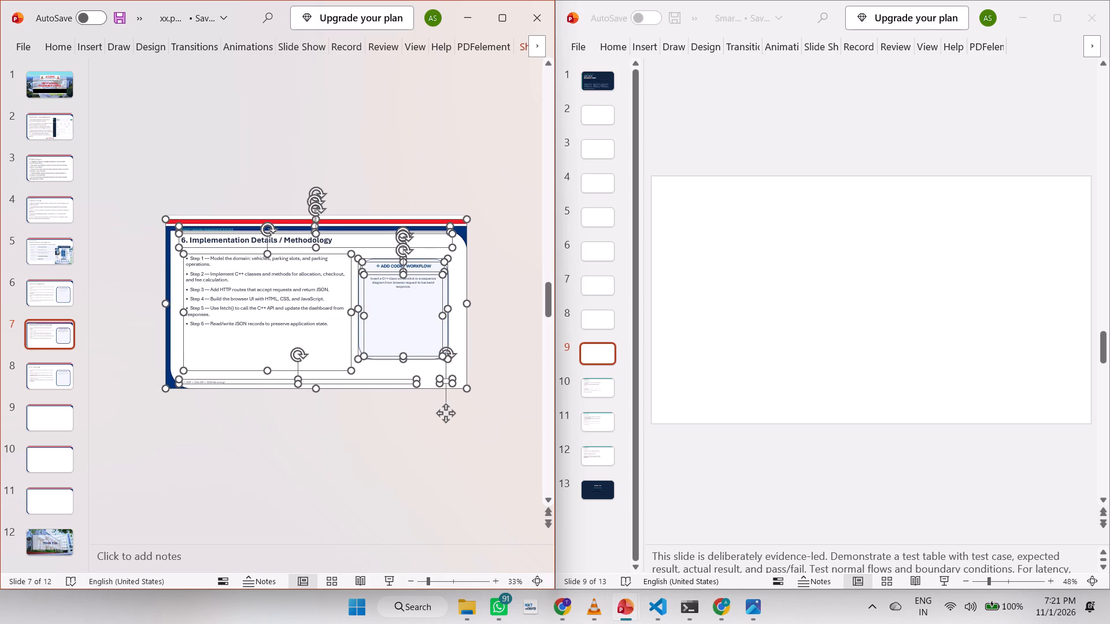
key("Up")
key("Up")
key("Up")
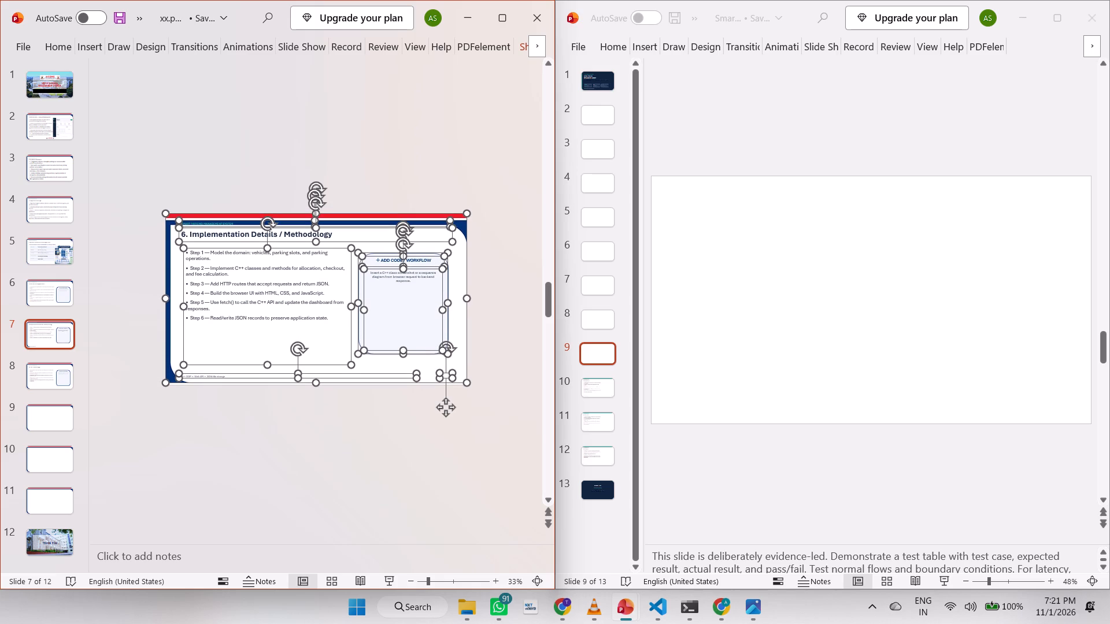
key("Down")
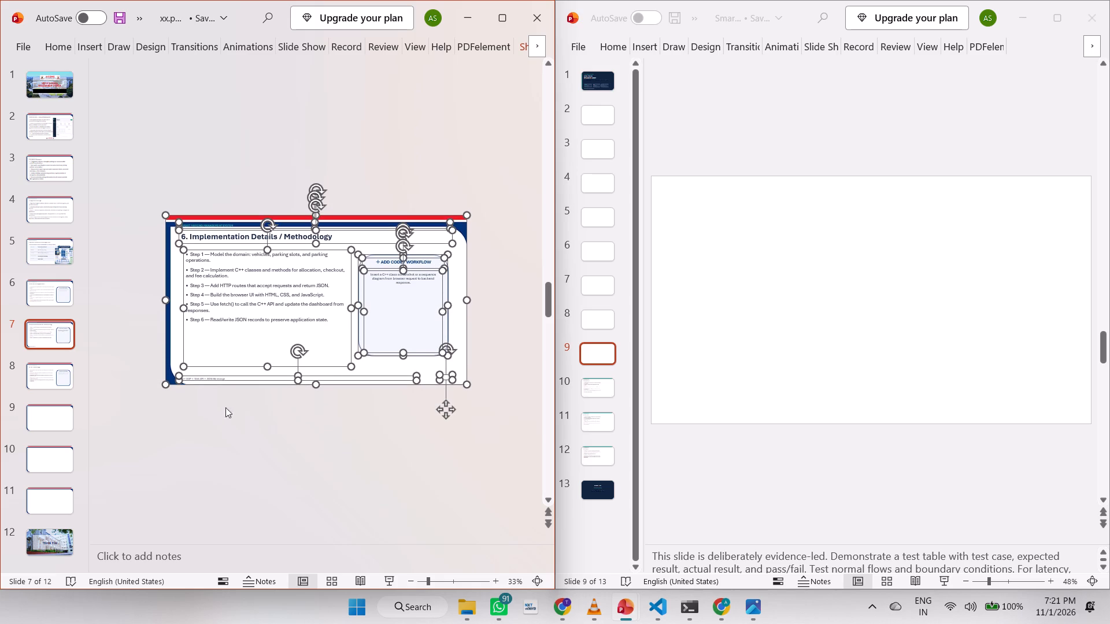
Delete the small footer text at the bottom of template slide 7, 6. Implementation Details / Methodology.
left_click_drag(225, 424, 230, 381)
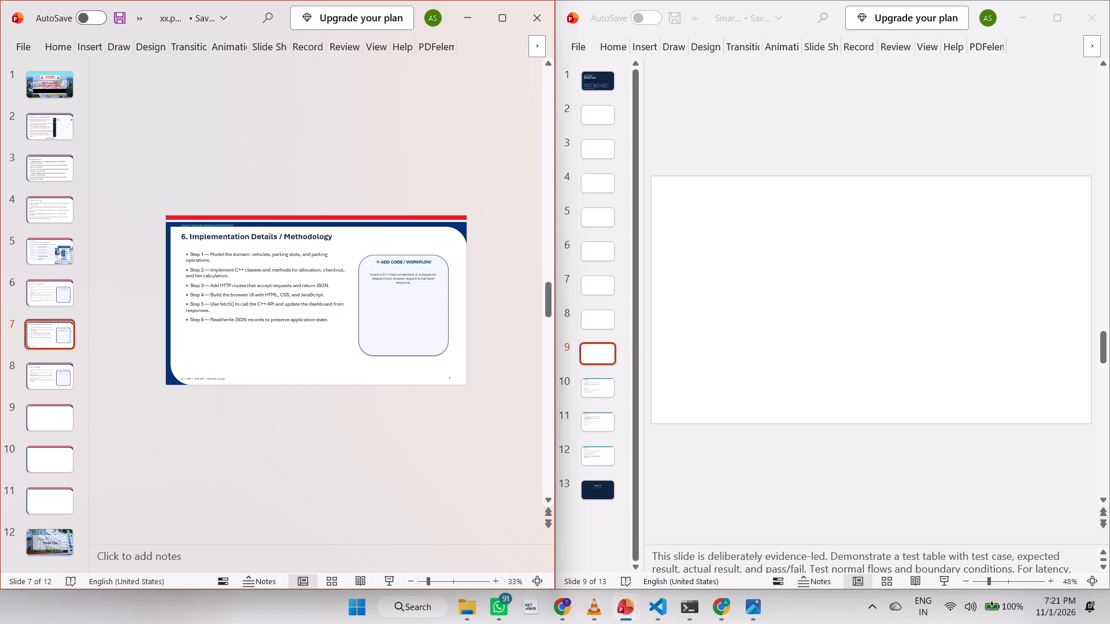
left_click(219, 377)
key("BackSpace")
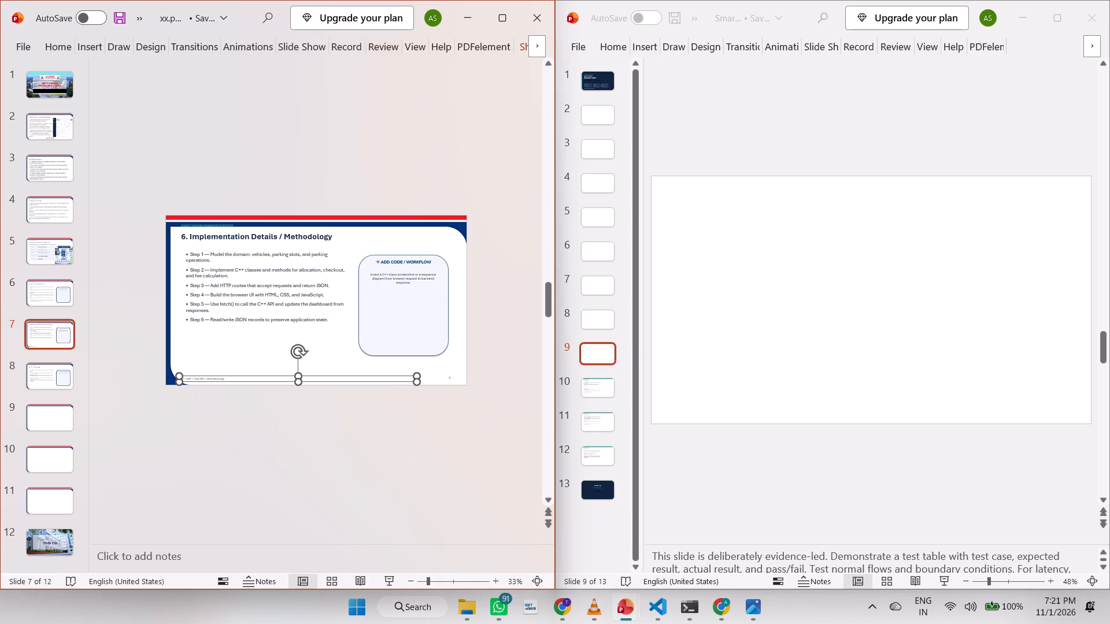
key("Delete")
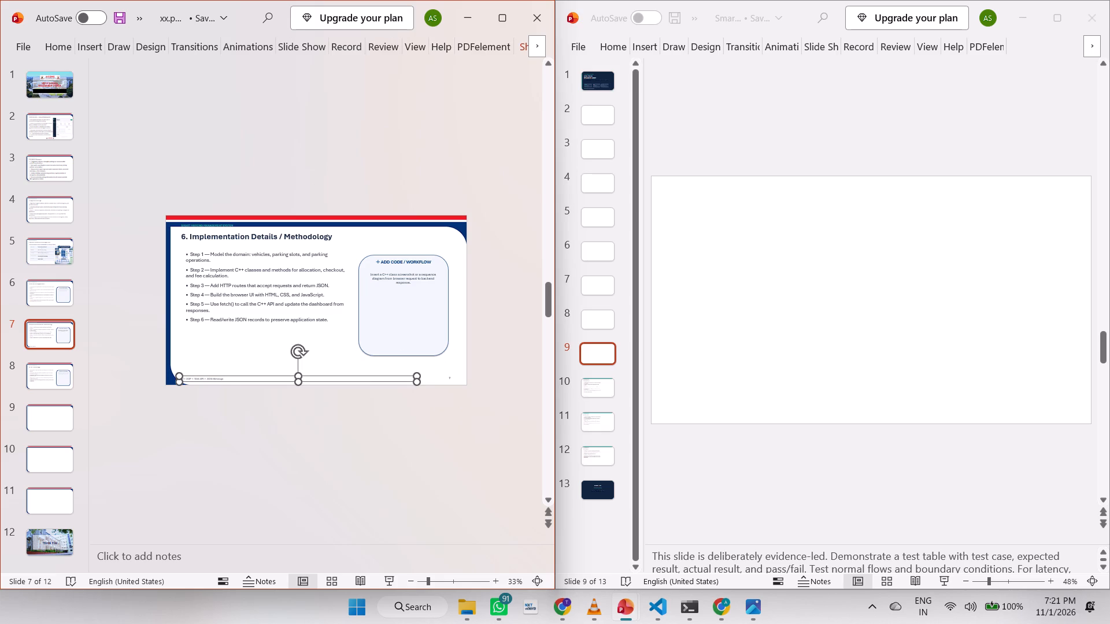
left_click(233, 379)
key("BackSpace")
Move the small Smart Parking Management System header on template slide 7 down, just below the frame's blue band.
left_click(249, 285)
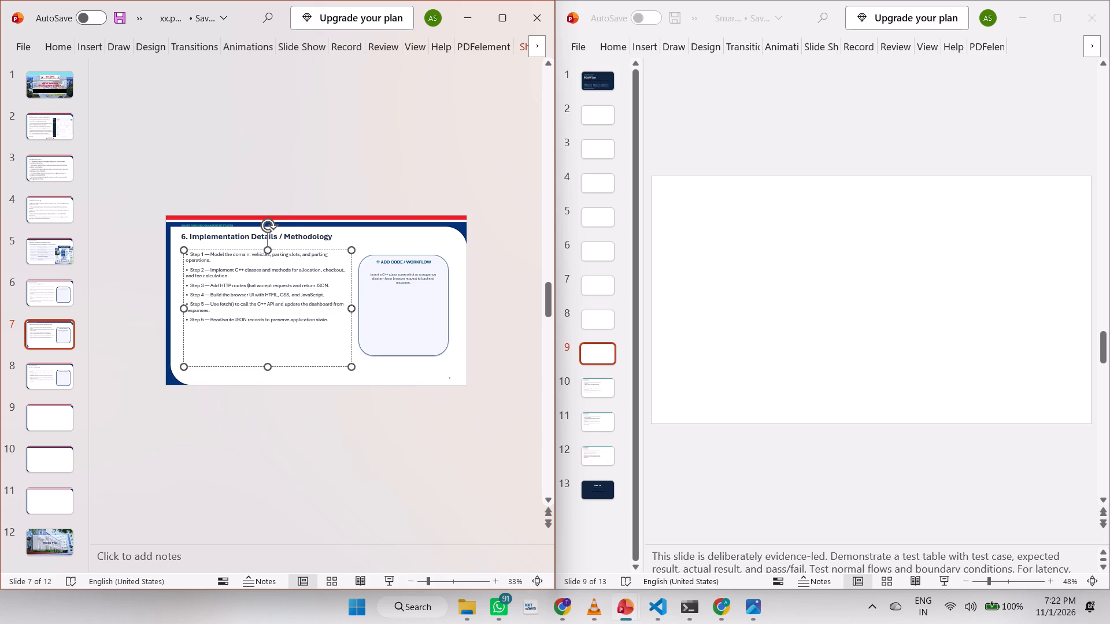
left_click(186, 226)
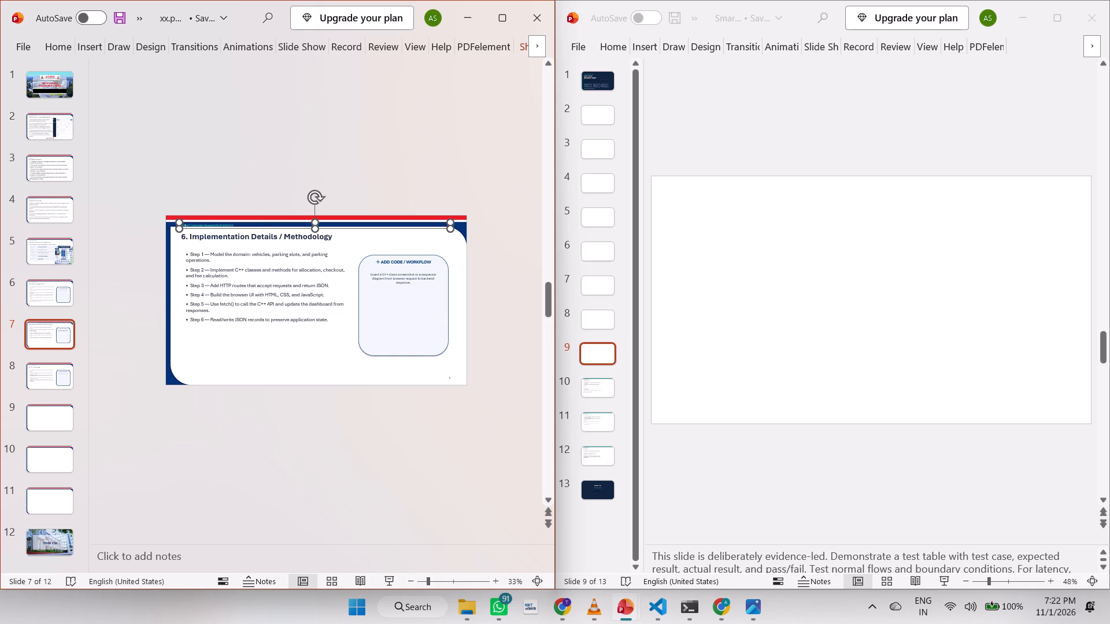
key("Down")
key("Down")
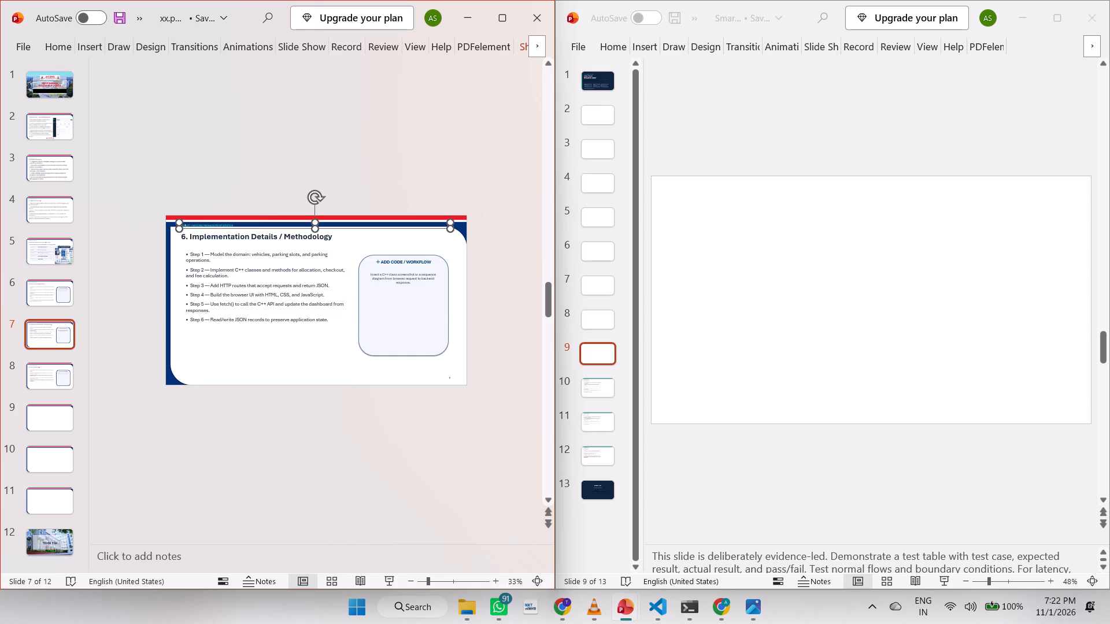
left_click(200, 229)
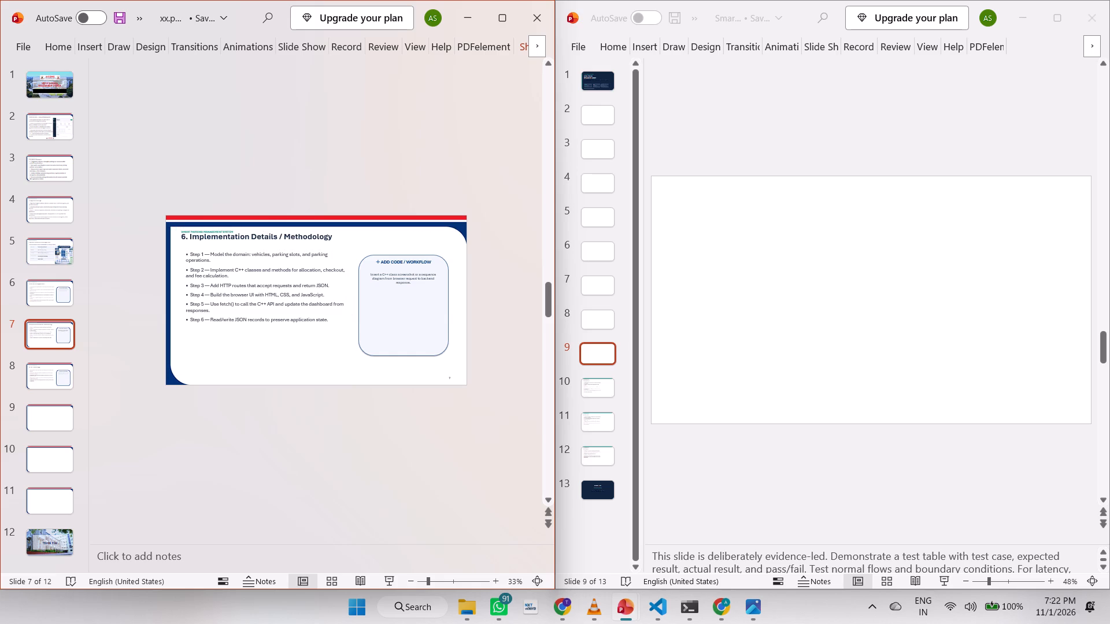
Move the title 6. Implementation Details / Methodology slightly down to clear the small header above it.
left_click(199, 237)
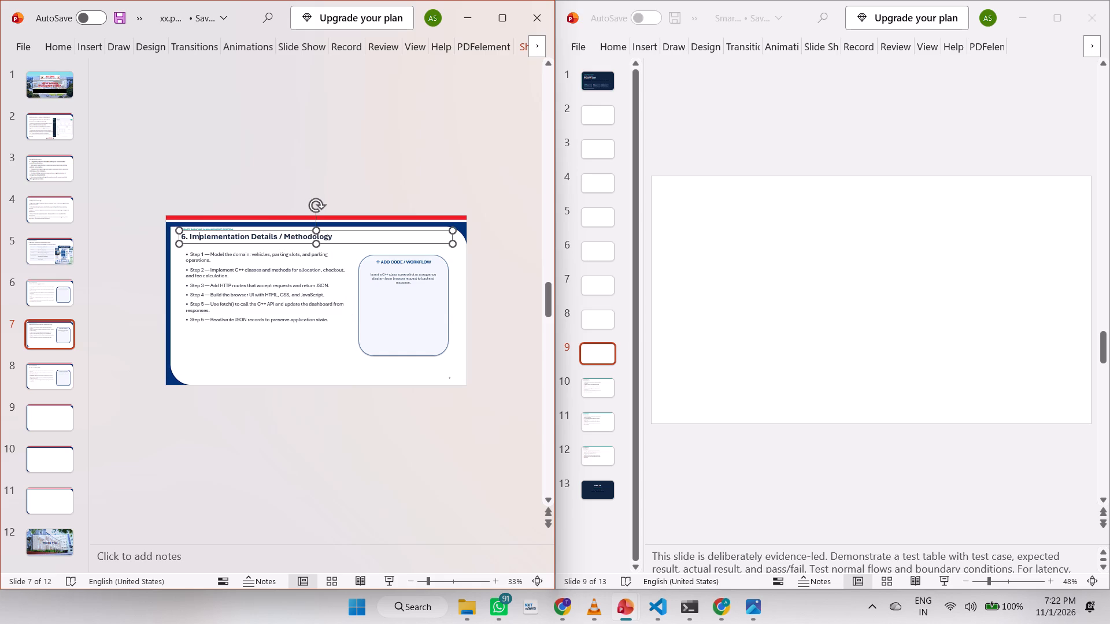
left_click(267, 243)
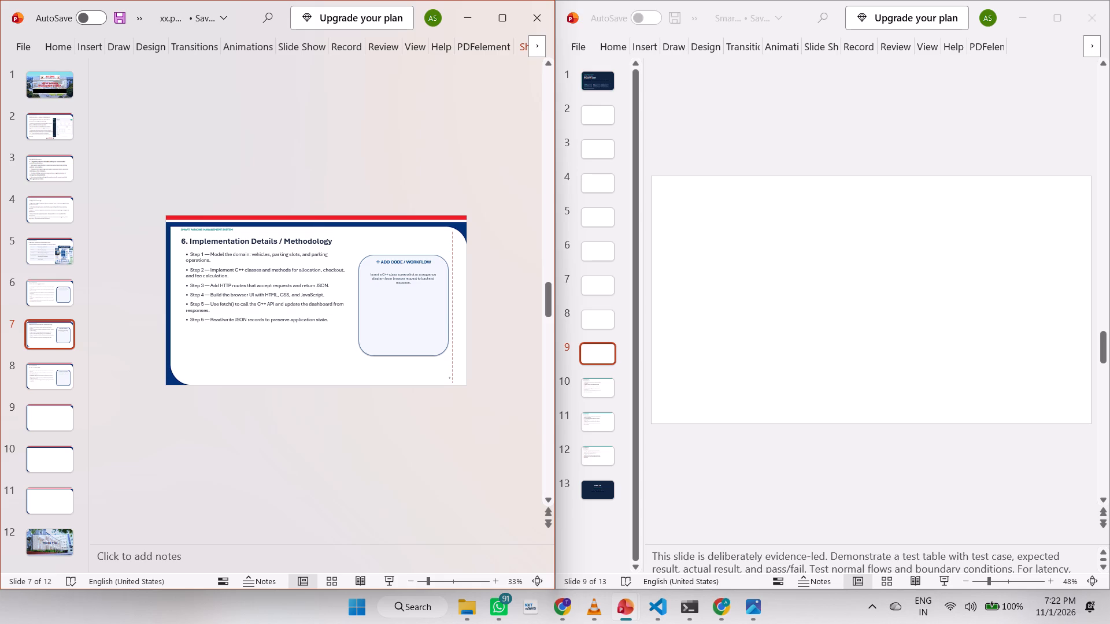
Set the step-by-step bullet text on template slide 7, 6. Implementation Details / Methodology, to 24 pt.
left_click(280, 306)
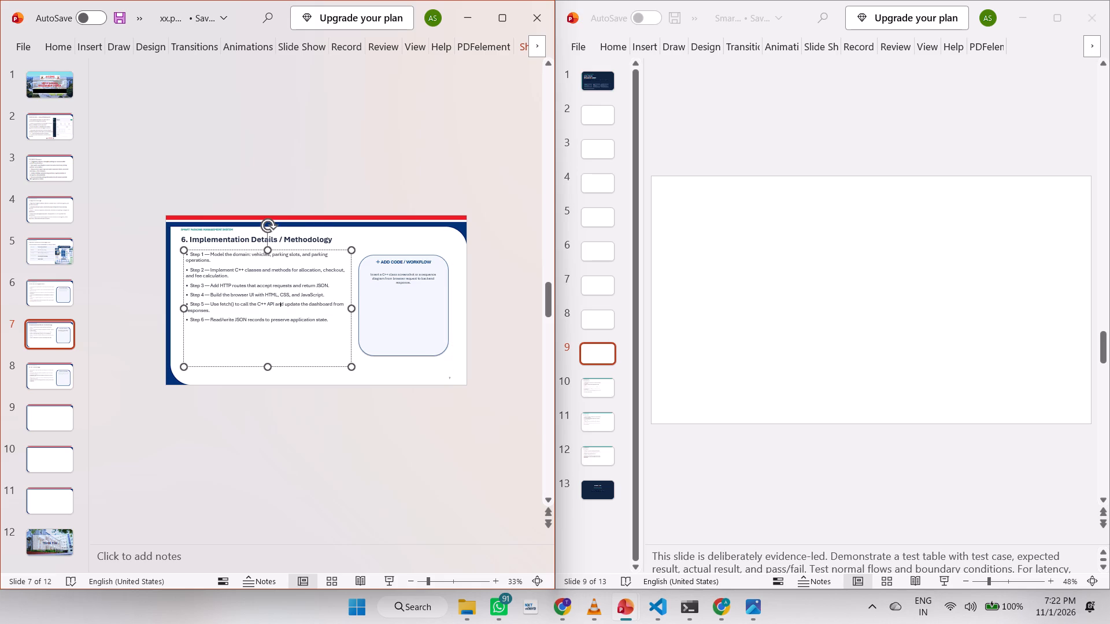
key("ctrl+a")
right_click(252, 293)
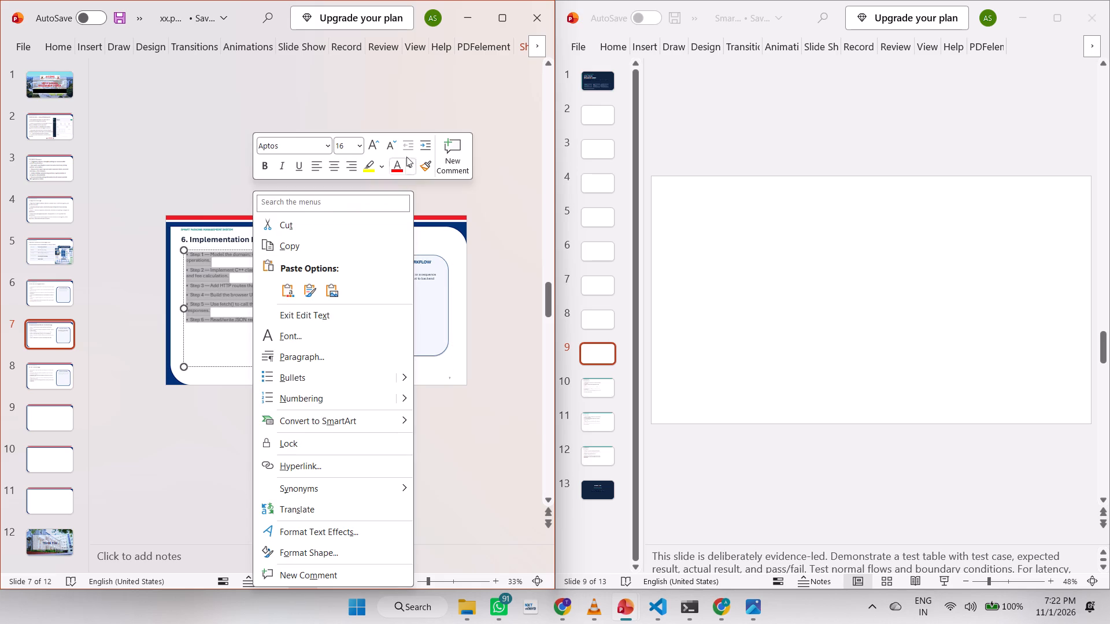
left_click(358, 146)
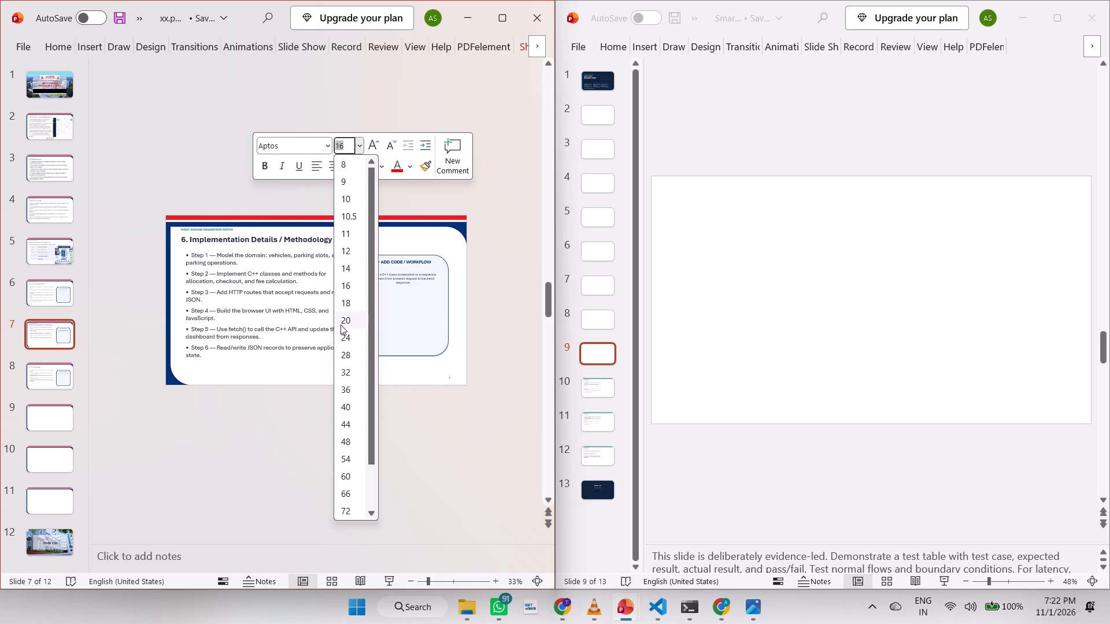
left_click(346, 337)
left_click(275, 417)
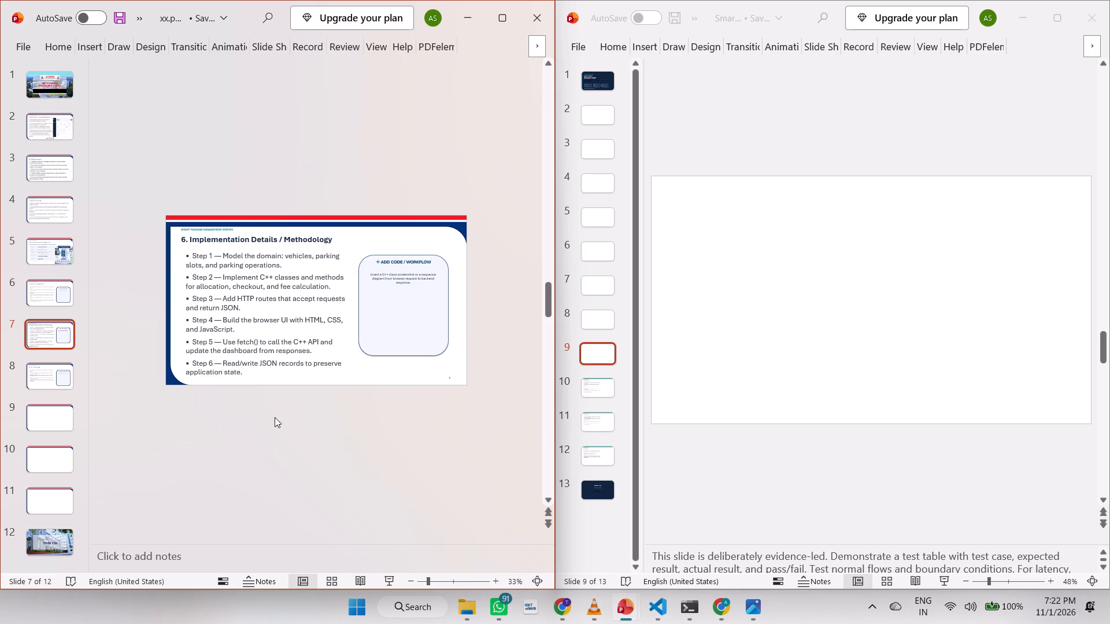
Widen the bullet text box on template slide 7 slightly, out to the edge of the Add Code / Workflow placeholder.
left_click_drag(305, 292, 352, 314)
left_click(352, 314)
left_click(352, 314)
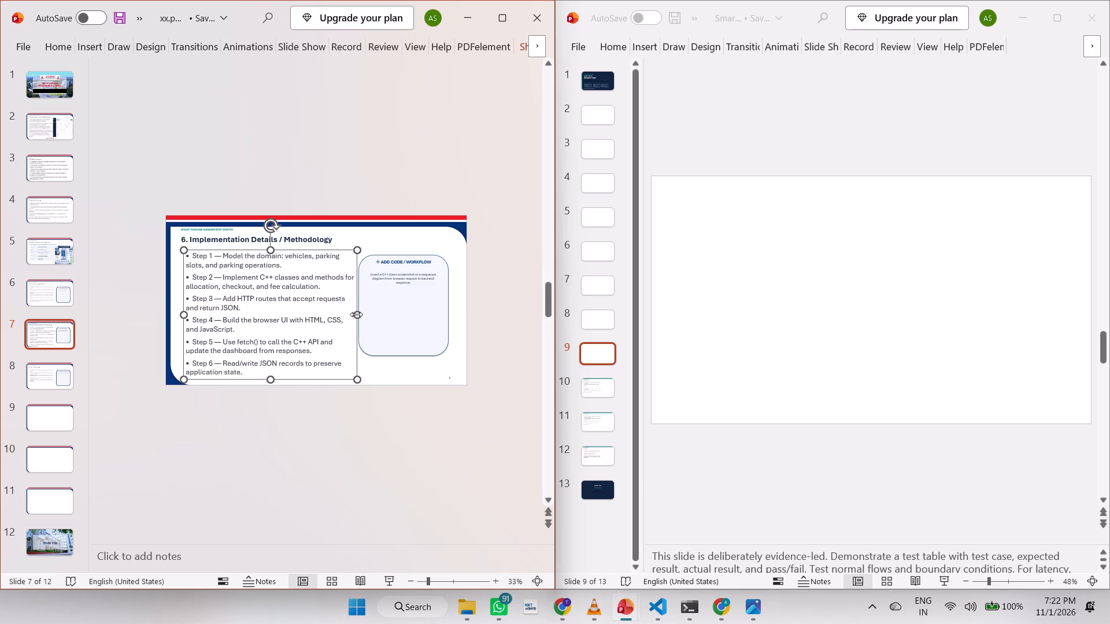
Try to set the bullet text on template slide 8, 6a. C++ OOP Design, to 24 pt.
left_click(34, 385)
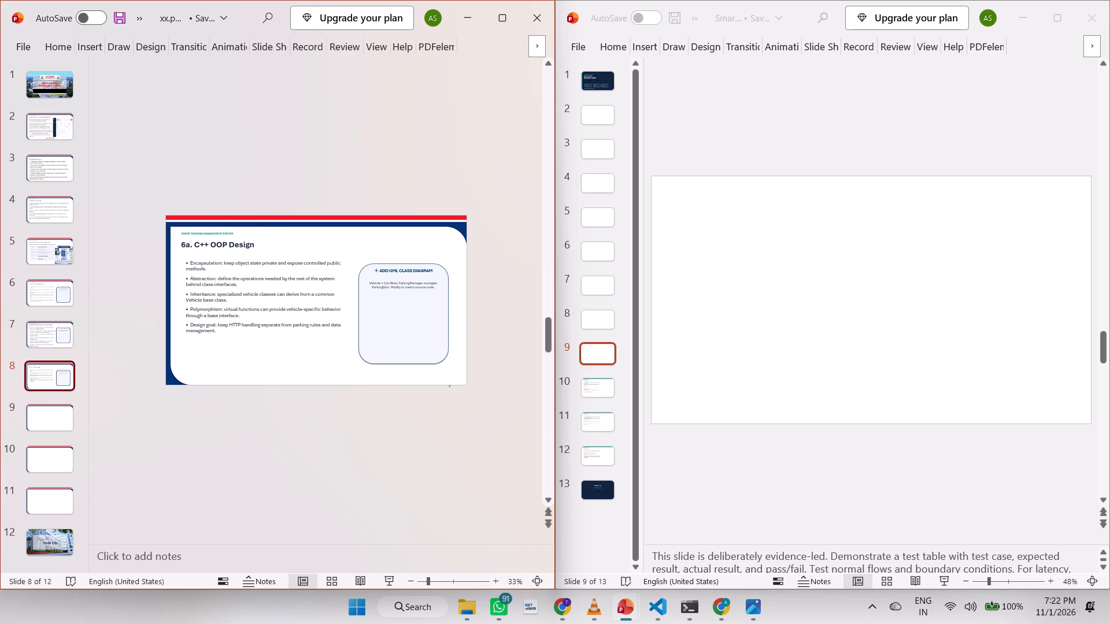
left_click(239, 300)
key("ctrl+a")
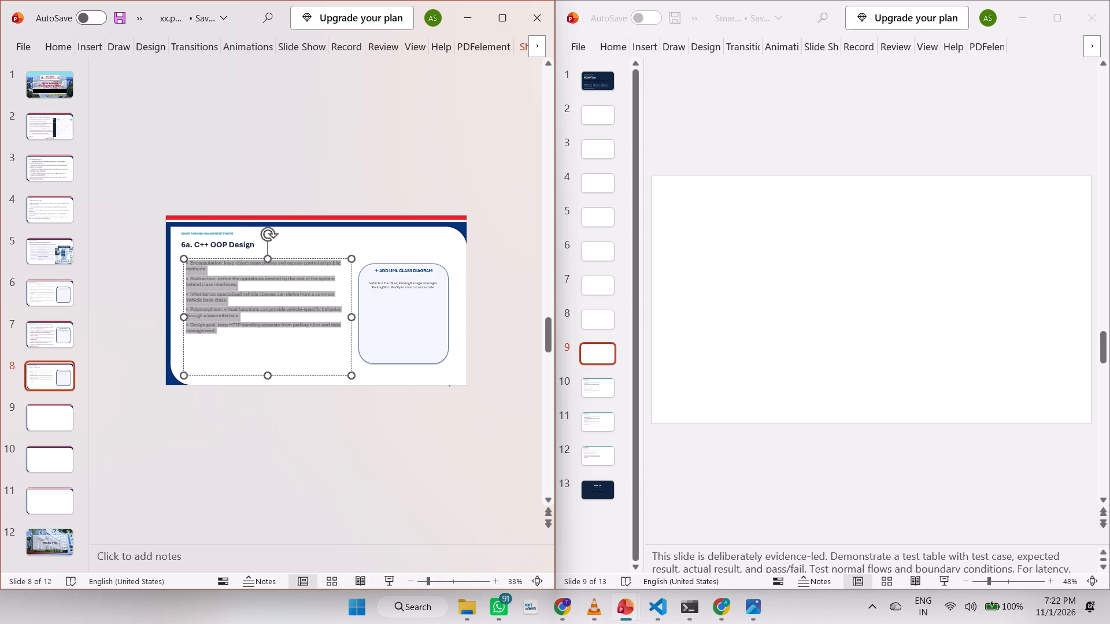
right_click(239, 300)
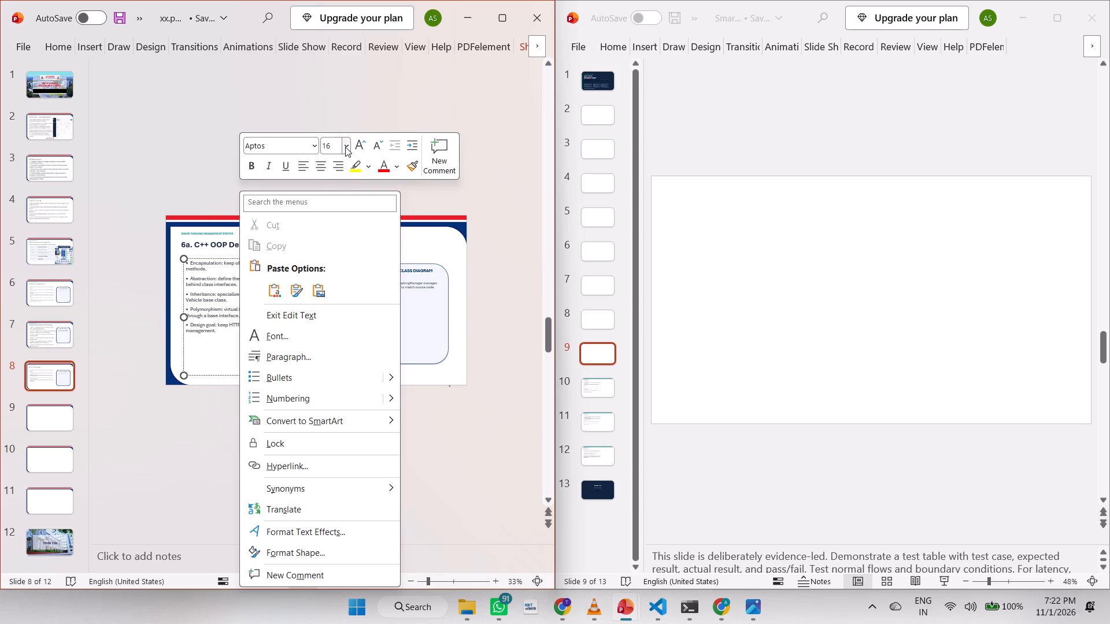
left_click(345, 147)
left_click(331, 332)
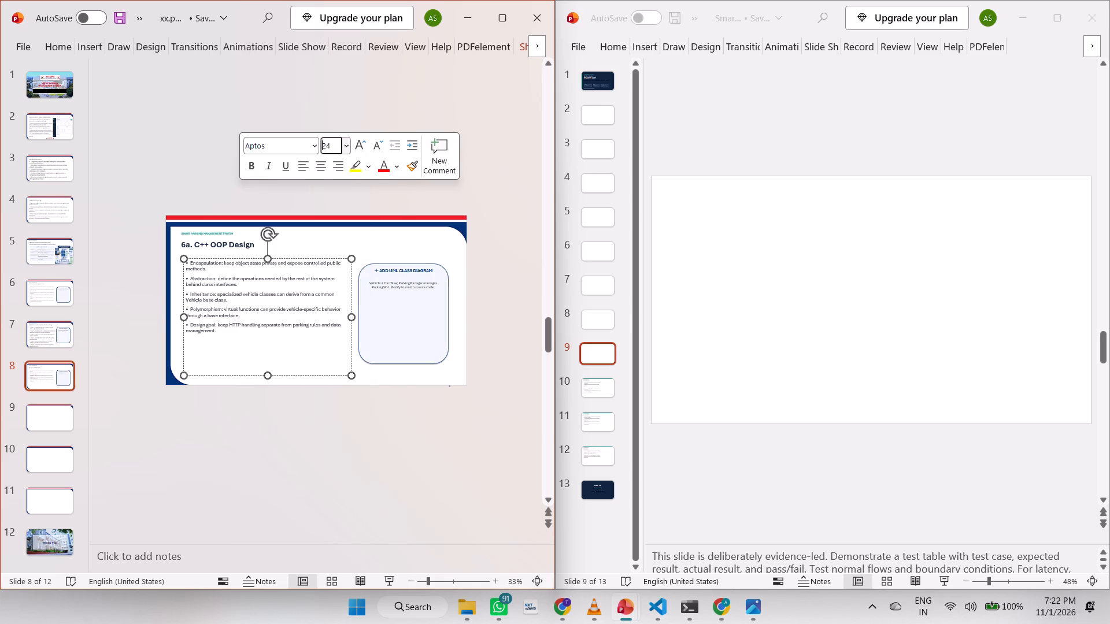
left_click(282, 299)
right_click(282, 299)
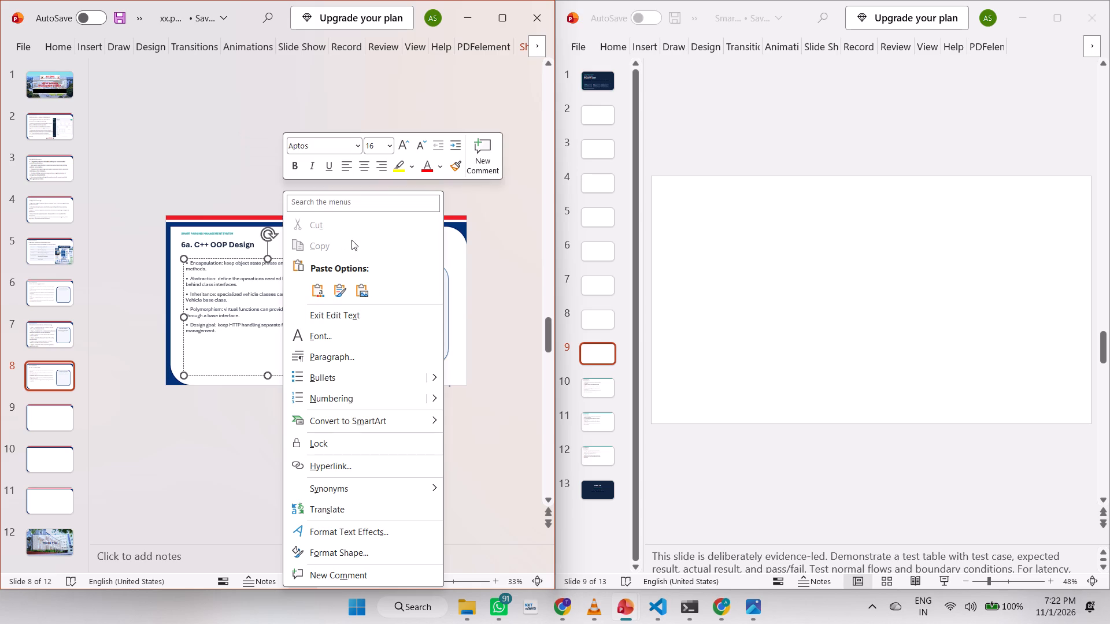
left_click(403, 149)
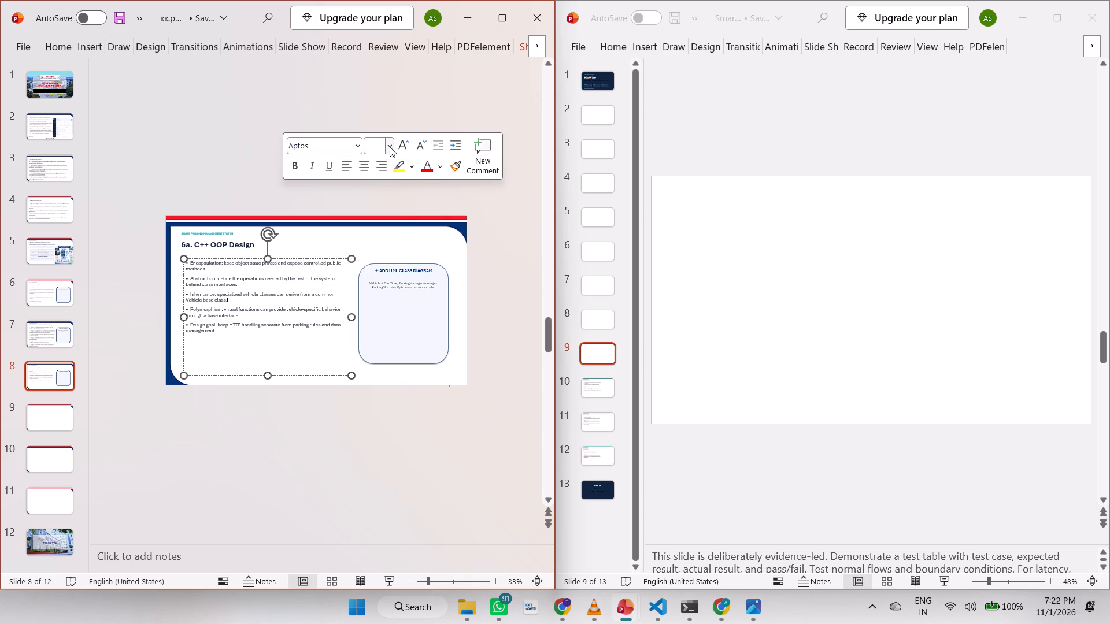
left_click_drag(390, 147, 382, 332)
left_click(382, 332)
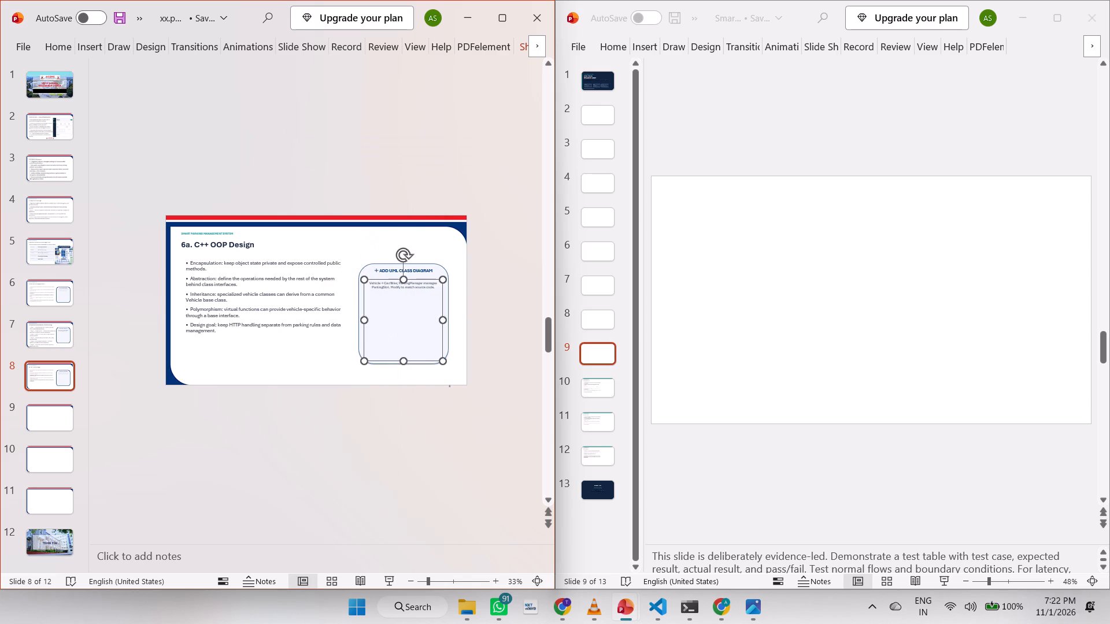
Select all five bullets on template slide 8, 6a. C++ OOP Design, and set their text to 24 pt.
left_click(263, 289)
double_click(263, 289)
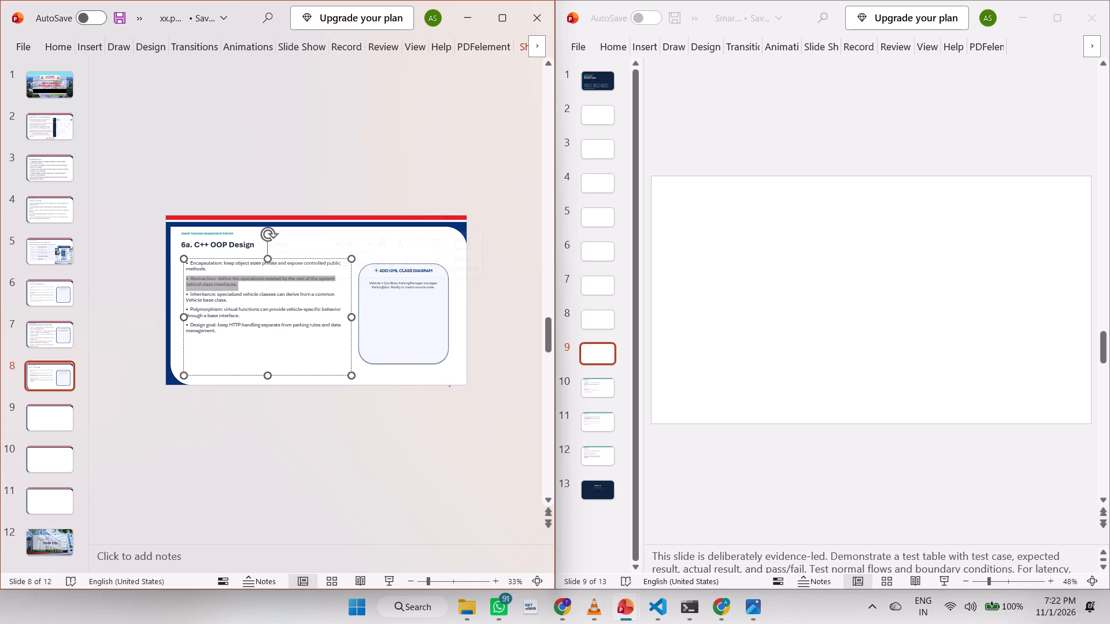
left_click_drag(186, 263, 210, 340)
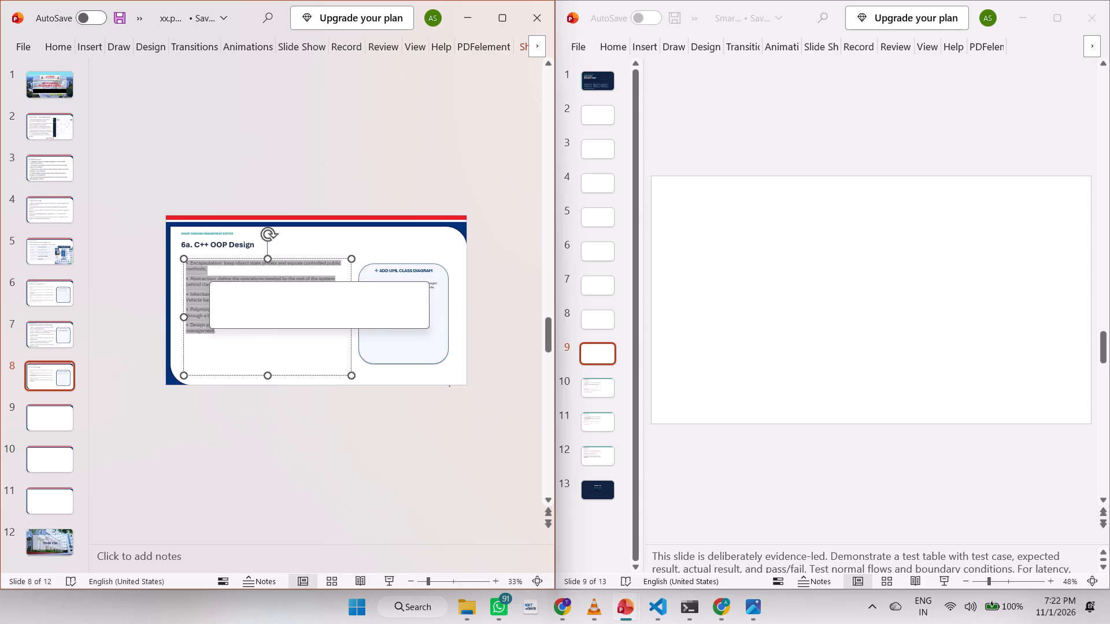
left_click(312, 299)
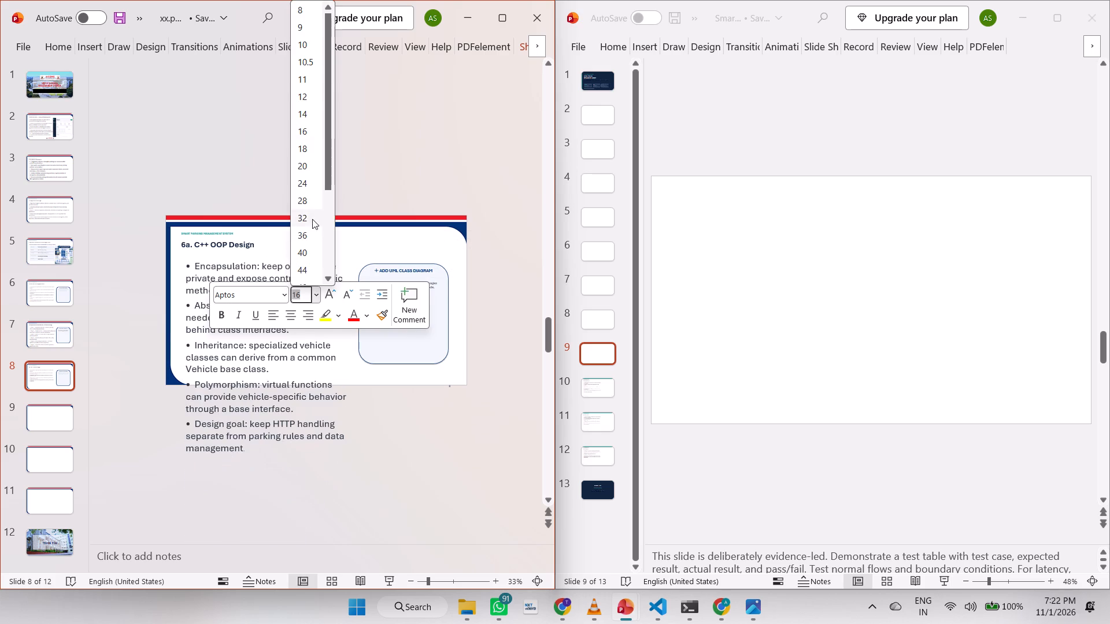
left_click(309, 183)
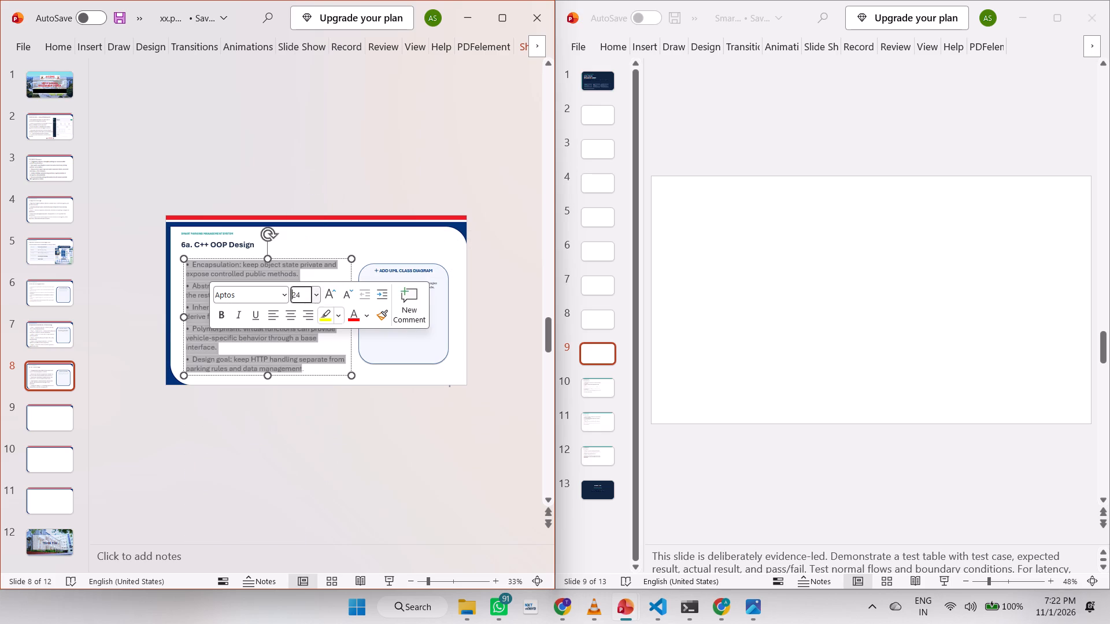
left_click(335, 430)
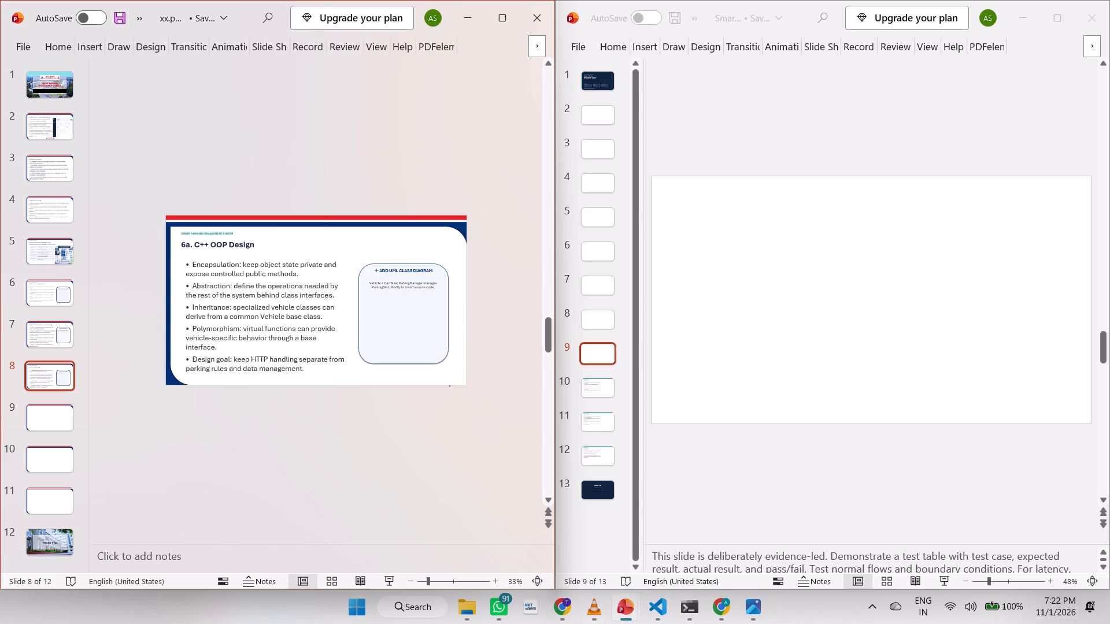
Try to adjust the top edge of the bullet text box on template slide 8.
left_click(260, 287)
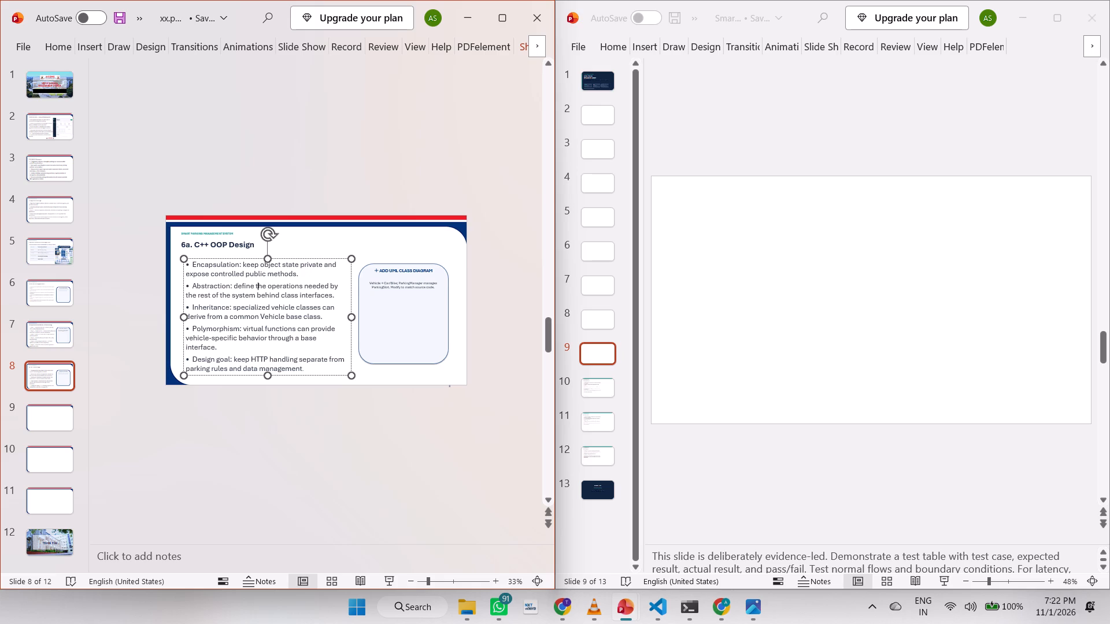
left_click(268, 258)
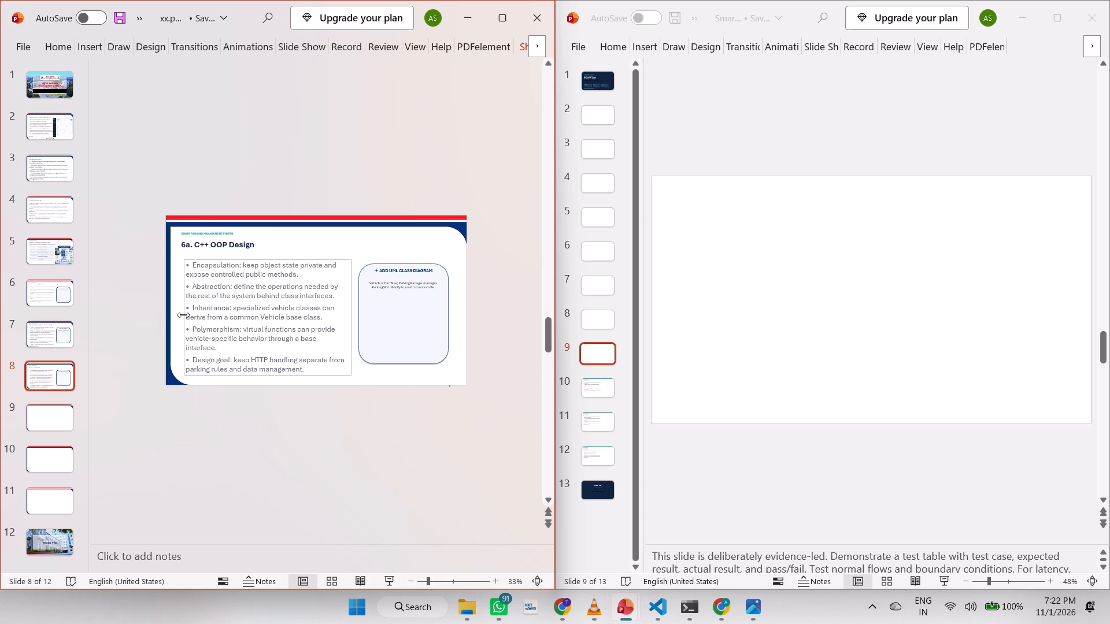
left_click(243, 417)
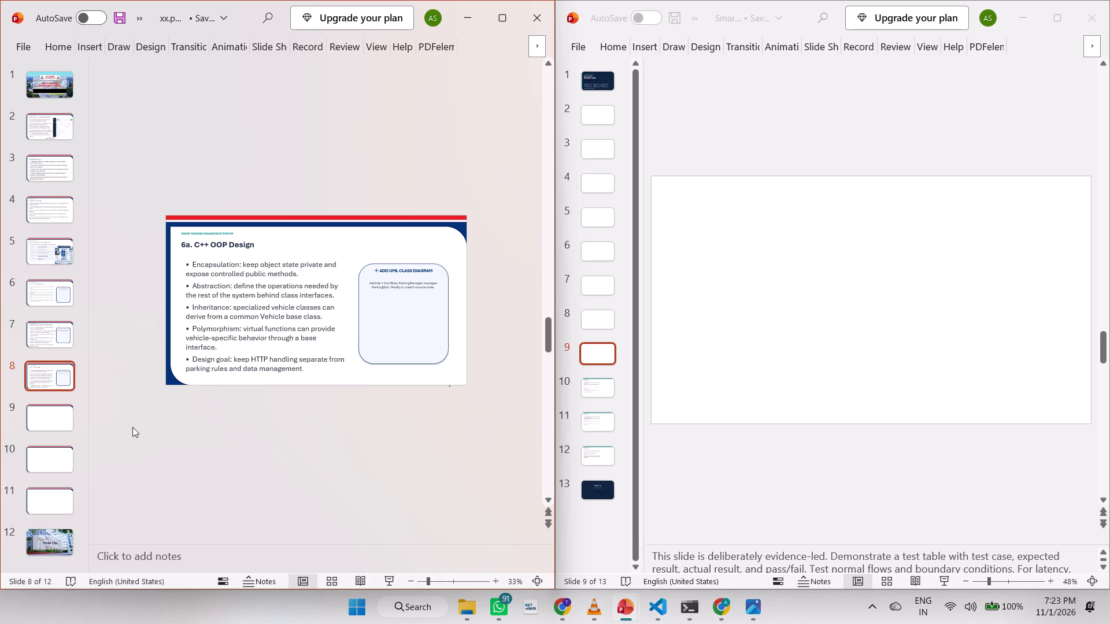
Nudge the small Smart Parking Management System header on template slide 7 slightly further down.
left_click(581, 390)
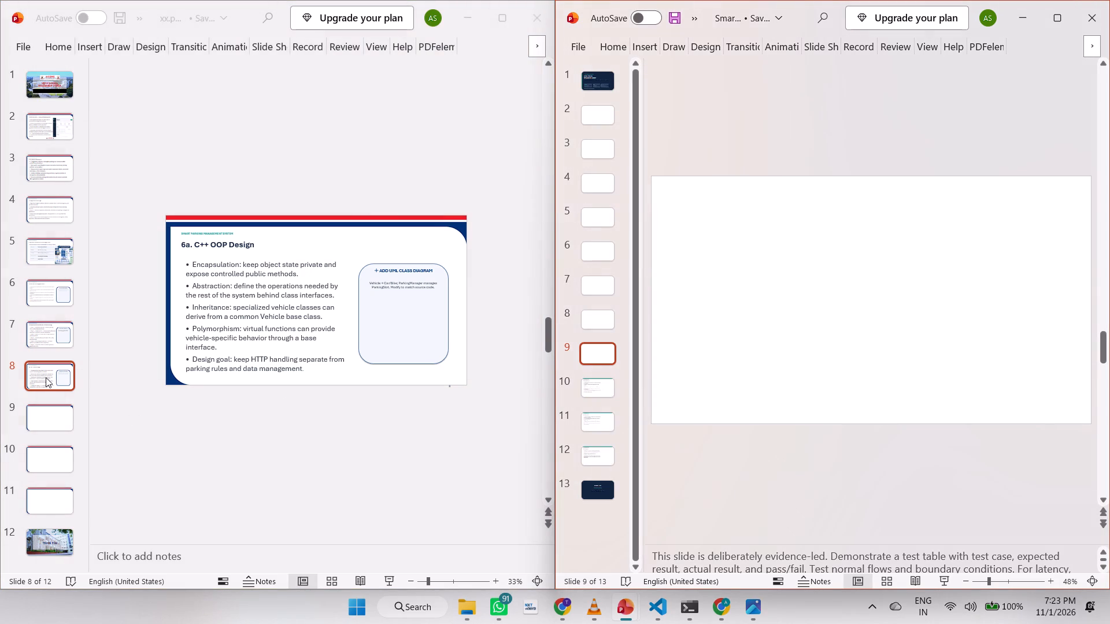
left_click(46, 377)
left_click(43, 329)
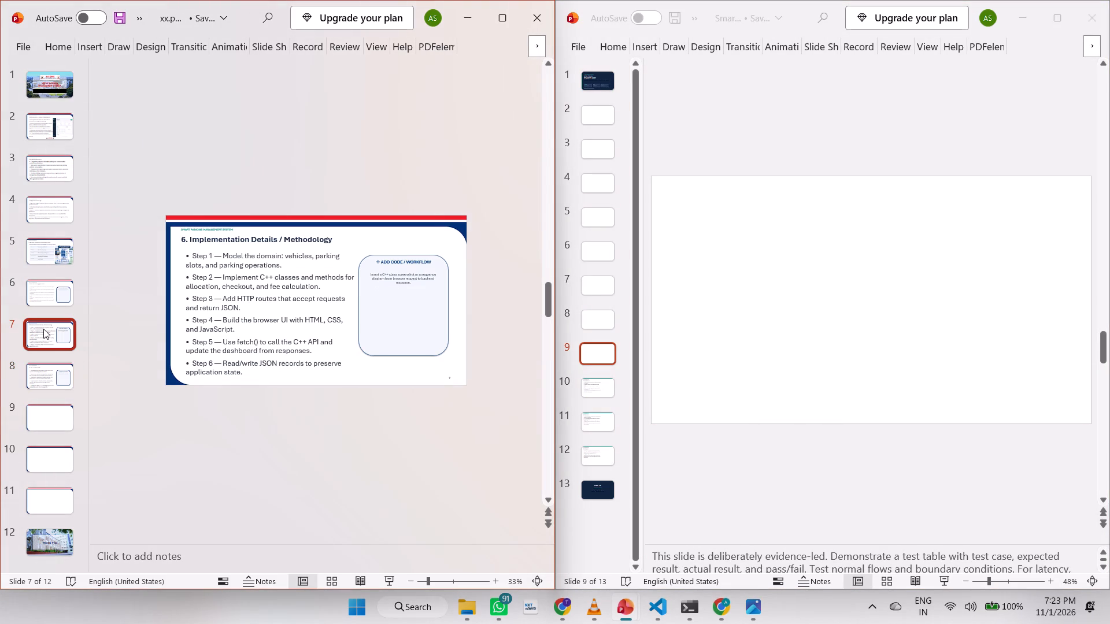
left_click(201, 229)
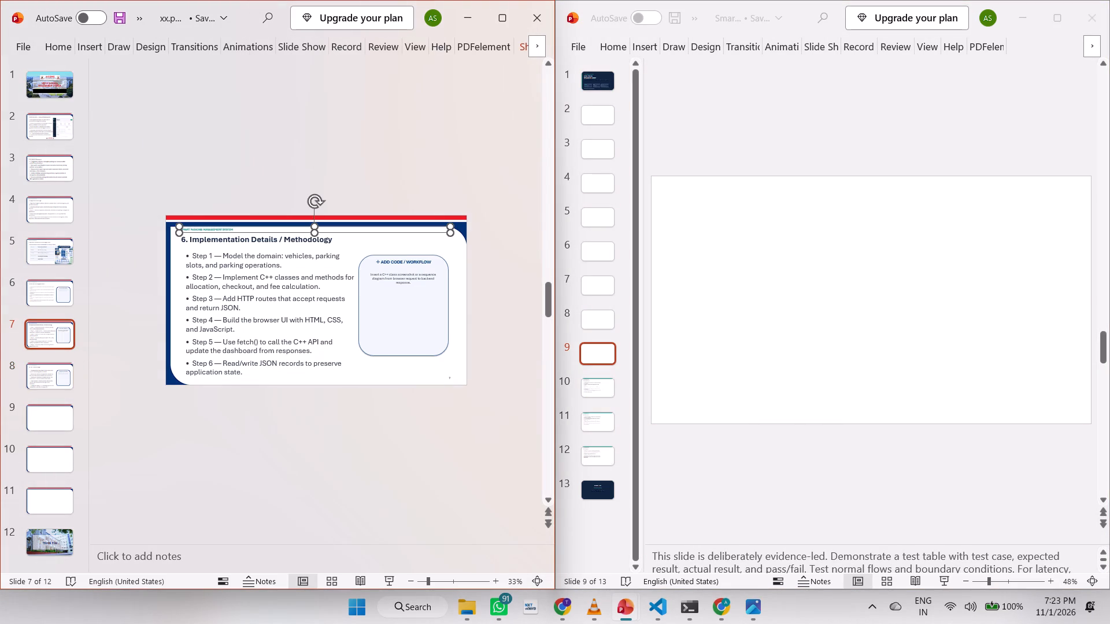
key("Down")
left_click(259, 231)
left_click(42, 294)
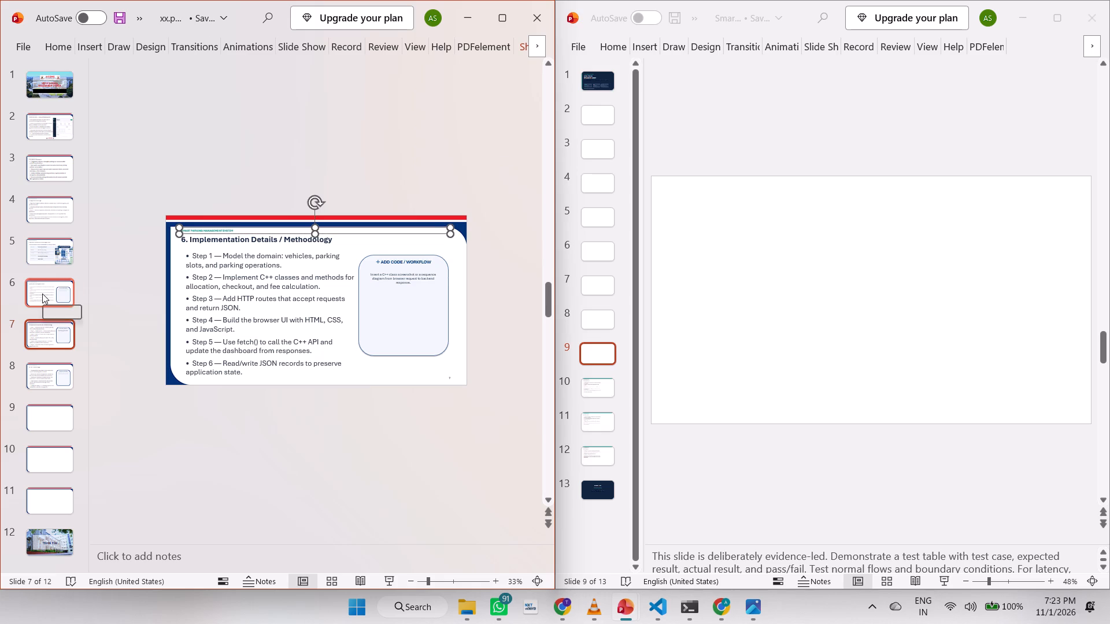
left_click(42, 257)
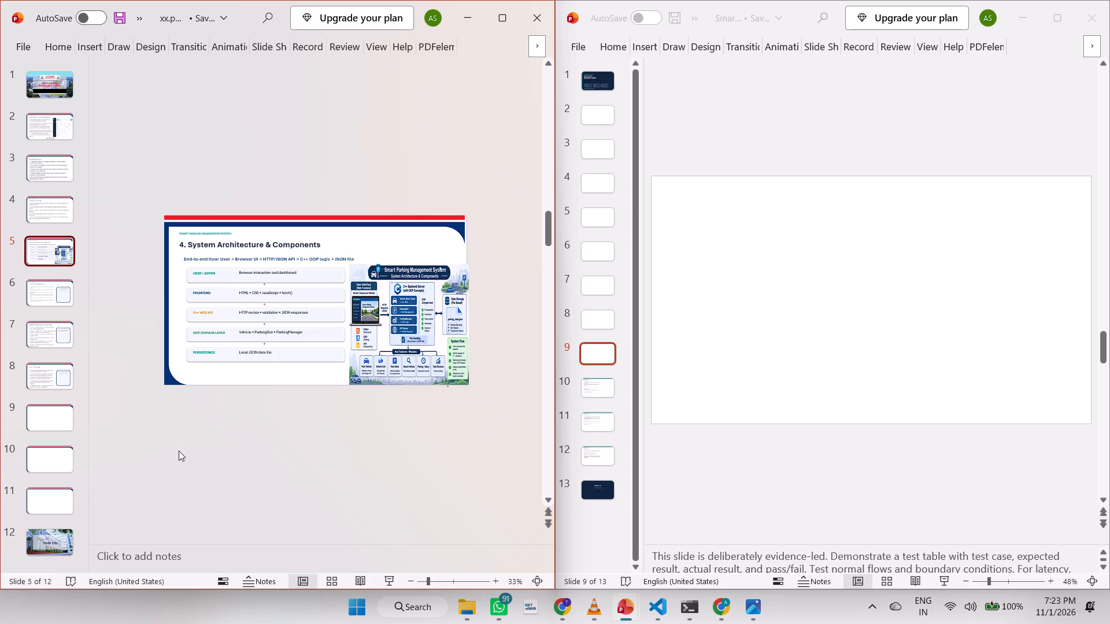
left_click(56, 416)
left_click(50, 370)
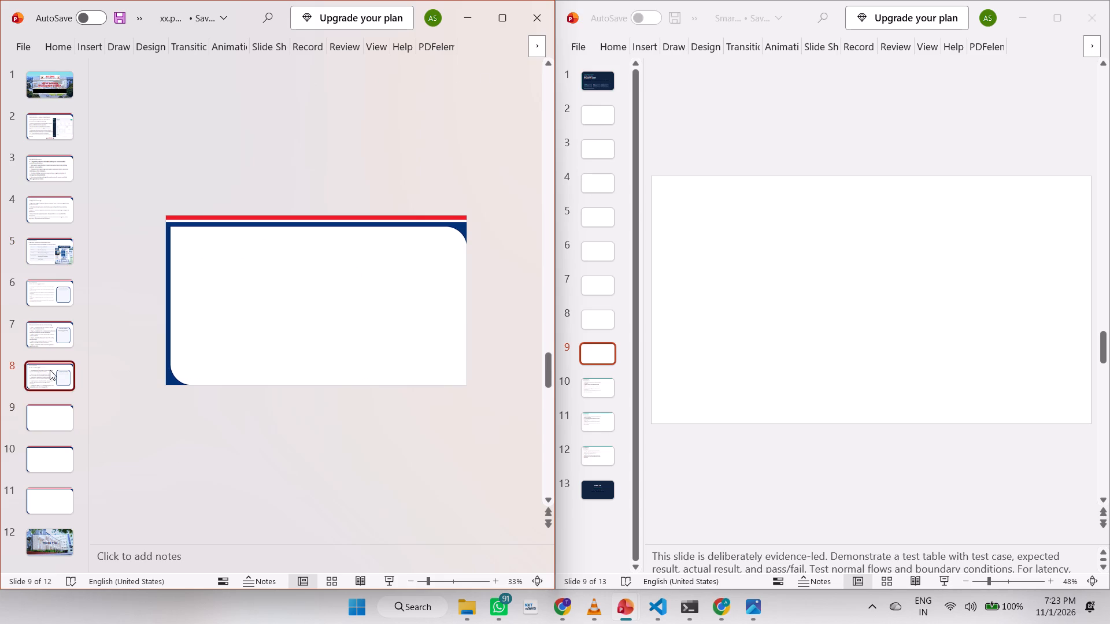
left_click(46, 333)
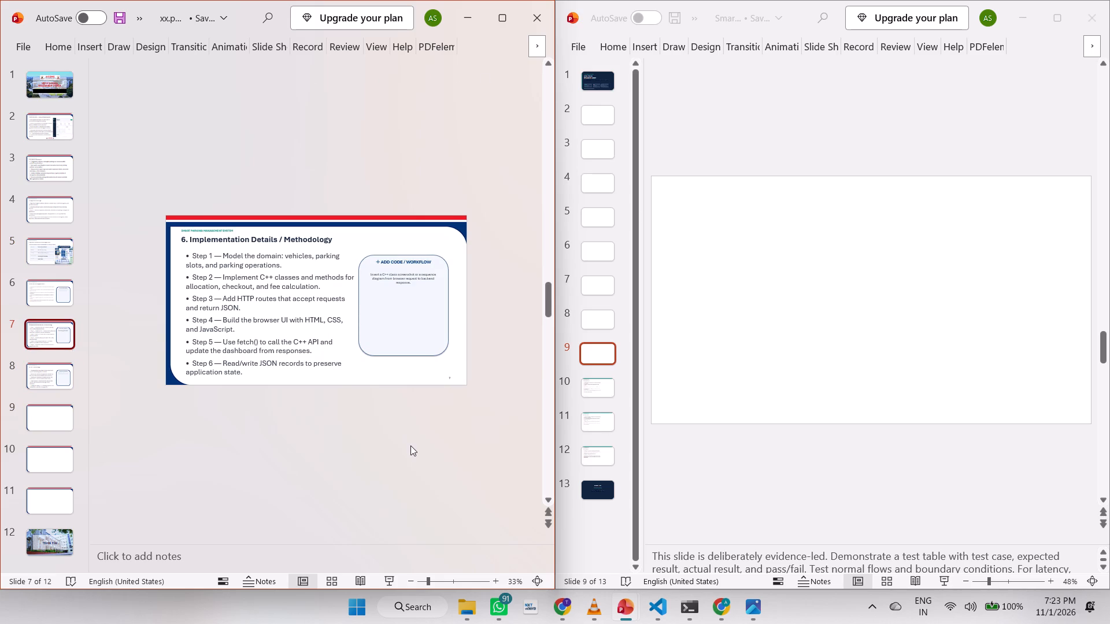
Undo the recent content removals on slides 6 to 9 of the source Smart Parking presentation.
left_click(750, 321)
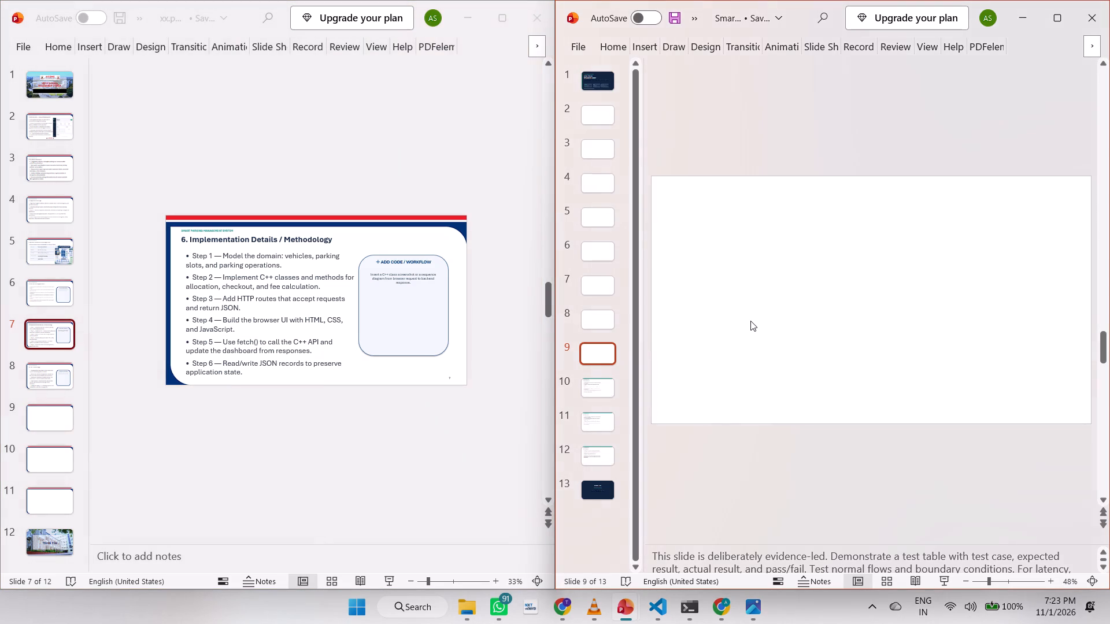
key("ctrl+z")
key("ctrl+z")
key("ctrl+z")
key("ctrl+z")
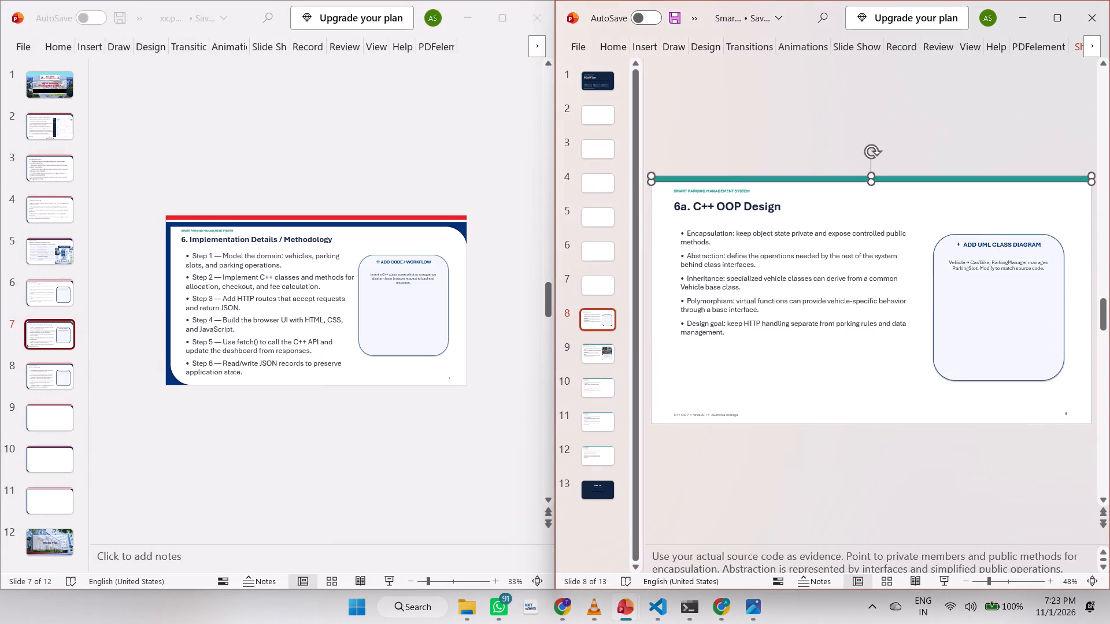
key("ctrl+z")
key("ctrl+z")
key("ctrl+z")
key("ctrl+z")
left_click(601, 326)
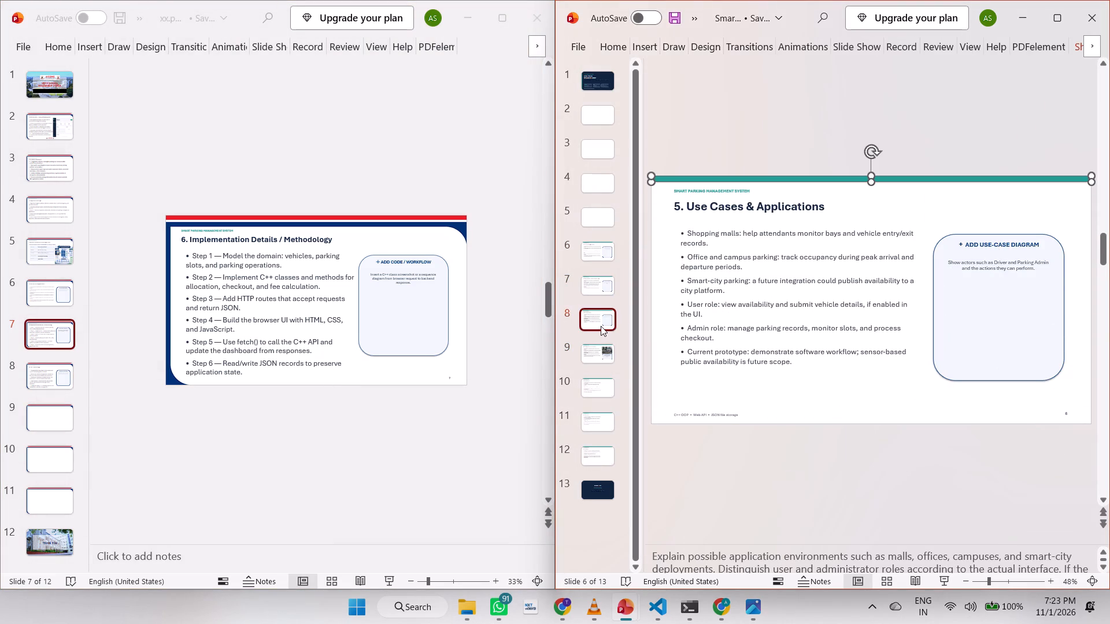
left_click(46, 374)
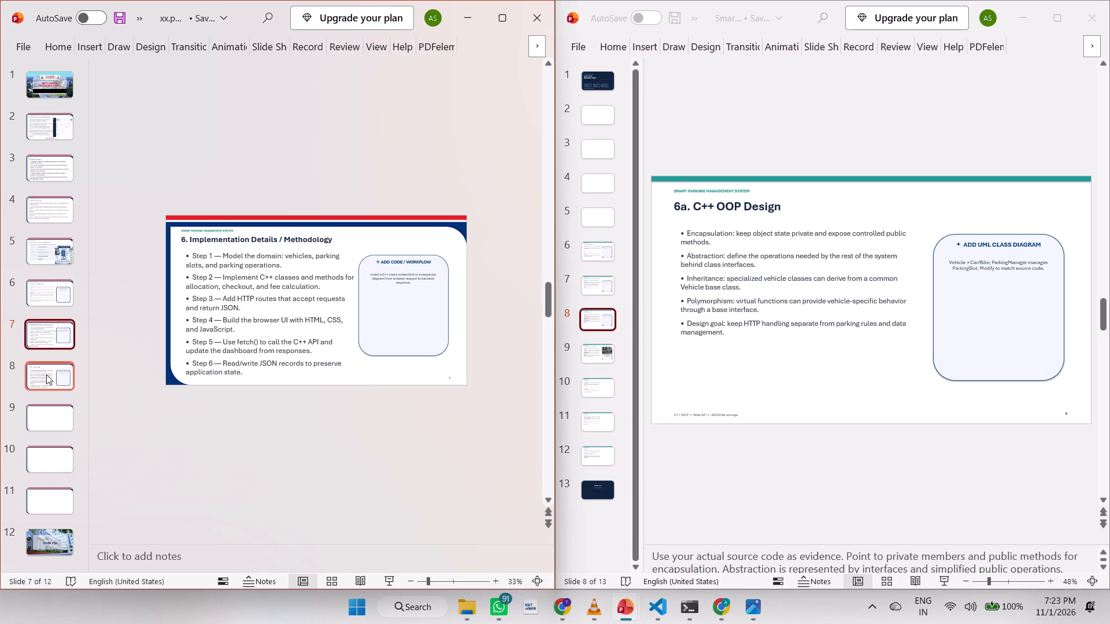
left_click(46, 374)
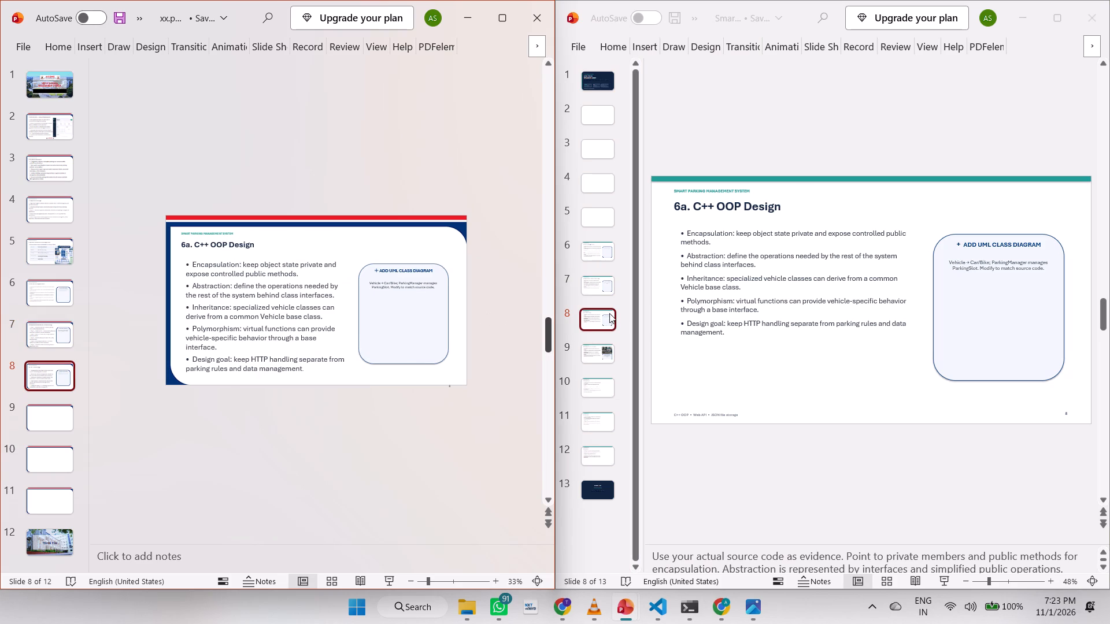
Delete the teal bar across the top of source slide 9, 6b. Testing, Results & Evaluation.
left_click(593, 345)
left_click(593, 345)
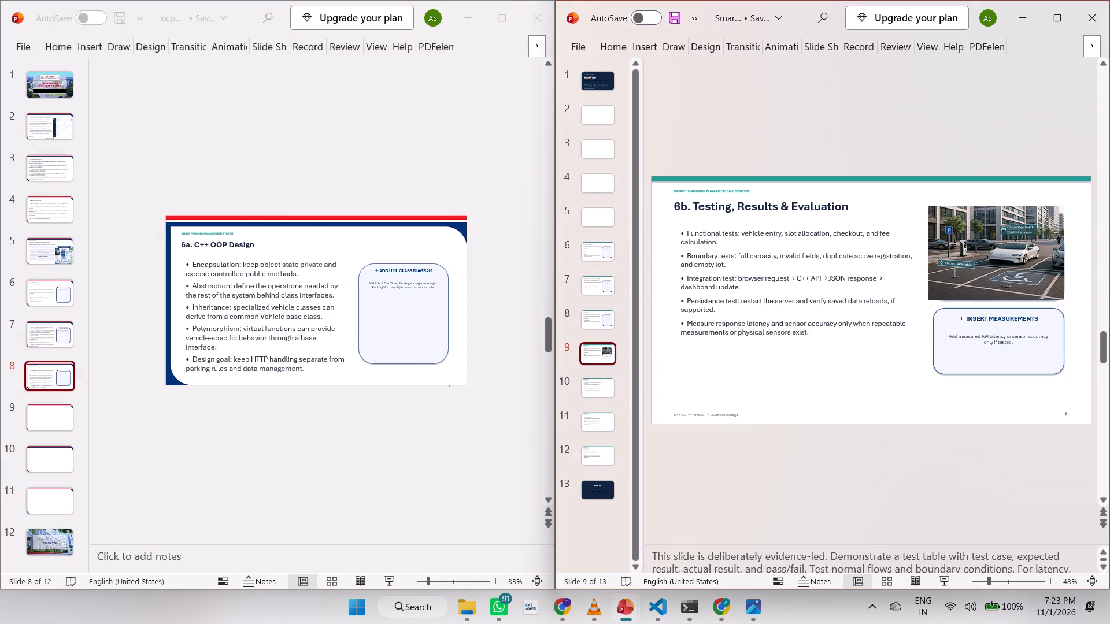
left_click(881, 179)
key("Delete")
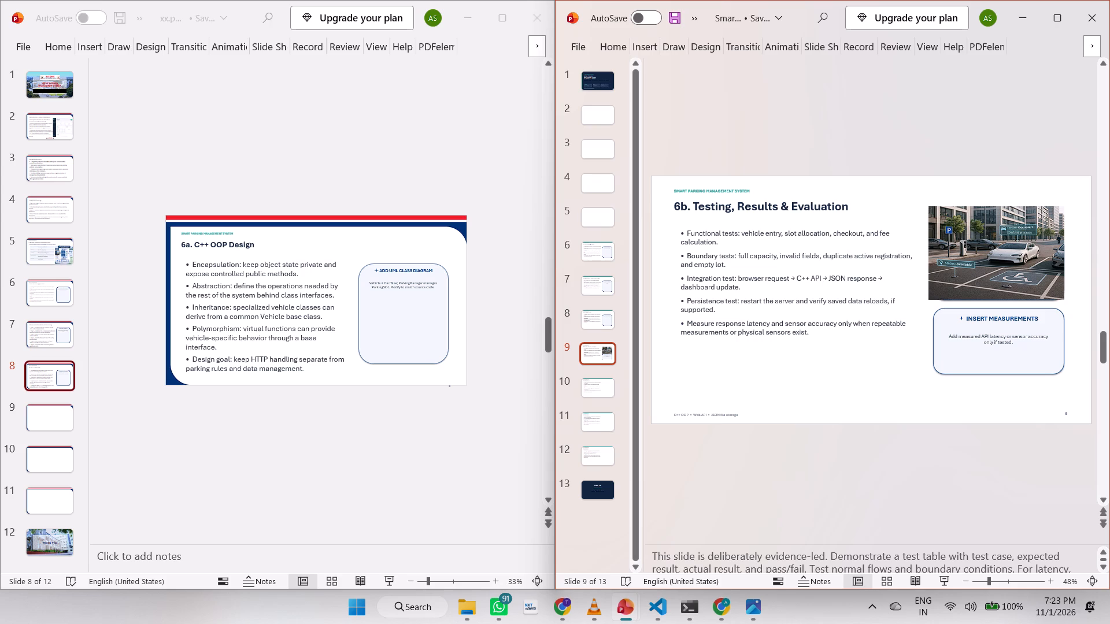
Cut all remaining content from source slide 9, 6b. Testing, Results & Evaluation, and paste it onto blank template slide 9.
left_click(770, 361)
left_click(668, 359)
key("ctrl+a")
key("ctrl+c")
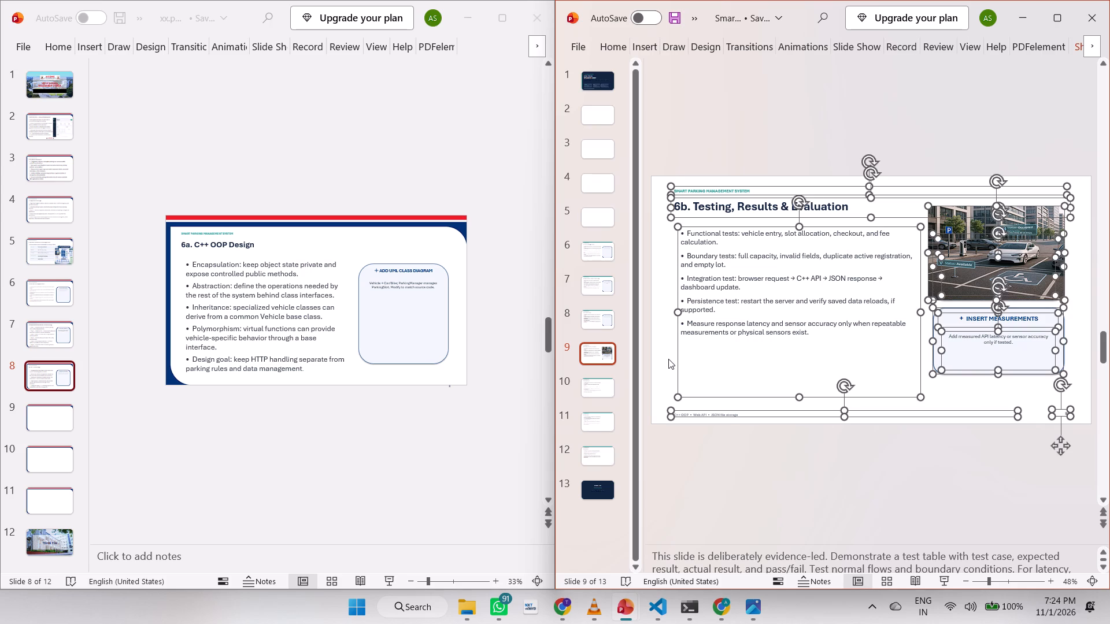
key("ctrl+x")
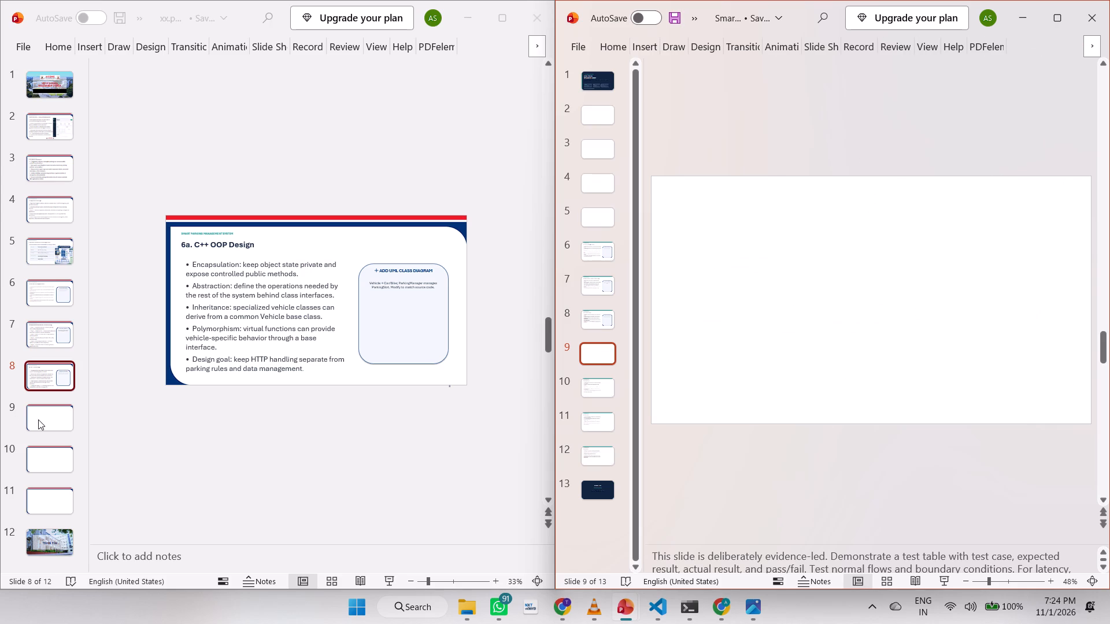
left_click(38, 419)
left_click(47, 422)
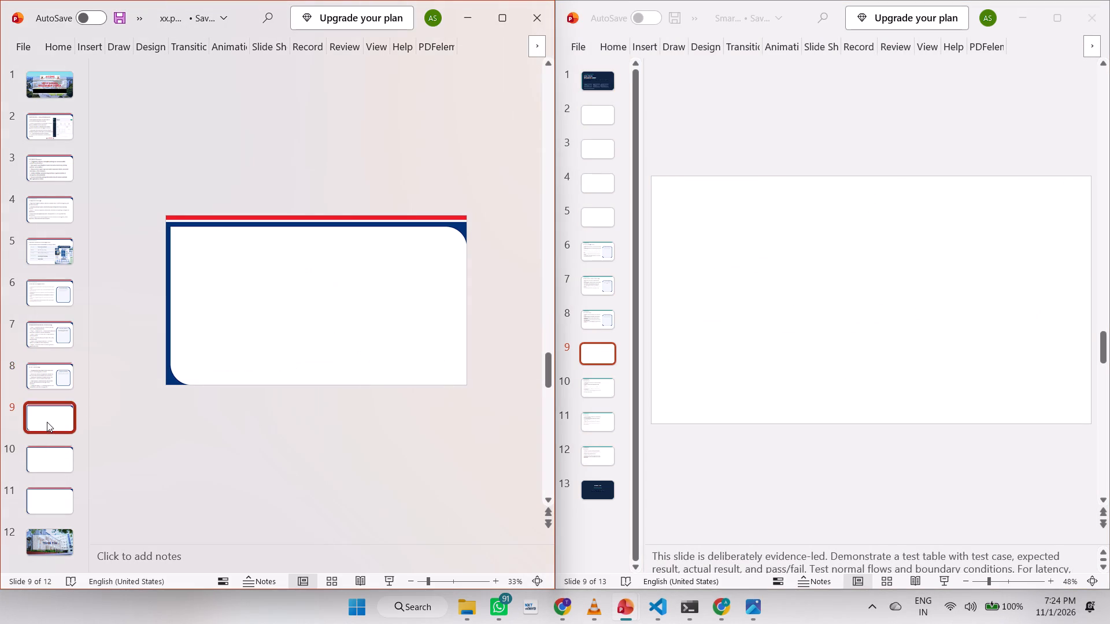
key("ctrl+v")
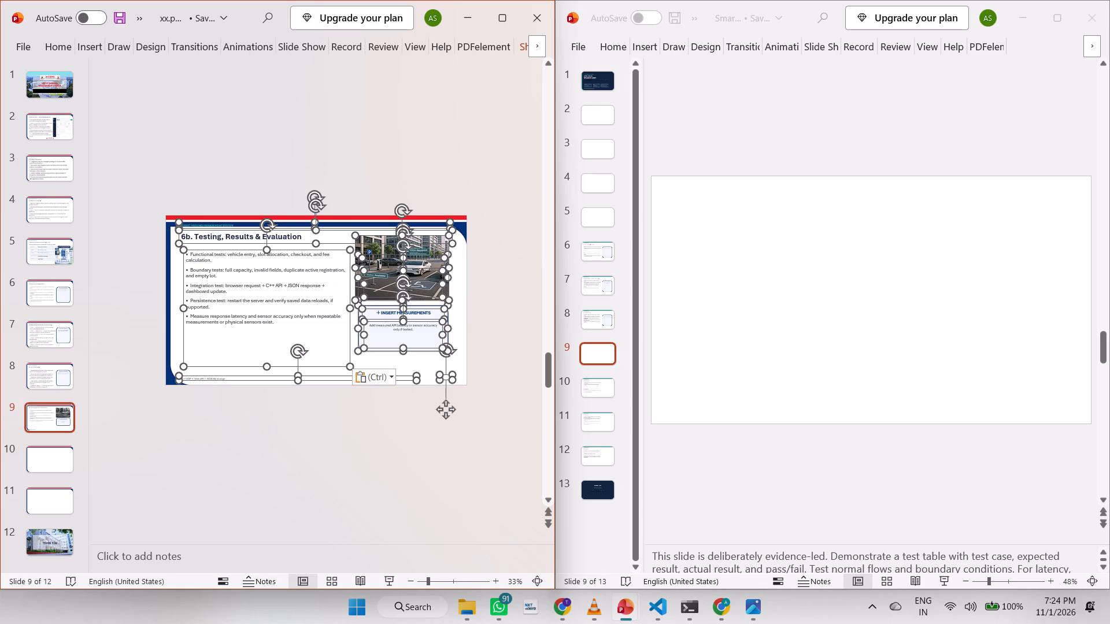
Nudge all the pasted content on template slide 9 down so the header clears the blue frame.
key("Down")
key("Down")
key("Down")
key("Down")
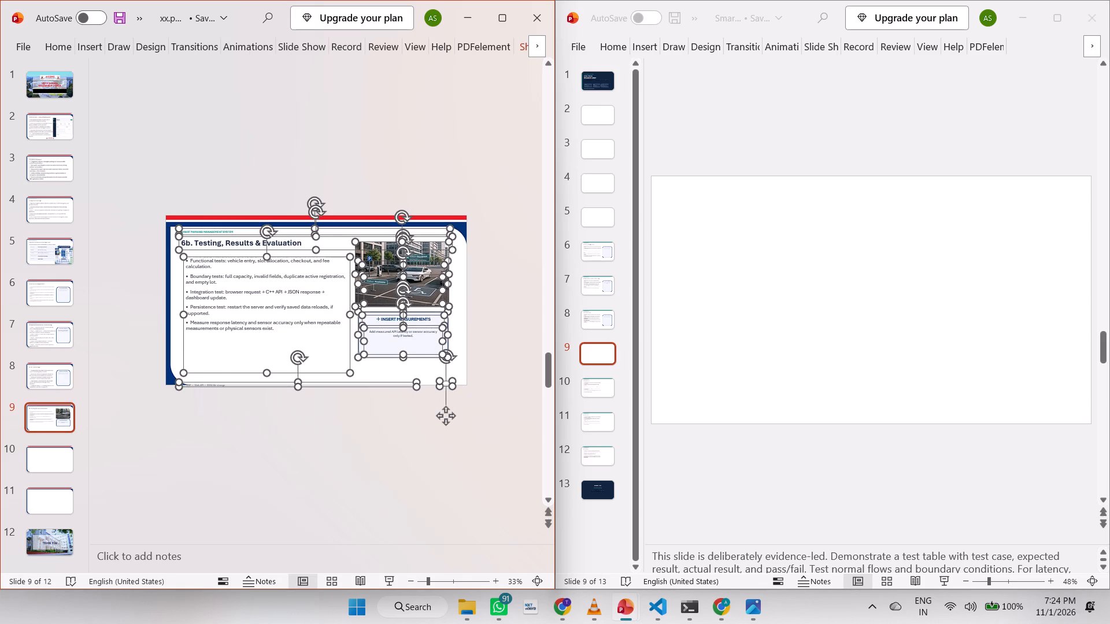
key("Down")
key("Down")
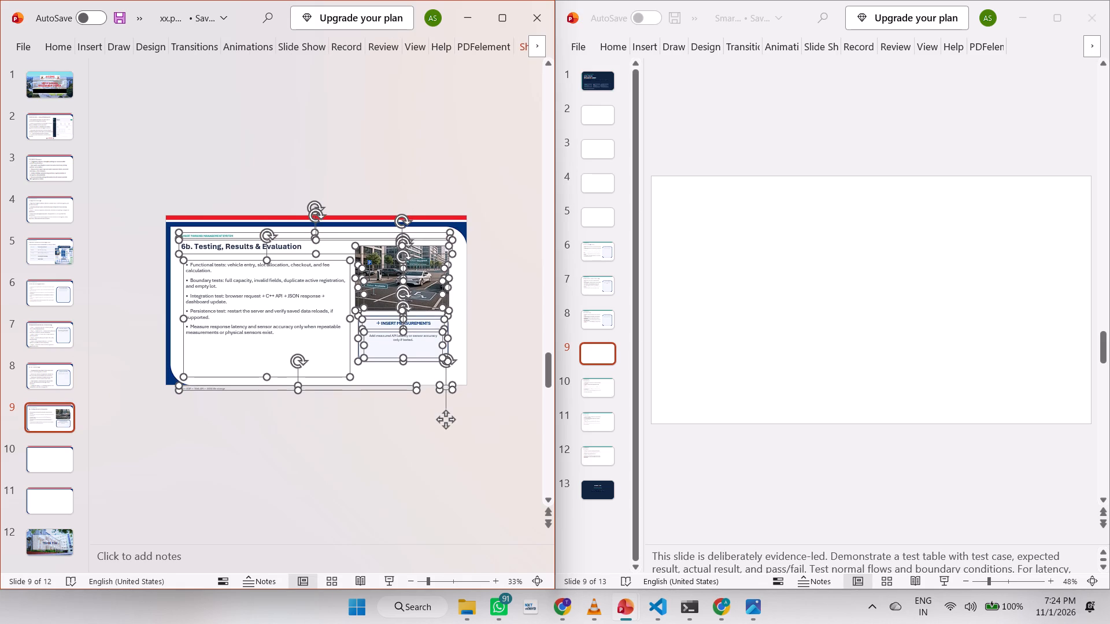
key("Up")
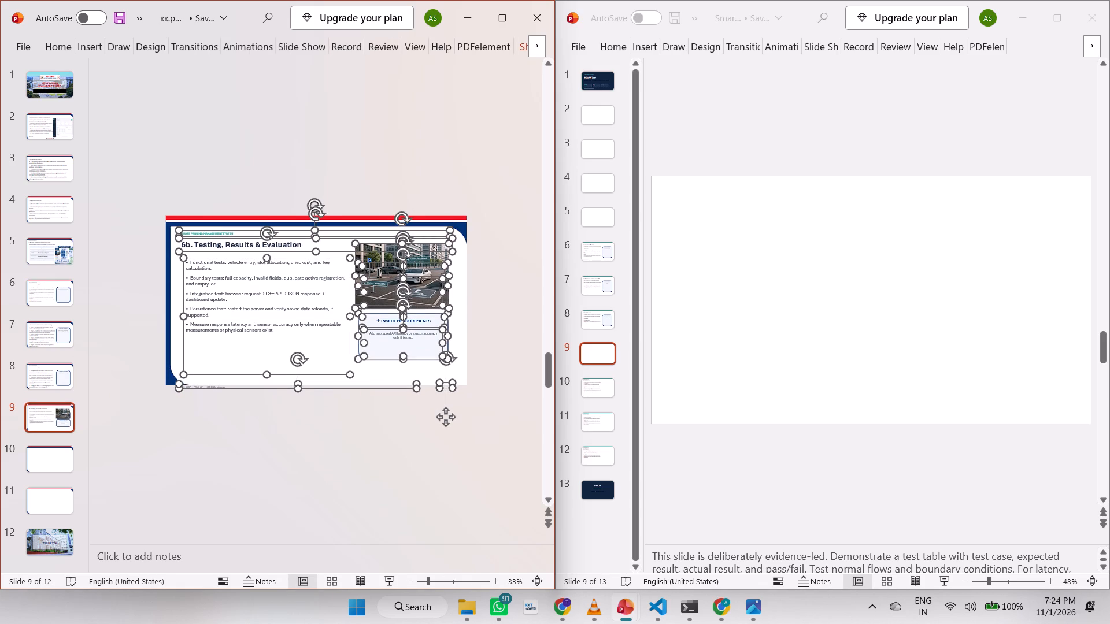
Delete the small footer text line at the bottom of template slide 9.
left_click(258, 420)
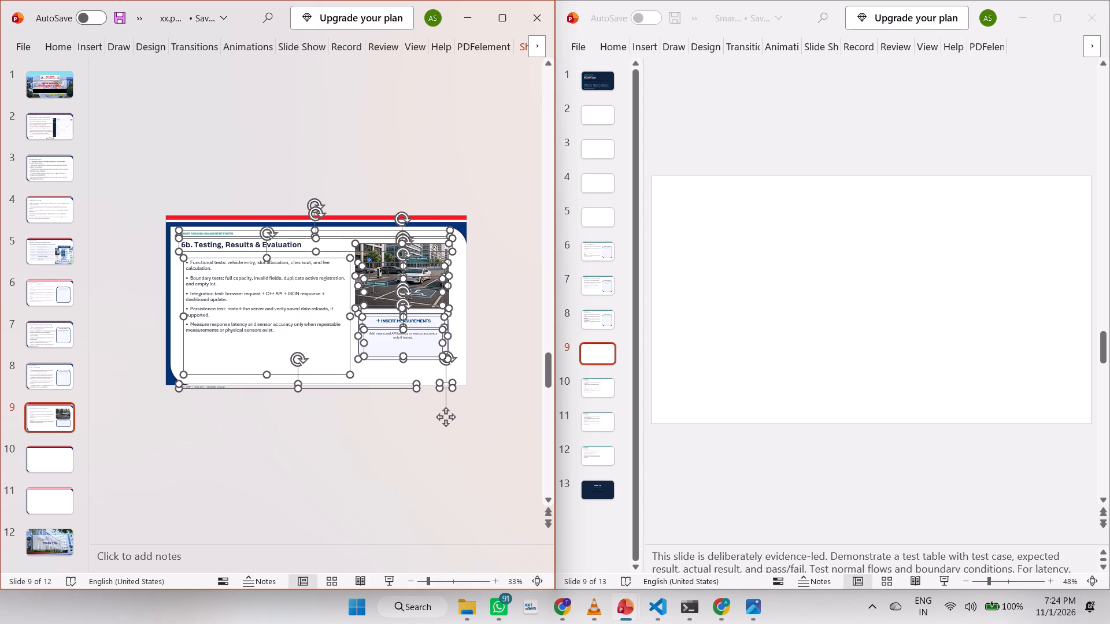
left_click(235, 389)
key("Delete")
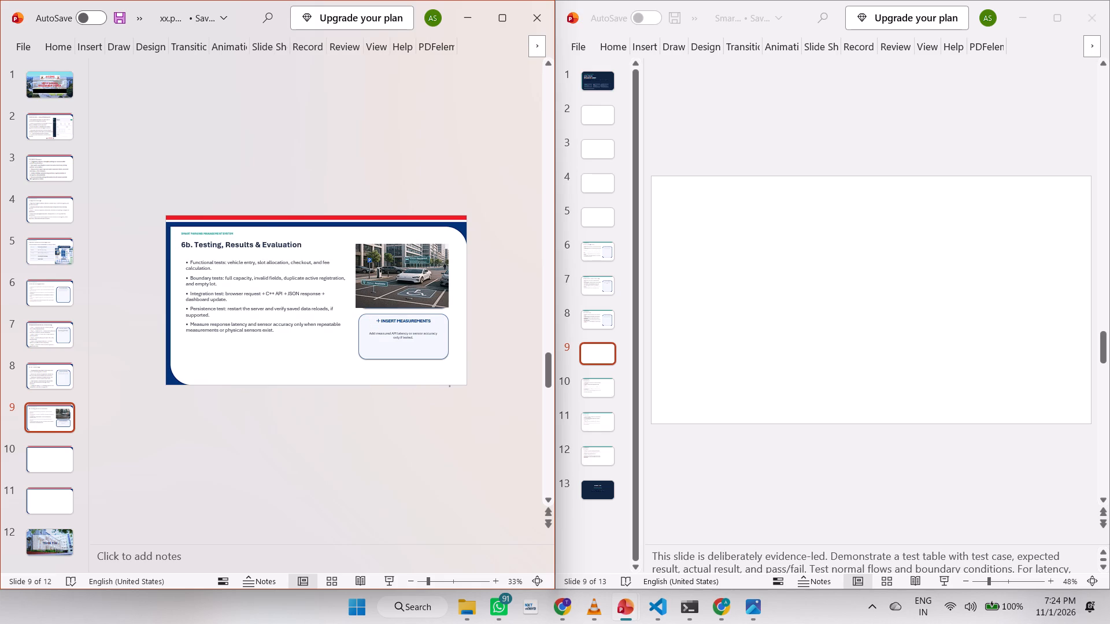
Set the text of all five bullets on template slide 9, 6b. Testing, Results & Evaluation, to 24 pt.
left_click_drag(186, 261, 317, 335)
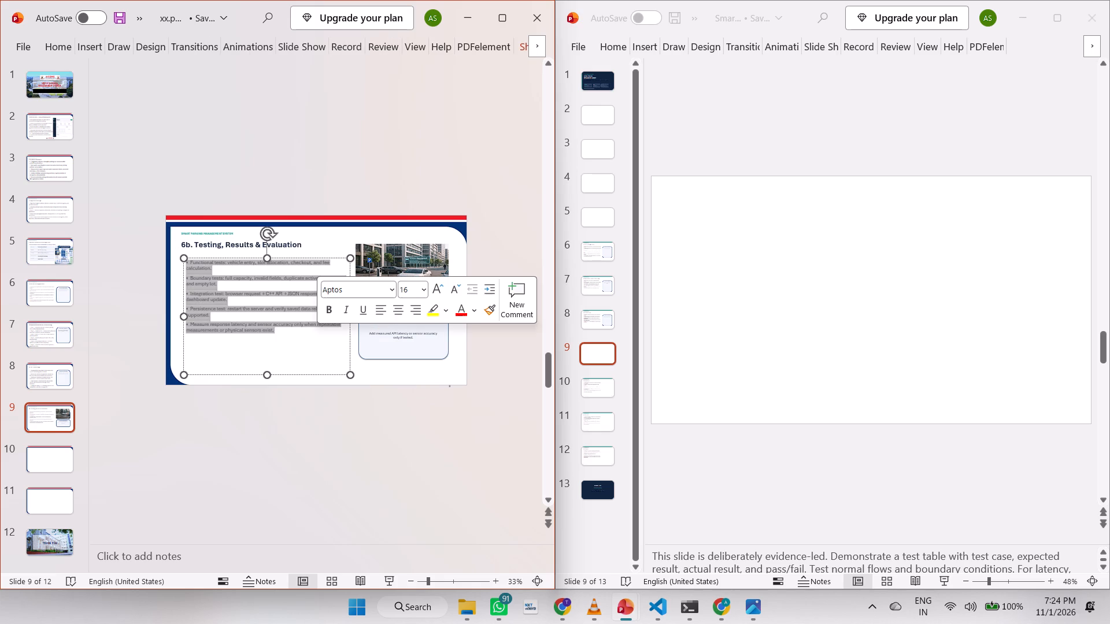
left_click(421, 294)
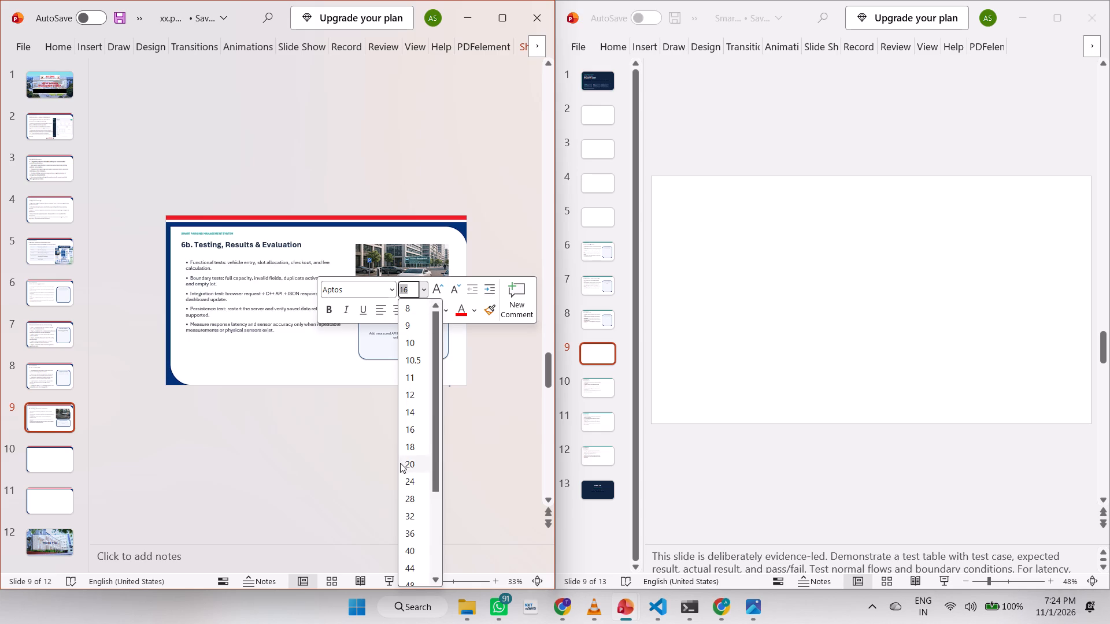
left_click(414, 481)
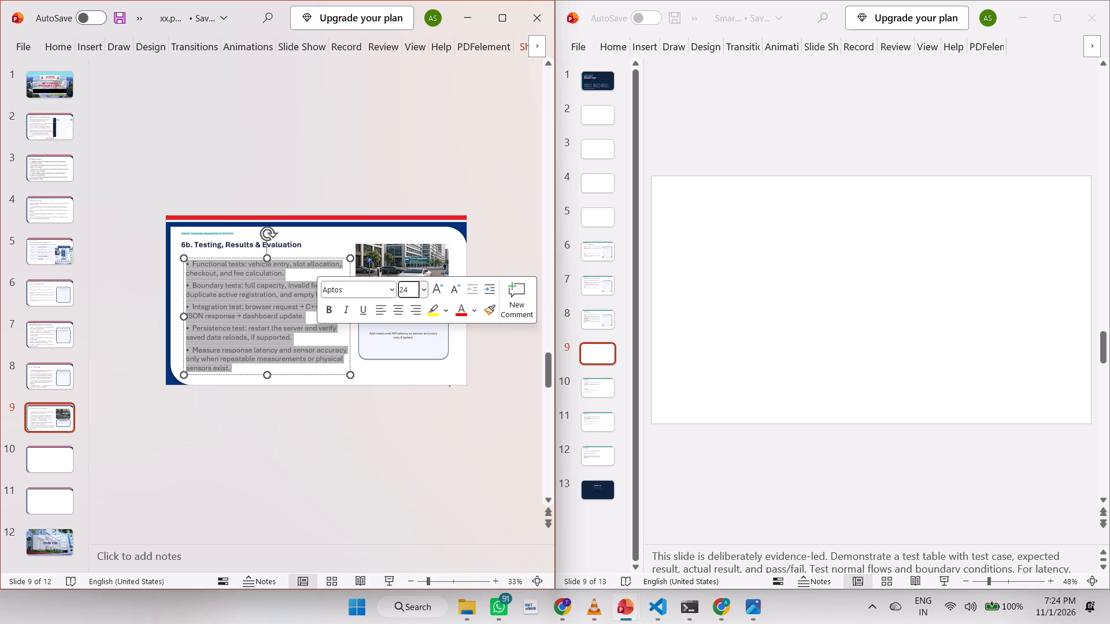
left_click(343, 425)
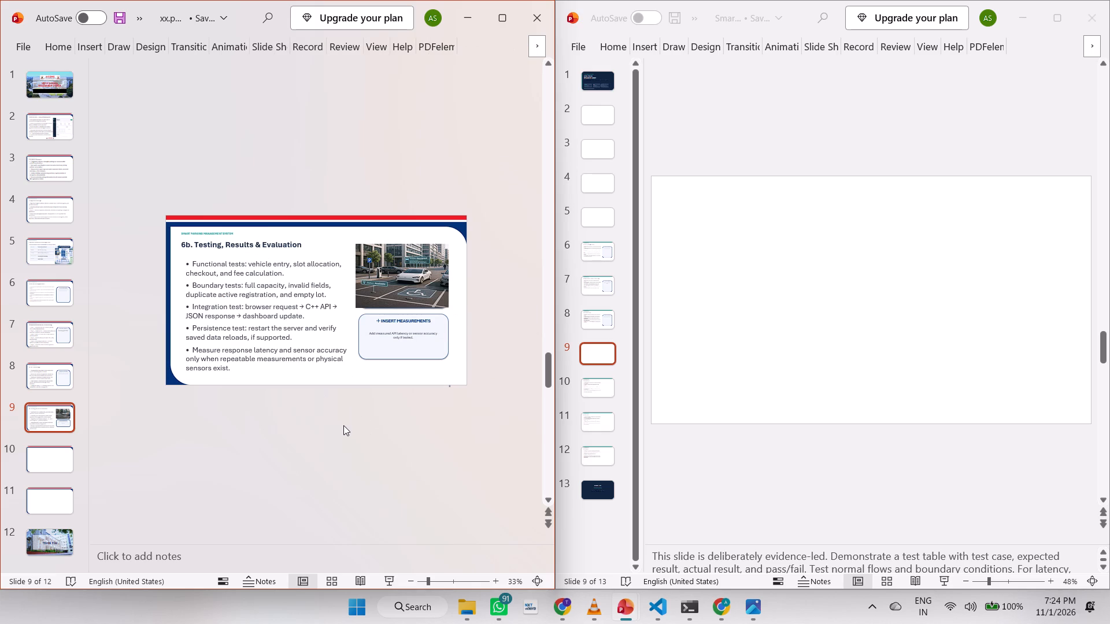
Shift the bullet text box on template slide 9 slightly up and left, and extend its right edge toward the picture.
left_click(231, 326)
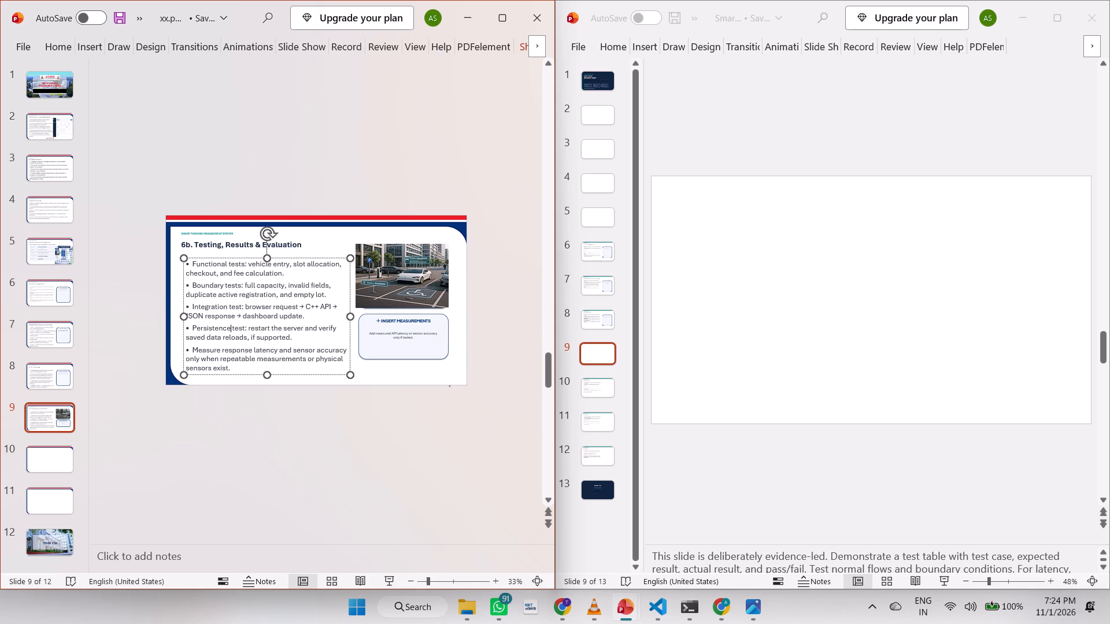
left_click(230, 259)
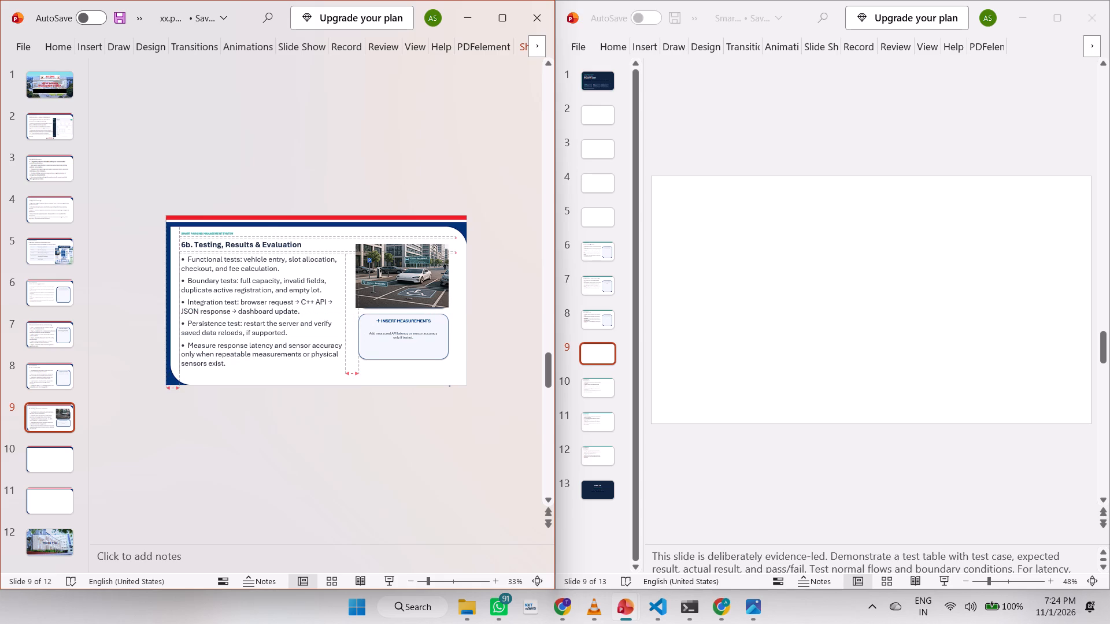
left_click_drag(342, 313, 349, 312)
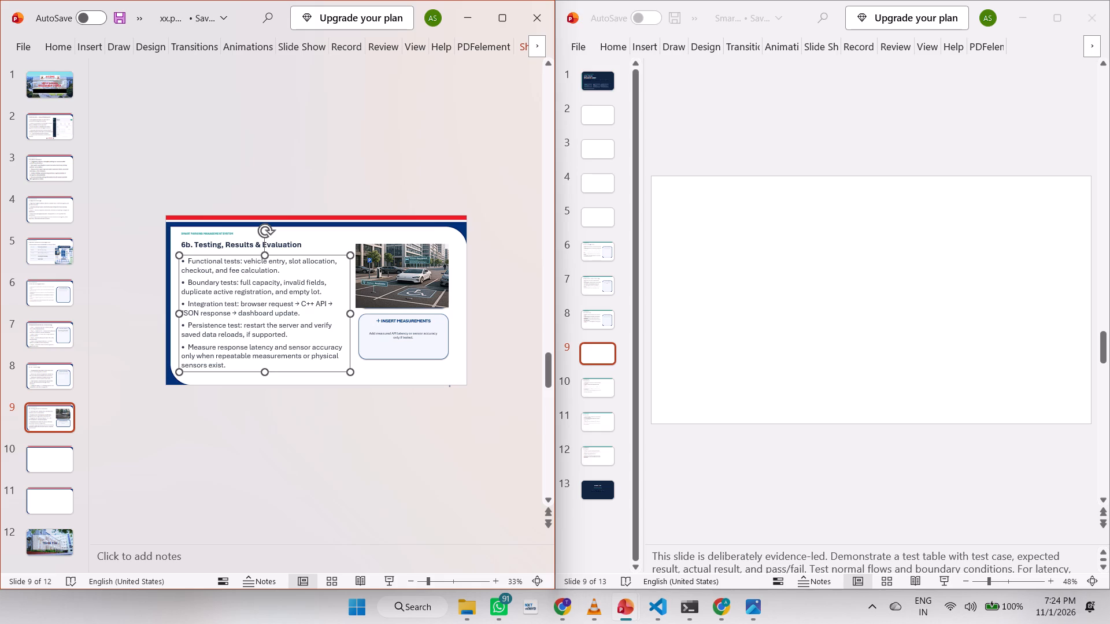
left_click(267, 463)
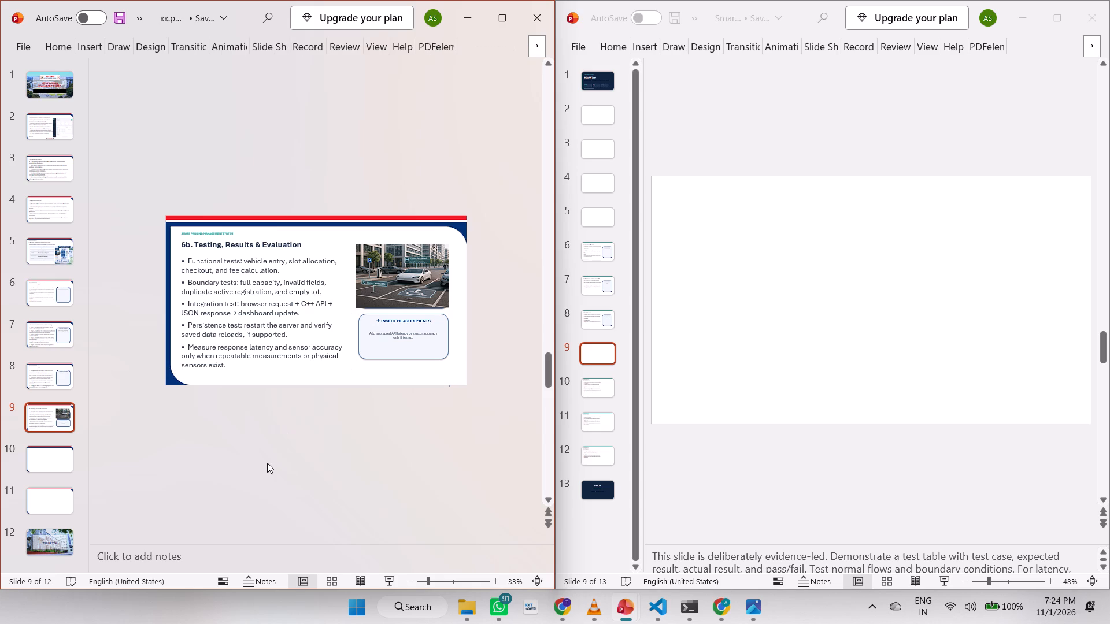
With blank template slide 10 ready as the target, delete the teal top bar from source slide 10, 7. Future Scope.
left_click(65, 455)
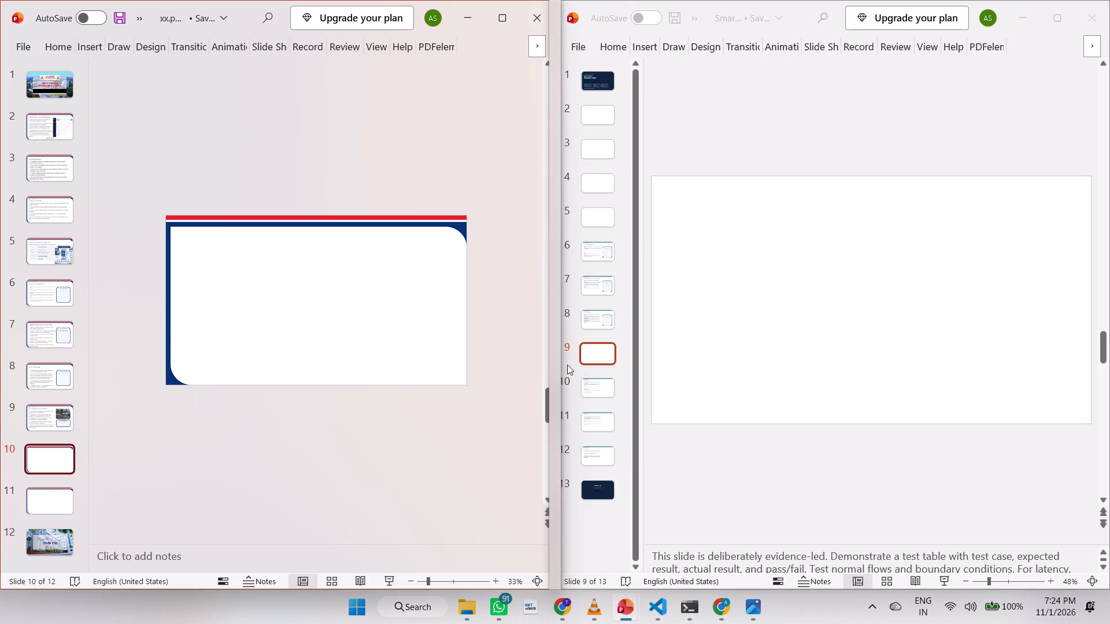
left_click(594, 387)
left_click(594, 387)
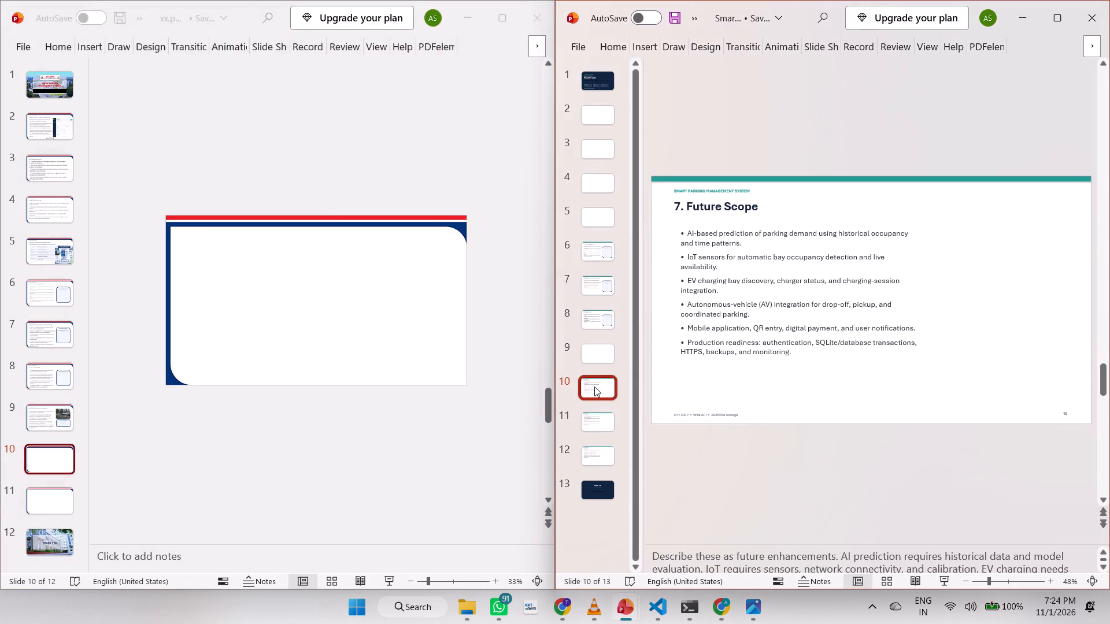
left_click(756, 181)
key("Delete")
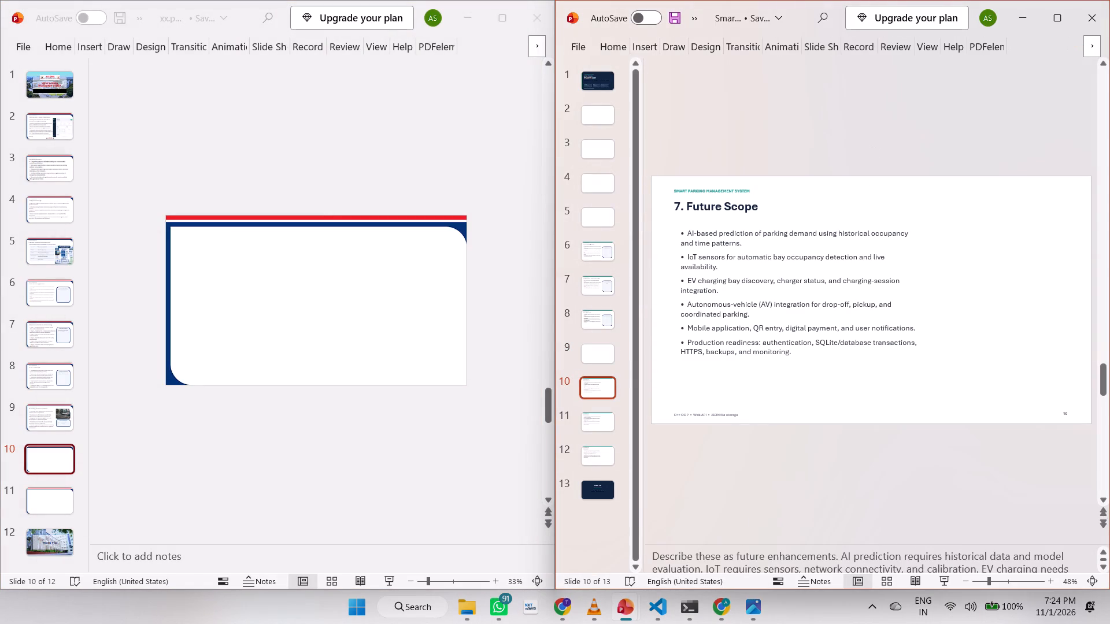
Cut all remaining content from source slide 10, 7. Future Scope, and paste it onto blank template slide 10.
left_click(724, 326)
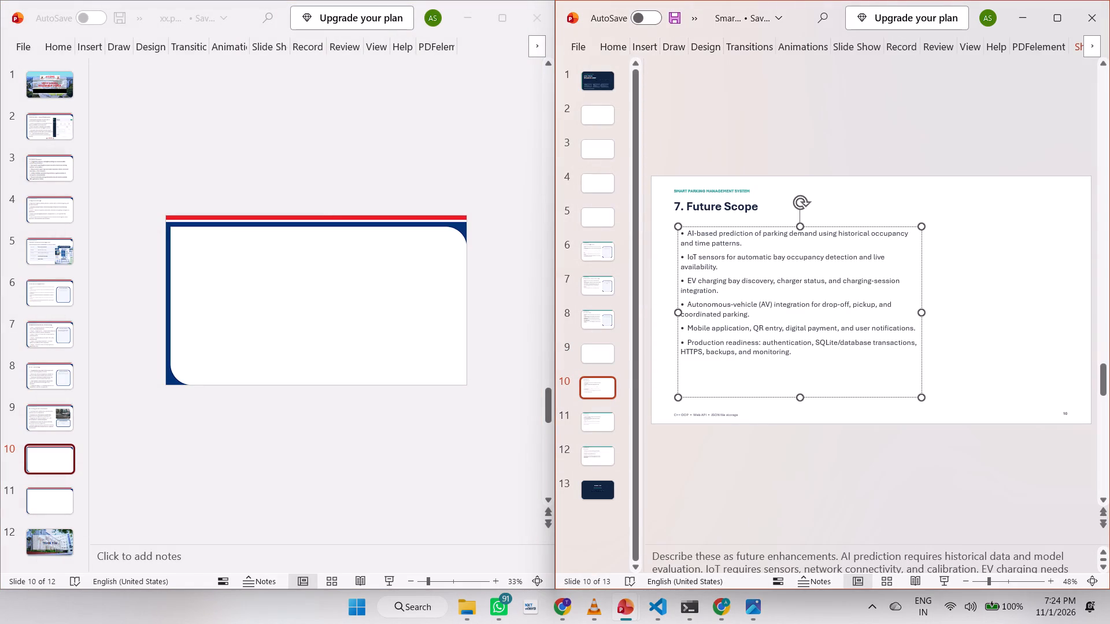
left_click(937, 305)
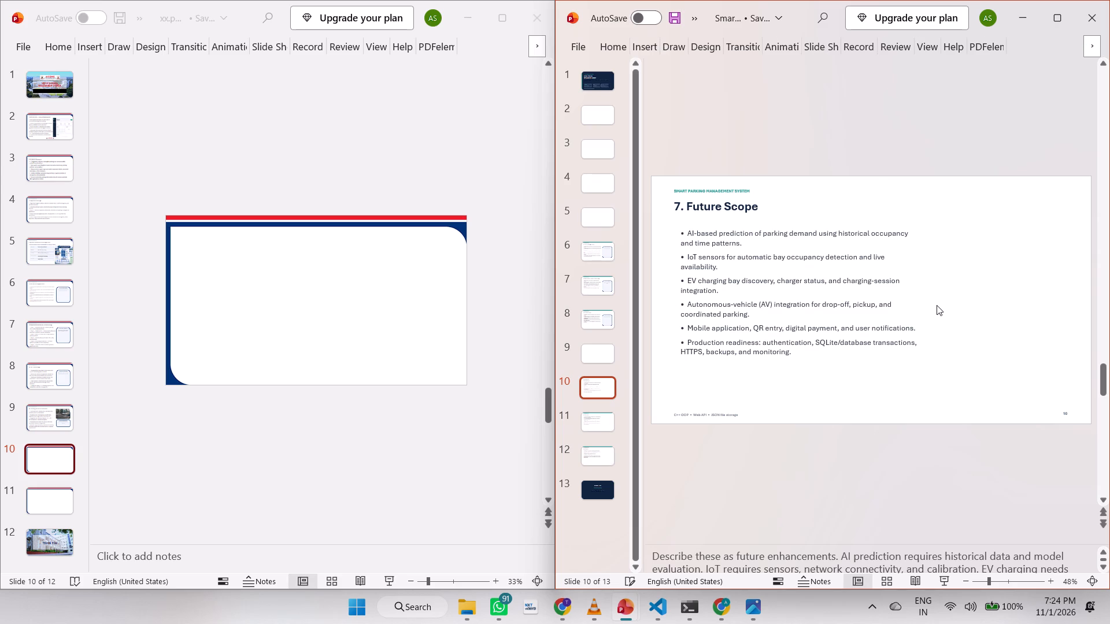
key("ctrl+a")
key("ctrl+c")
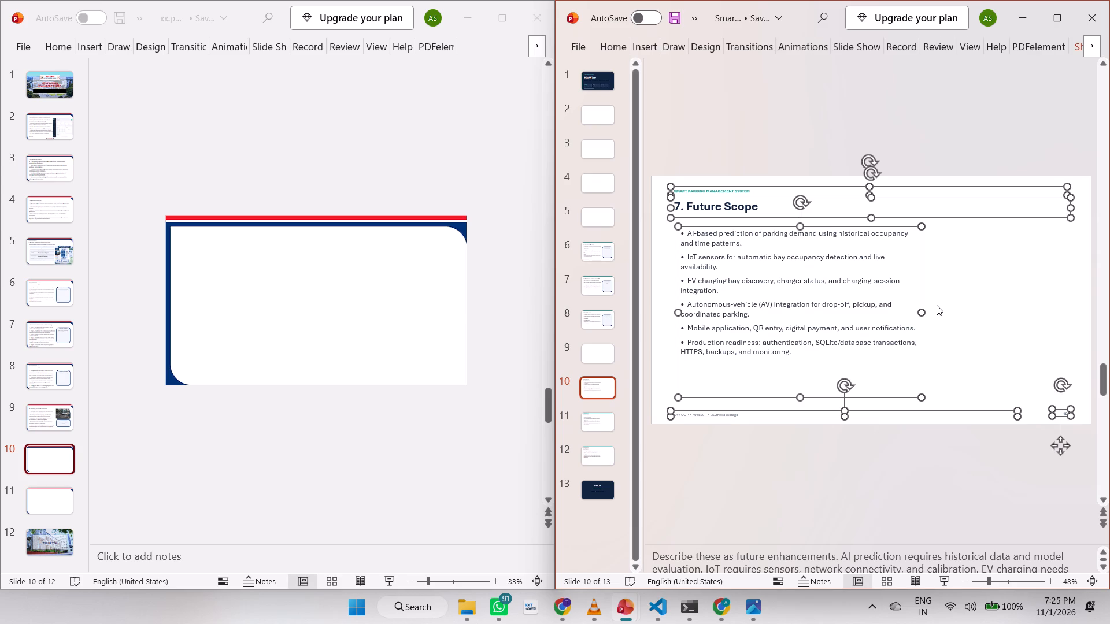
key("ctrl+x")
left_click(343, 295)
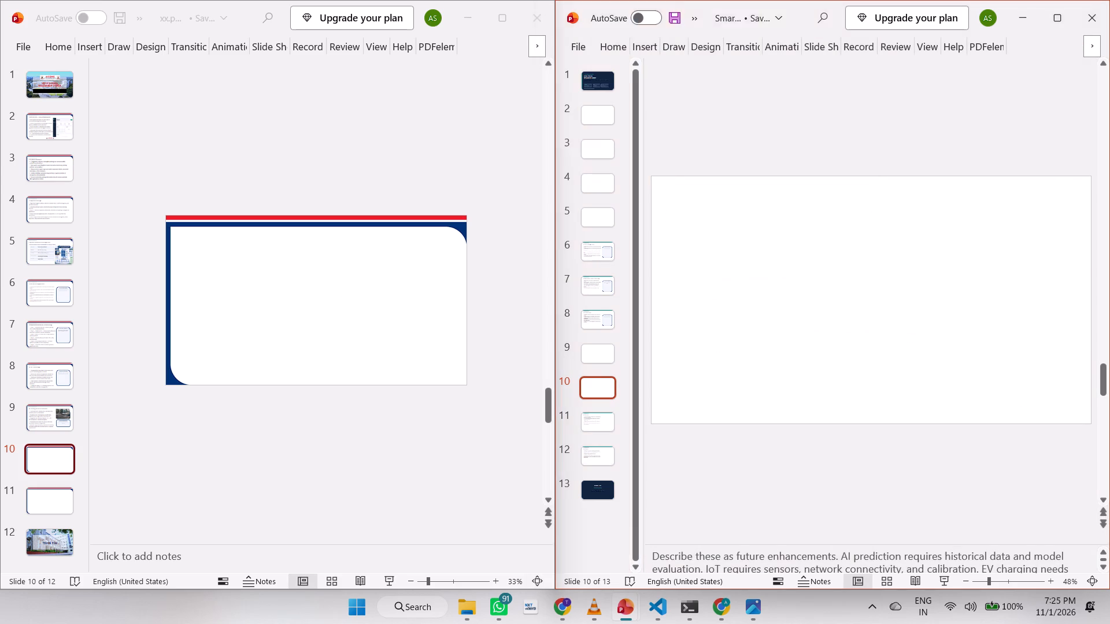
key("ctrl+v")
Nudge all the pasted Future Scope content on template slide 10 down so the header clears the blue frame.
key("Down")
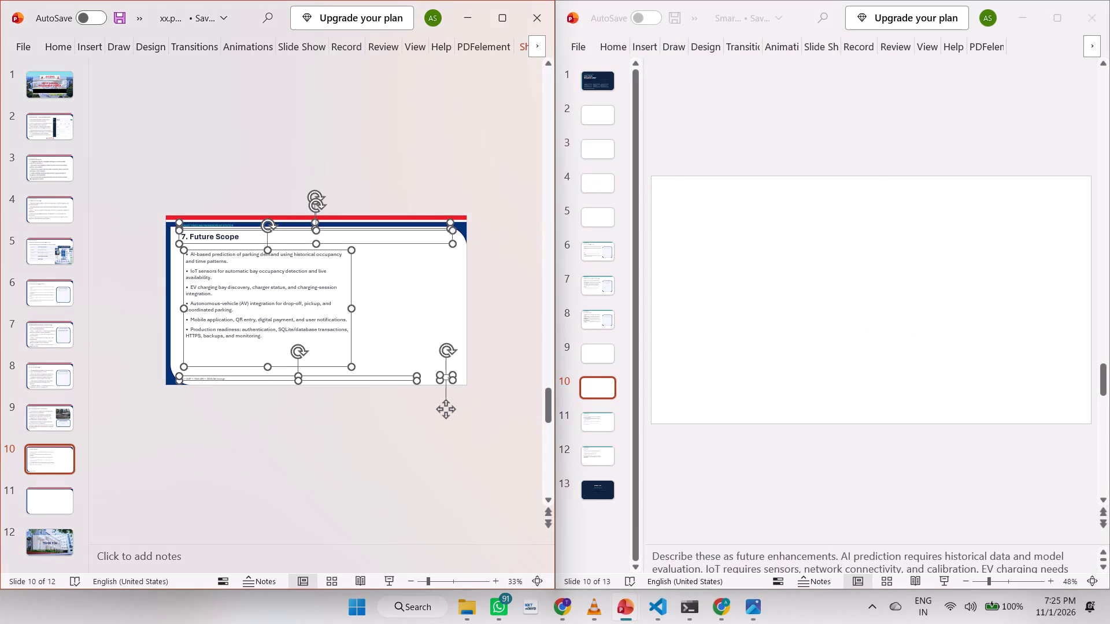
key("Down")
key("Down")
key("Down")
key("Down")
key("Down")
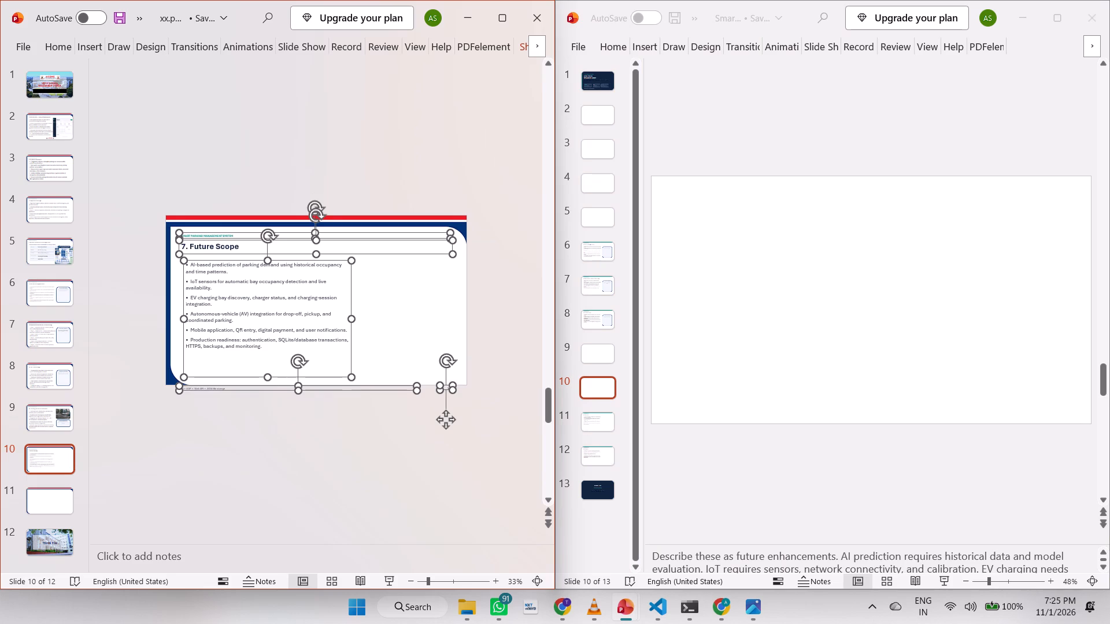
key("Up")
key("Up")
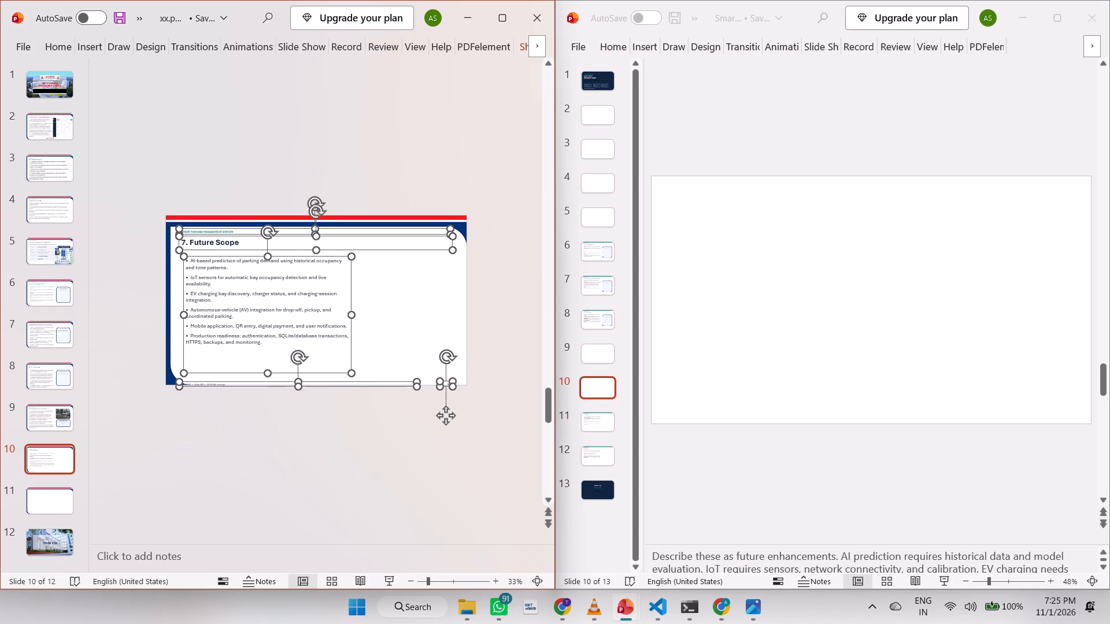
key("Down")
Delete the small footer text line at the bottom of template slide 10.
left_click(310, 441)
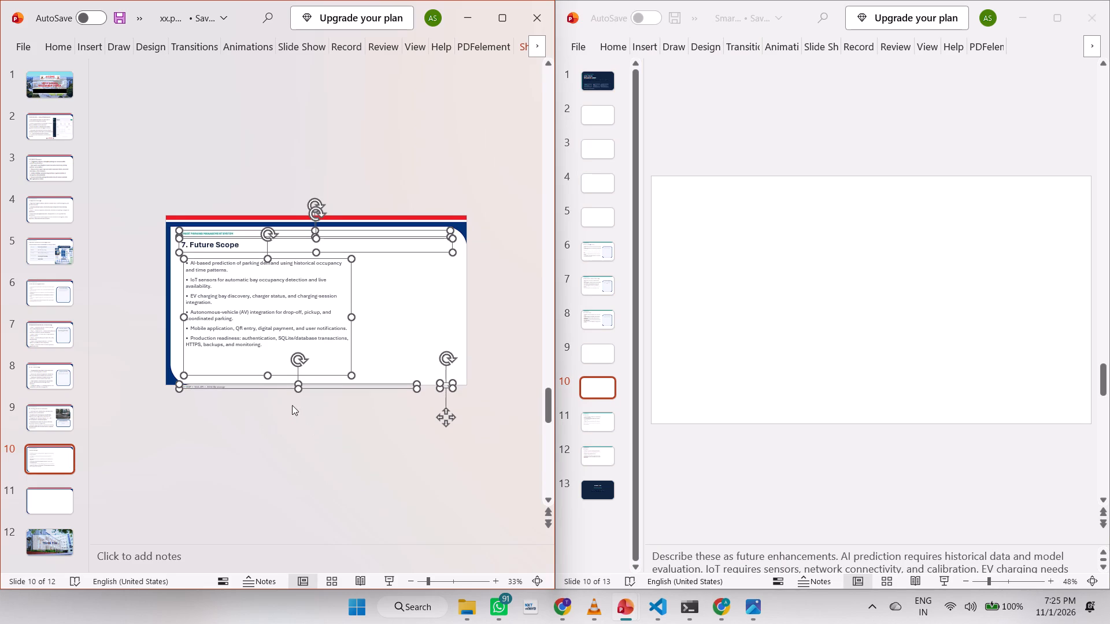
left_click(270, 388)
key("Delete")
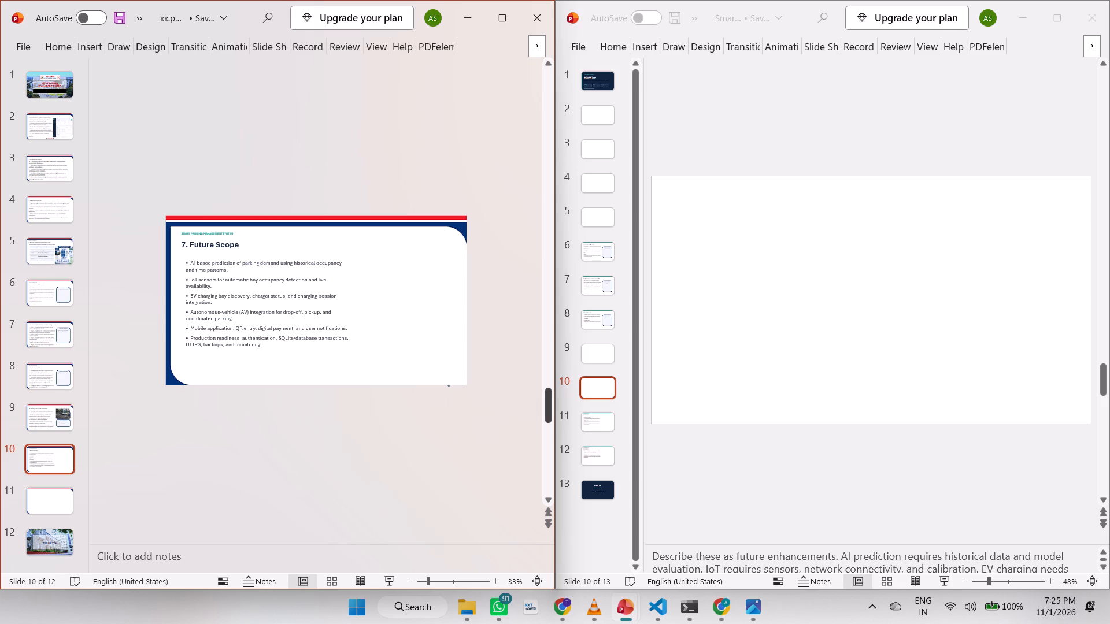
Widen the Future Scope bullet text box on template slide 10 by extending its right edge almost to the slide's edge.
left_click(257, 296)
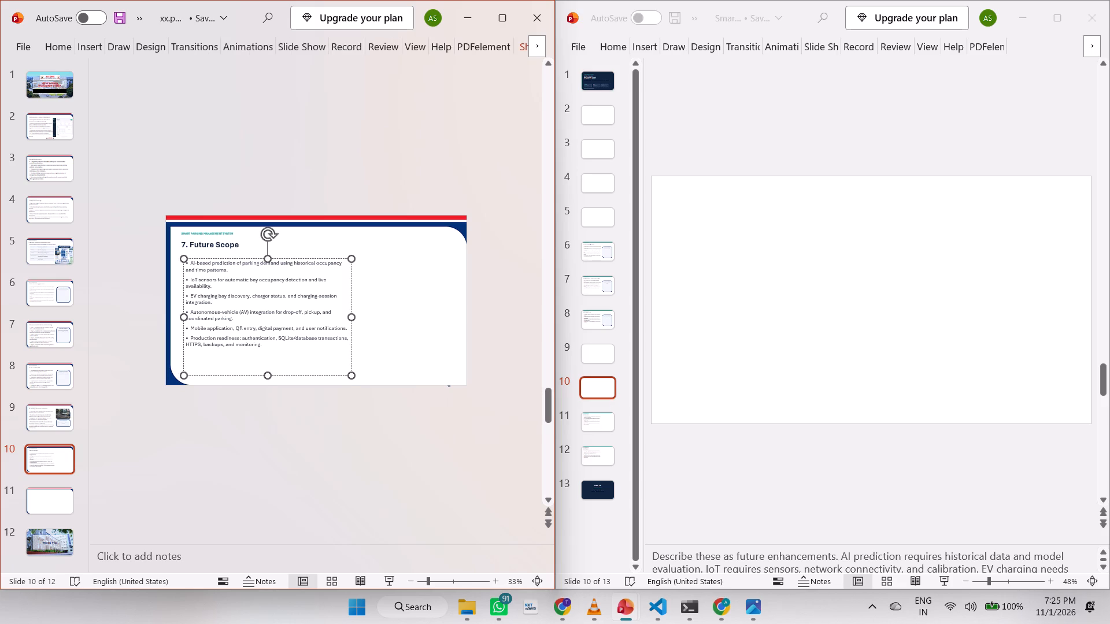
left_click_drag(350, 317, 462, 304)
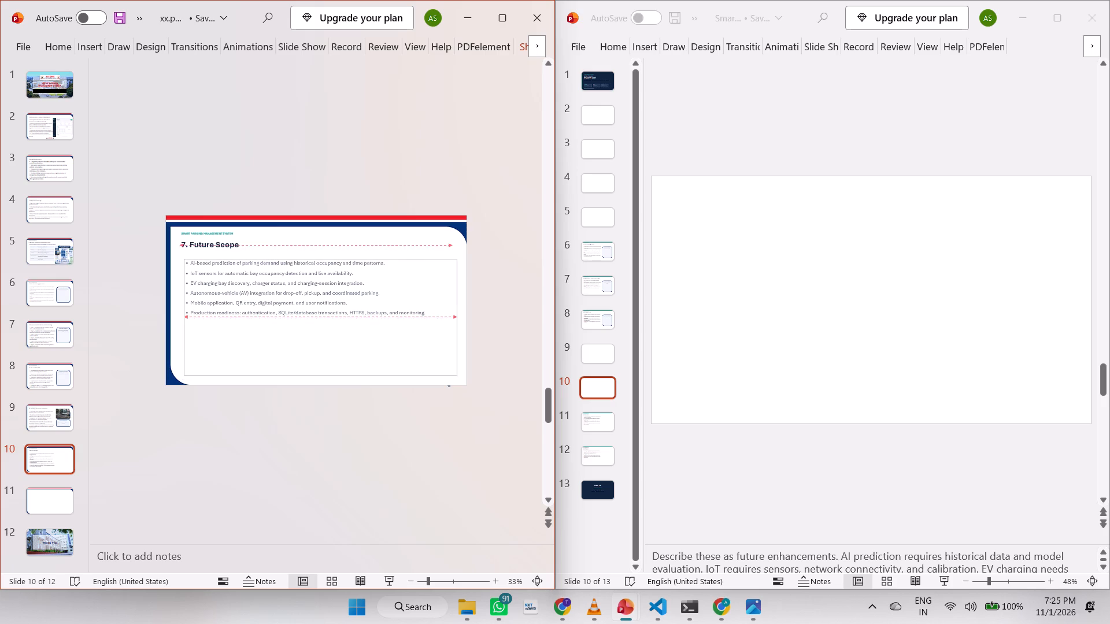
Extend the right edge of the Future Scope bullet text box on template slide 10 to the slide's edge.
left_click_drag(462, 304, 464, 304)
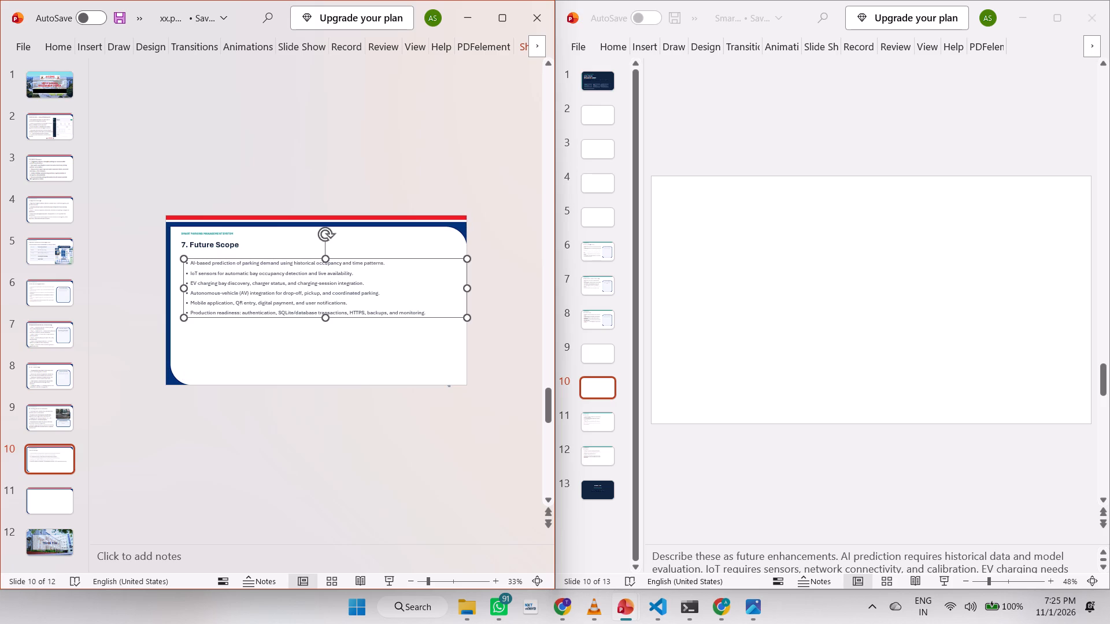
Set the font size of all the Future Scope bullet text on template slide 10 to 24.
key("ctrl+a")
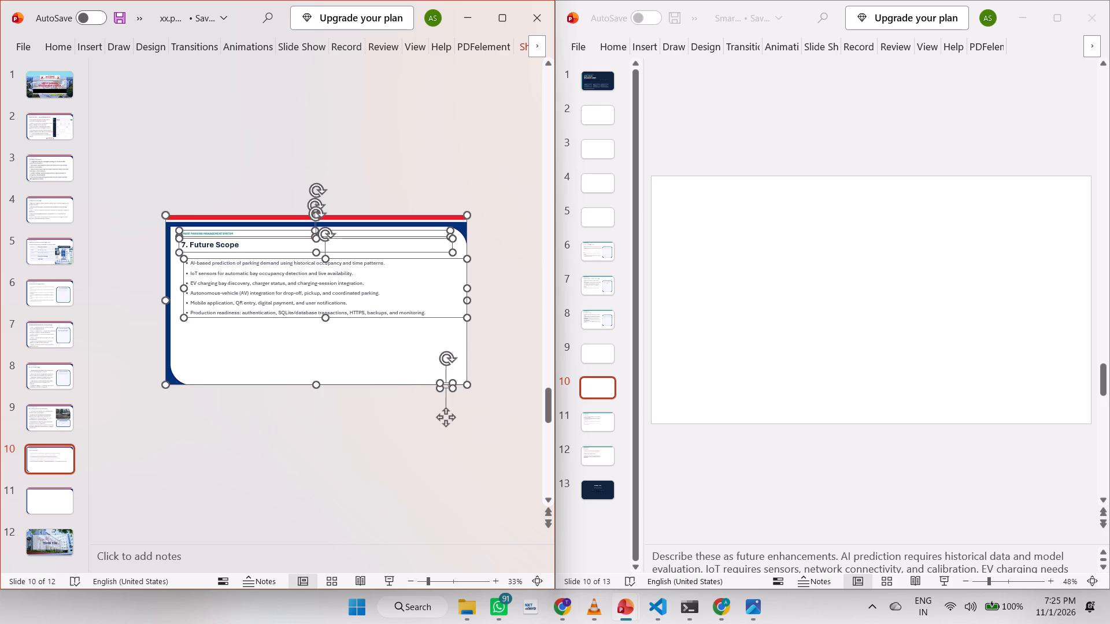
double_click(322, 288)
key("ctrl+a")
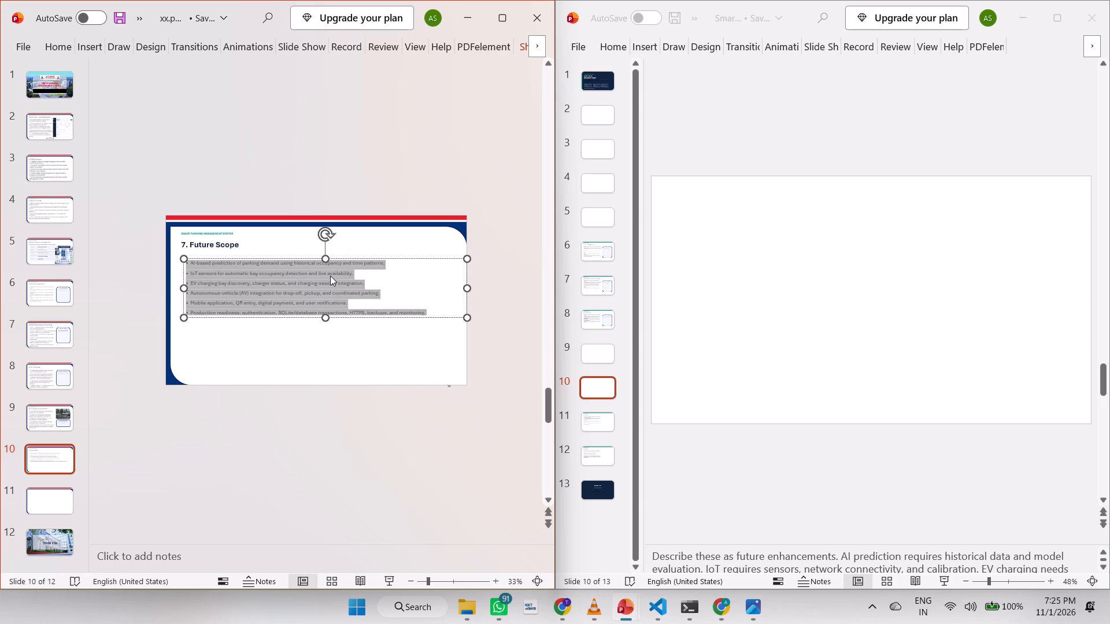
left_click(330, 276)
left_click_drag(188, 263, 421, 315)
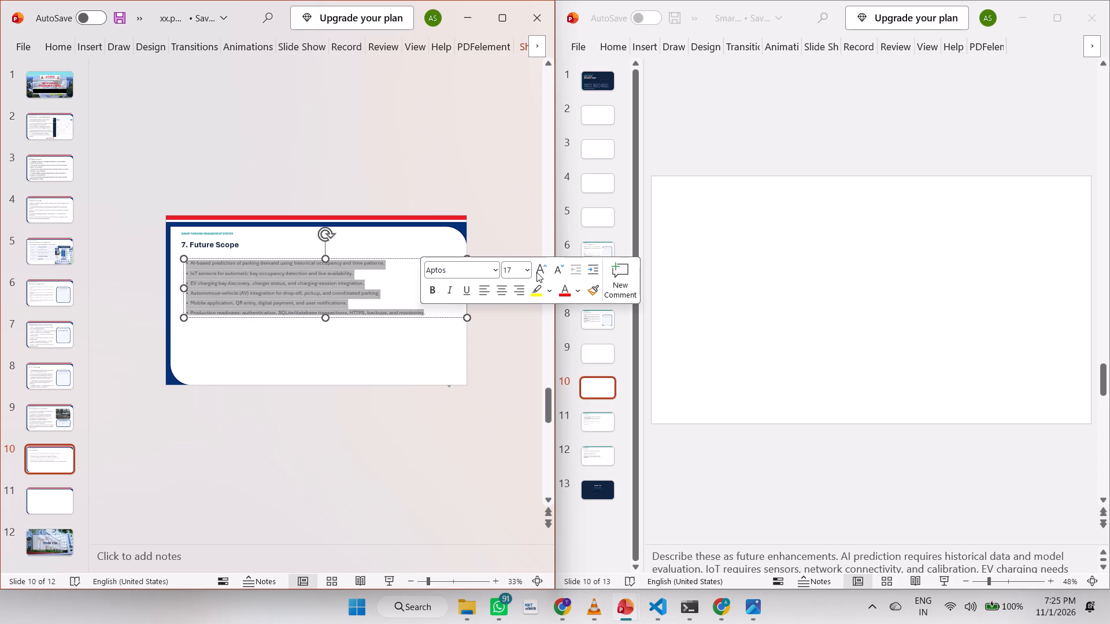
left_click(528, 272)
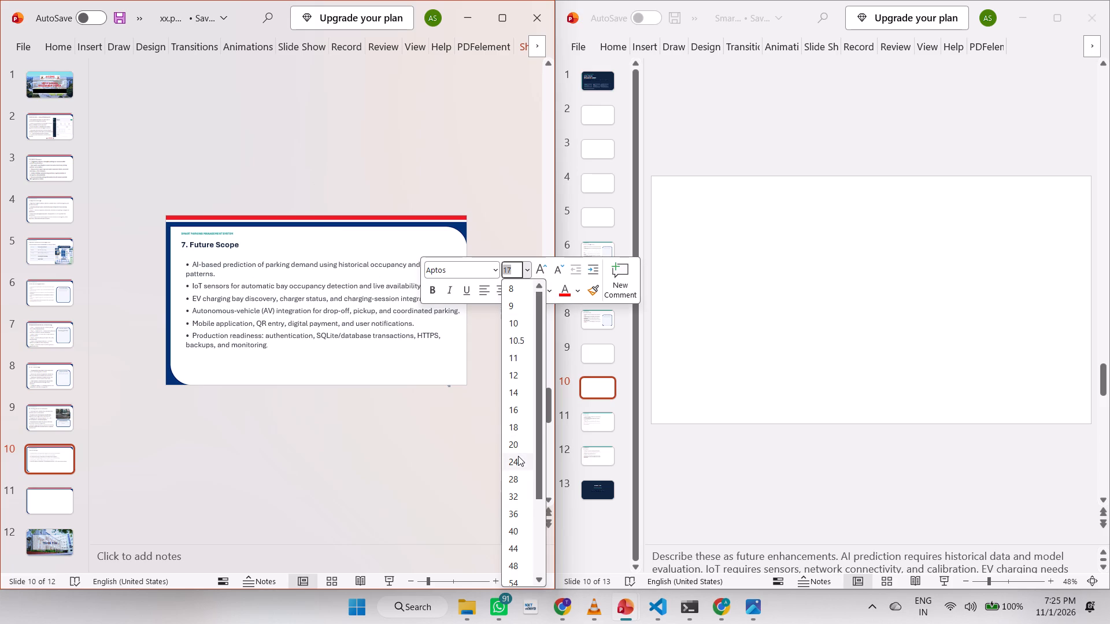
left_click(518, 456)
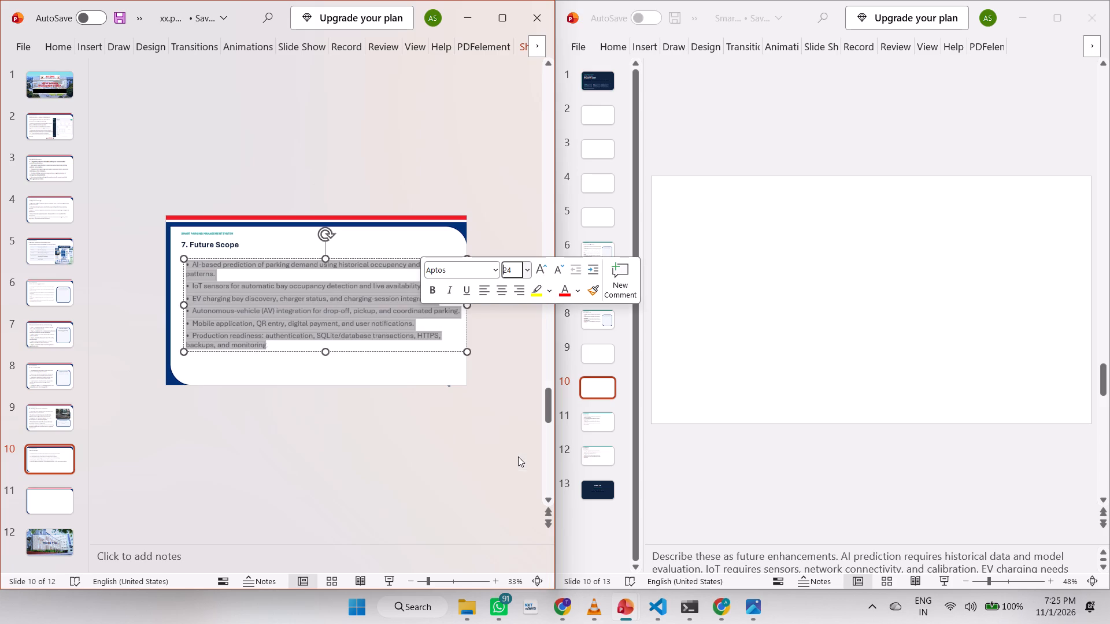
Shift the Future Scope bullet text box slightly left to line up with the slide's heading.
left_click(353, 350)
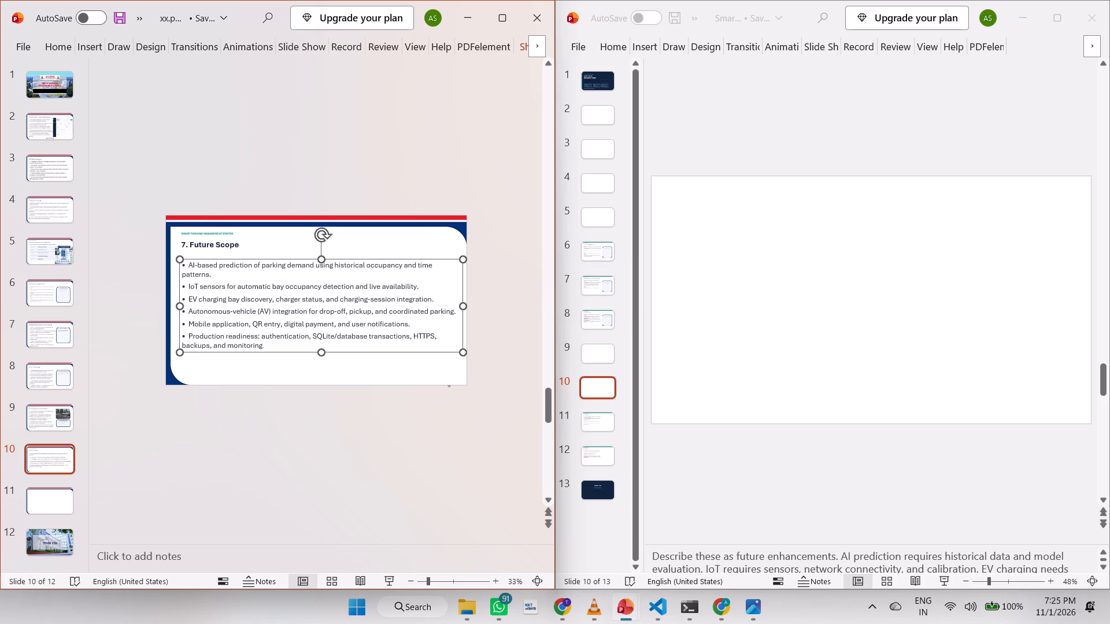
Cut the blank framed slide 11 from the template presentation.
left_click(61, 504)
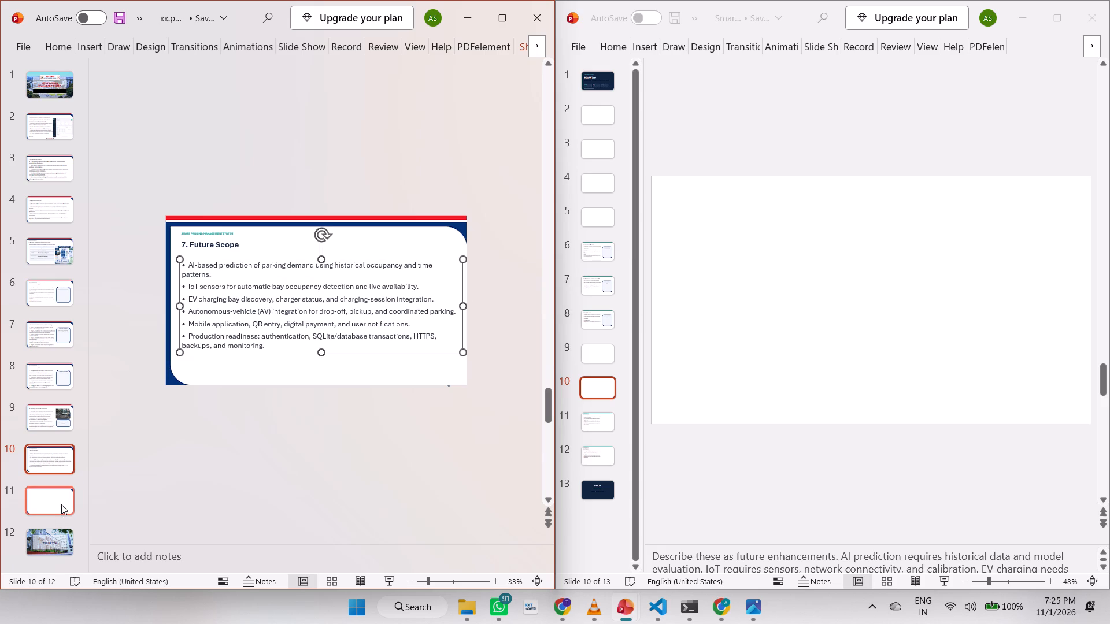
right_click(61, 504)
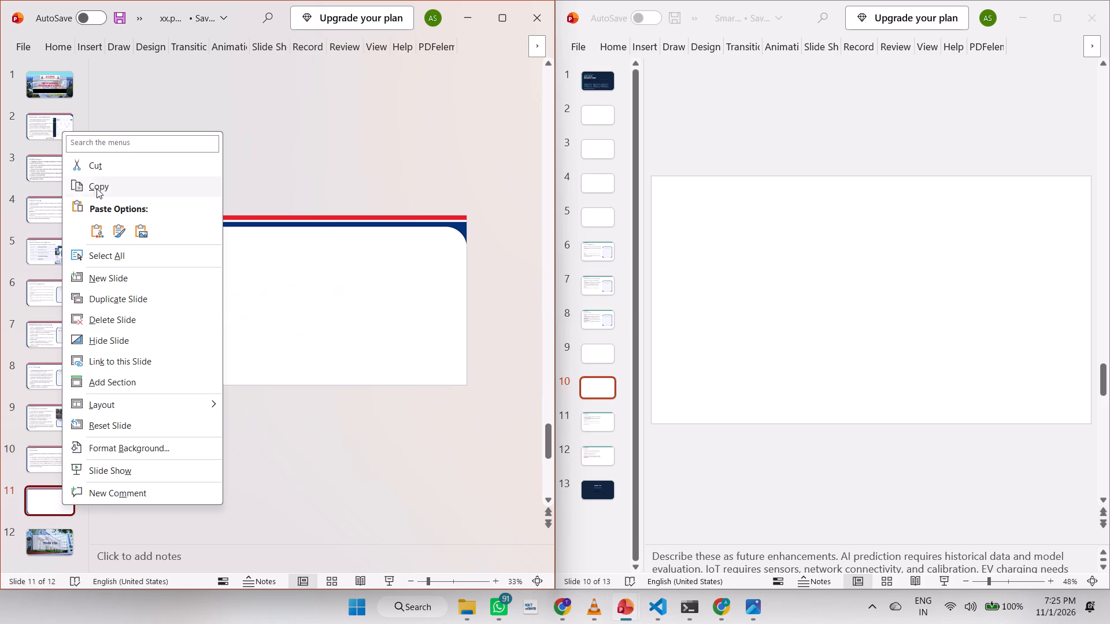
left_click(97, 172)
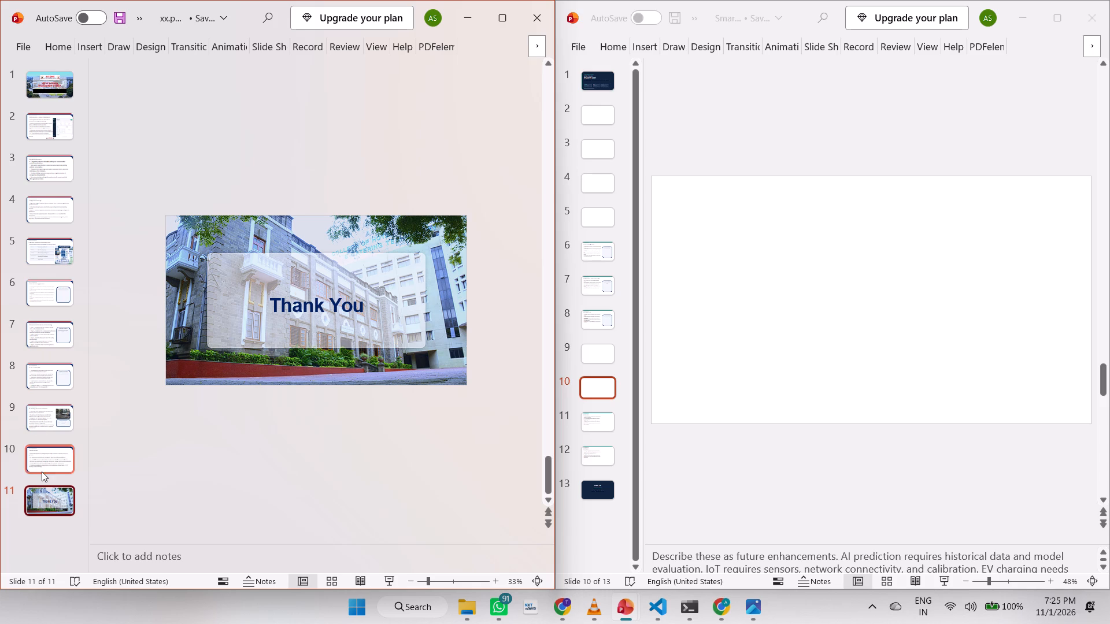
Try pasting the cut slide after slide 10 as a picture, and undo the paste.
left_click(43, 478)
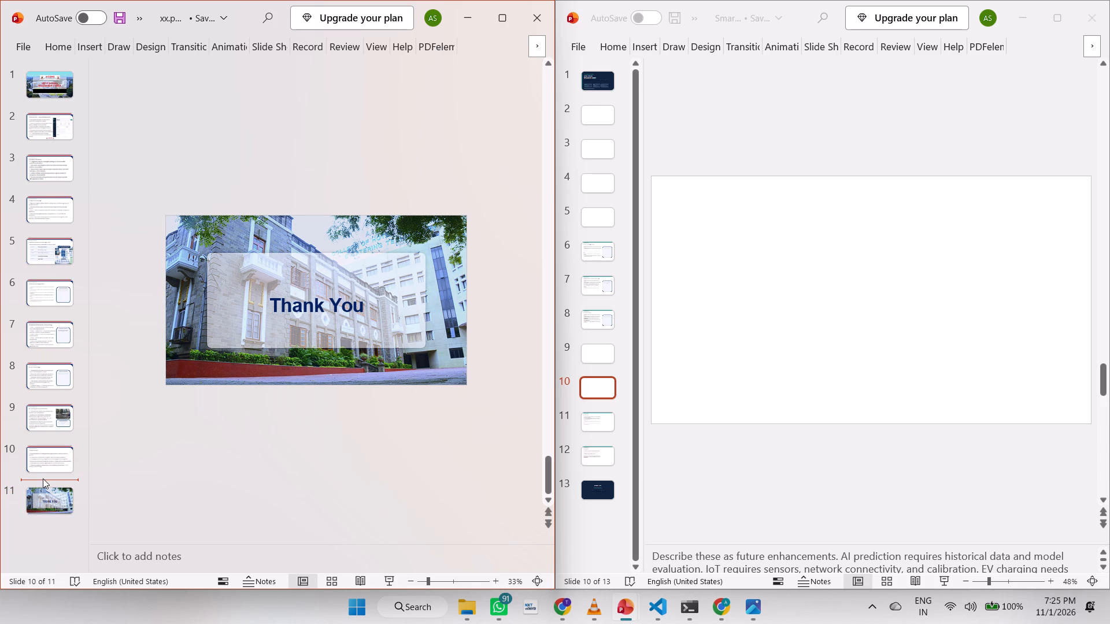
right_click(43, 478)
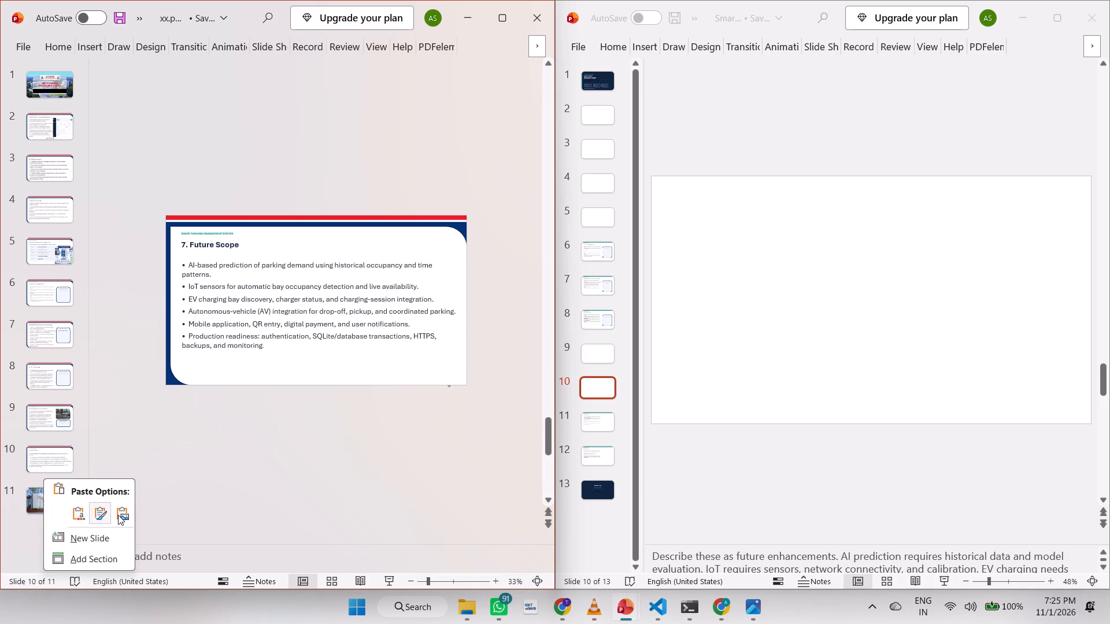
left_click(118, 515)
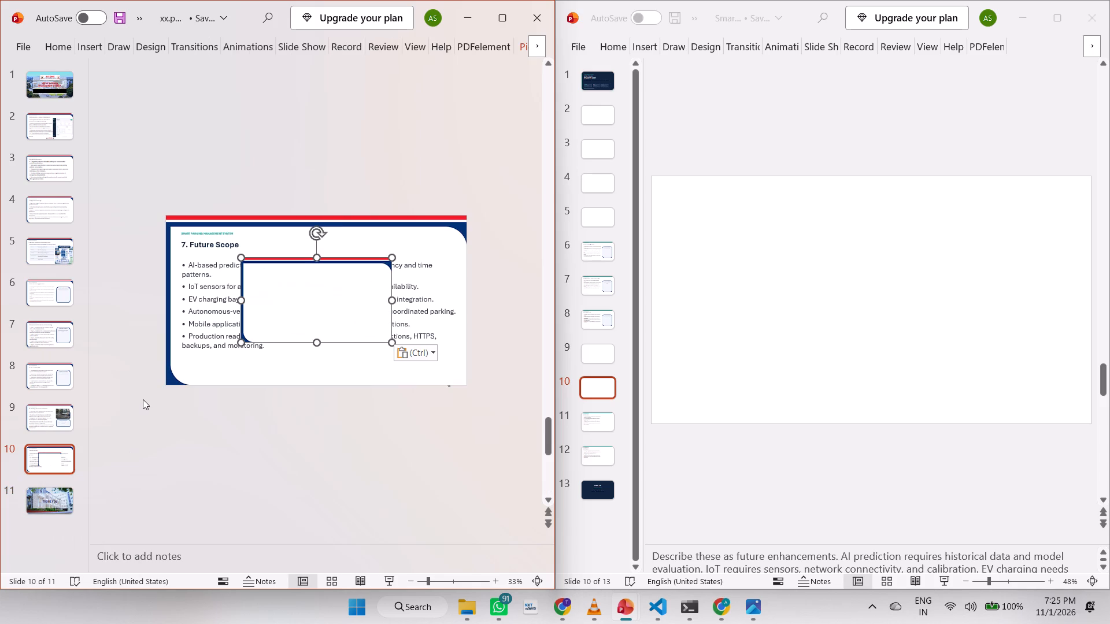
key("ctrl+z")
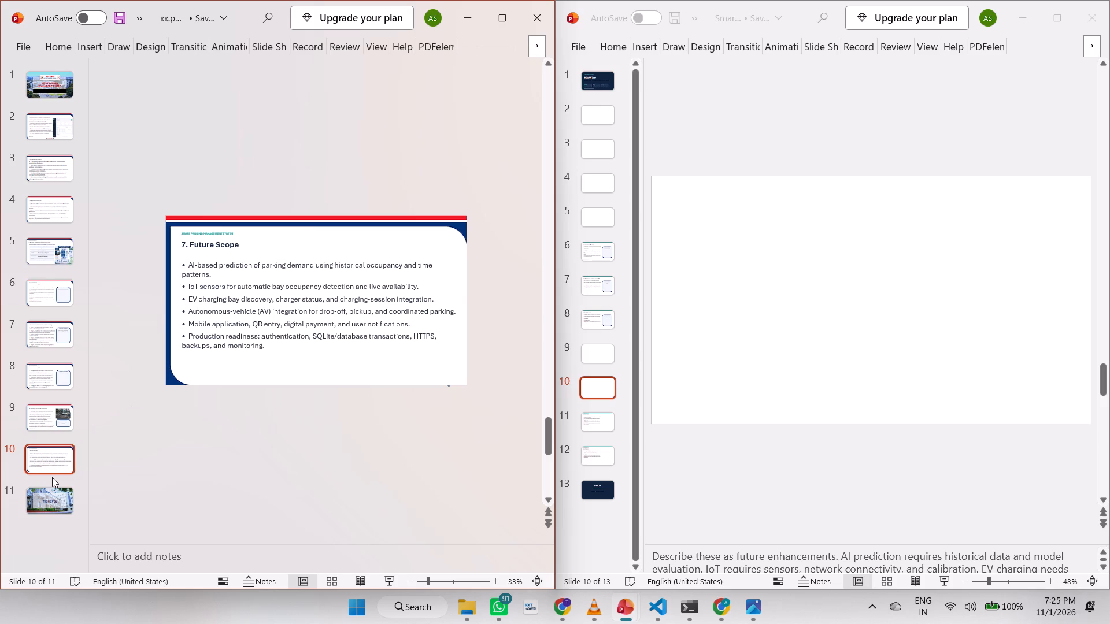
Insert two new blank slides between Future Scope slide 10 and the Thank You slide.
left_click(52, 477)
right_click(52, 477)
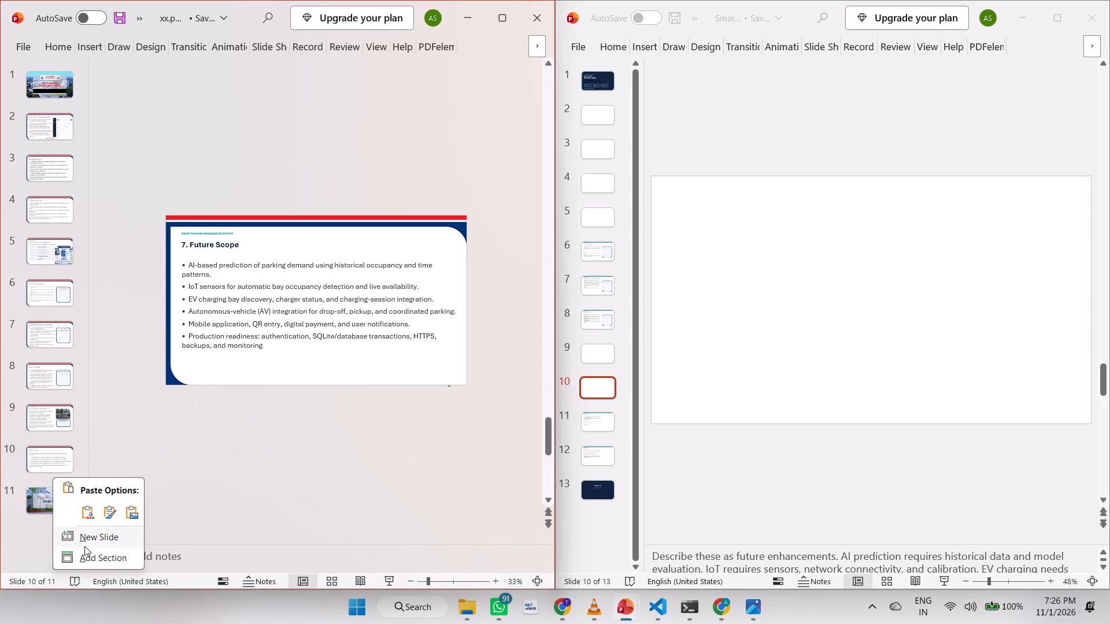
left_click(86, 537)
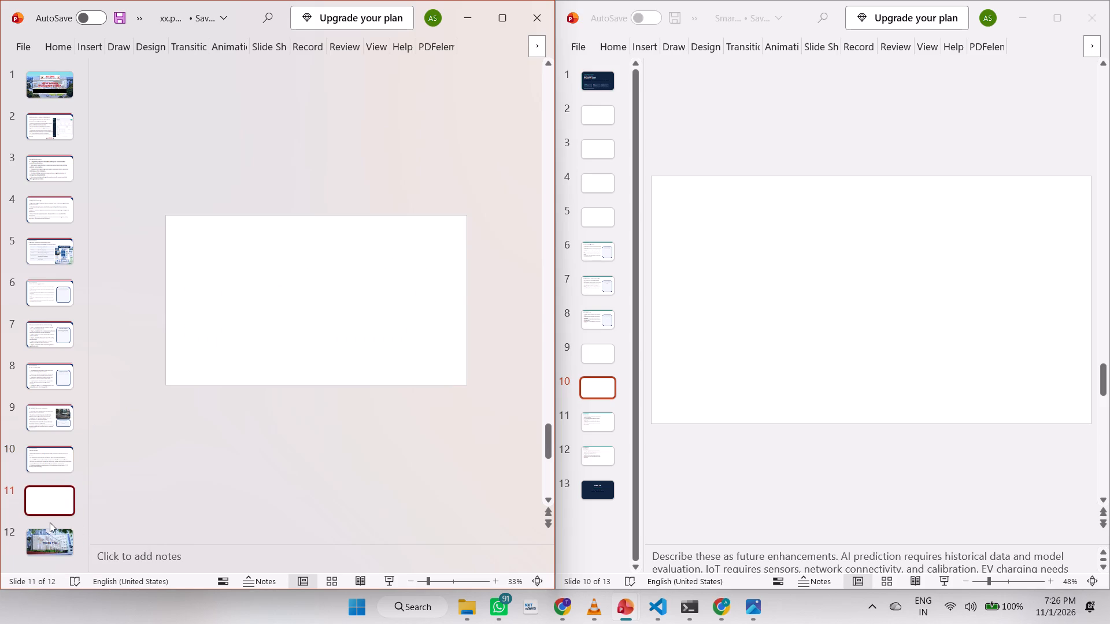
left_click(50, 520)
right_click(50, 520)
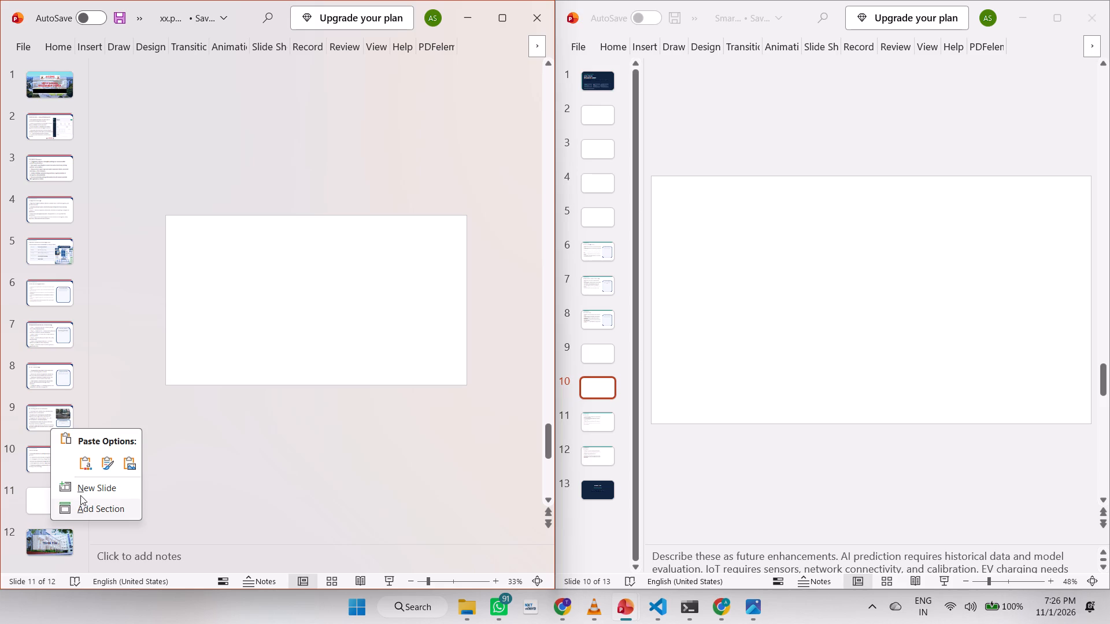
left_click(80, 493)
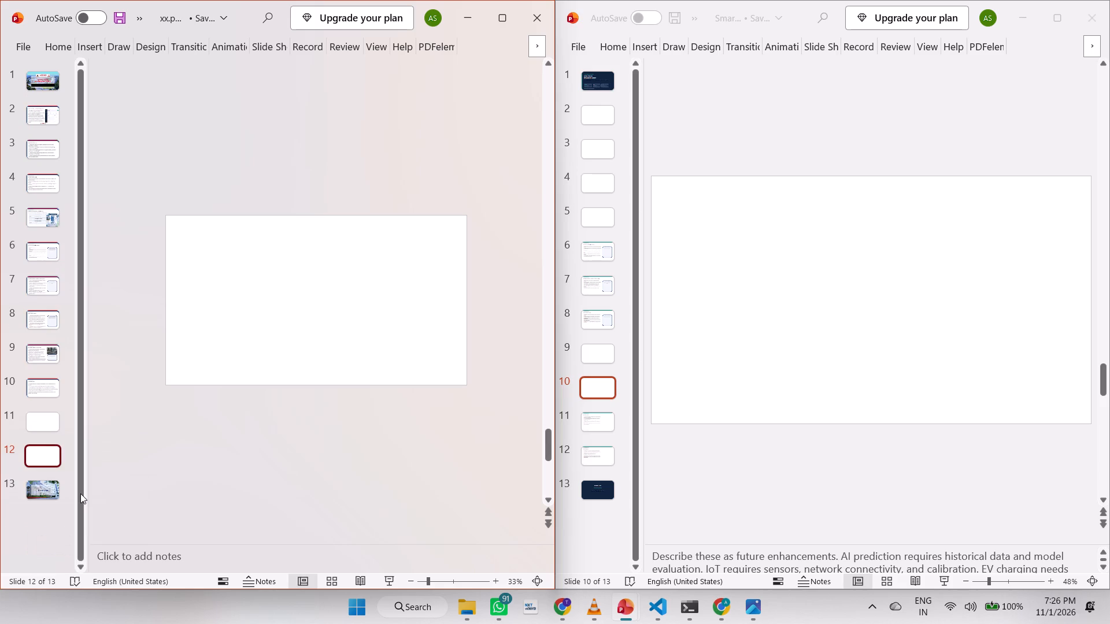
Copy the red-and-blue frame picture from template slide 10 and paste it onto new blank slide 11.
left_click(41, 380)
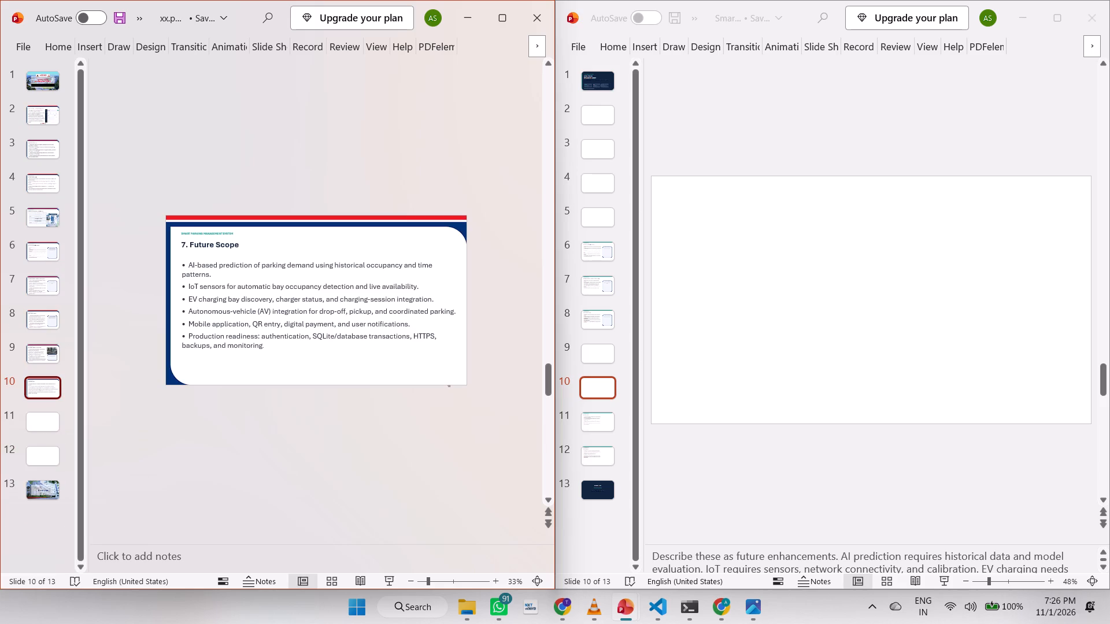
left_click(223, 226)
key("ctrl+c")
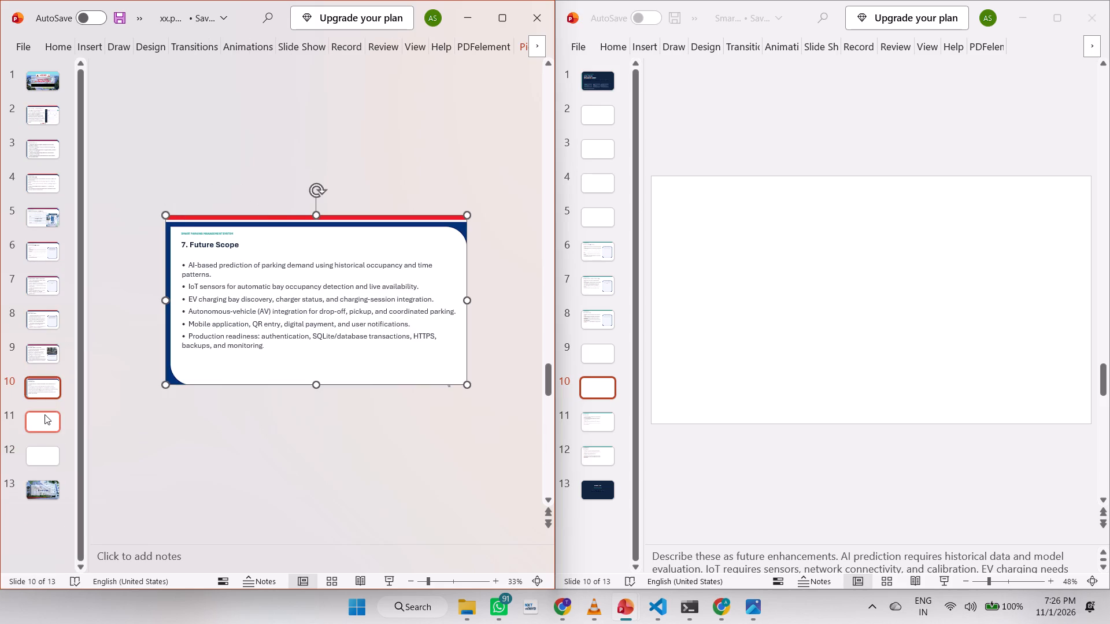
left_click(45, 414)
key("ctrl+v")
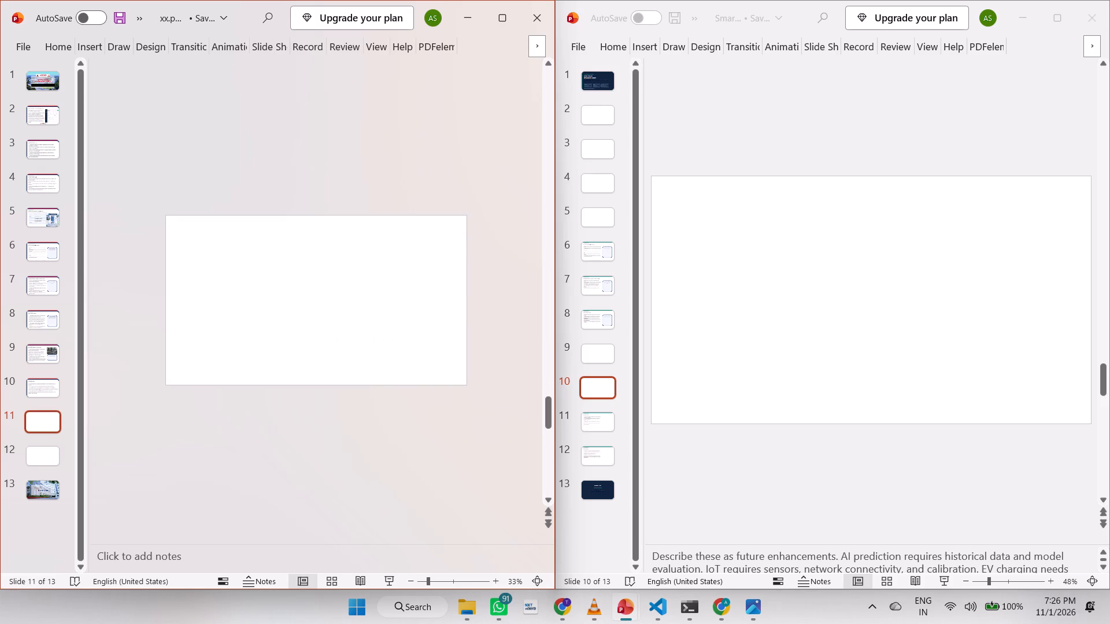
Paste the copied red-and-blue frame picture onto new blank slide 12.
left_click(40, 451)
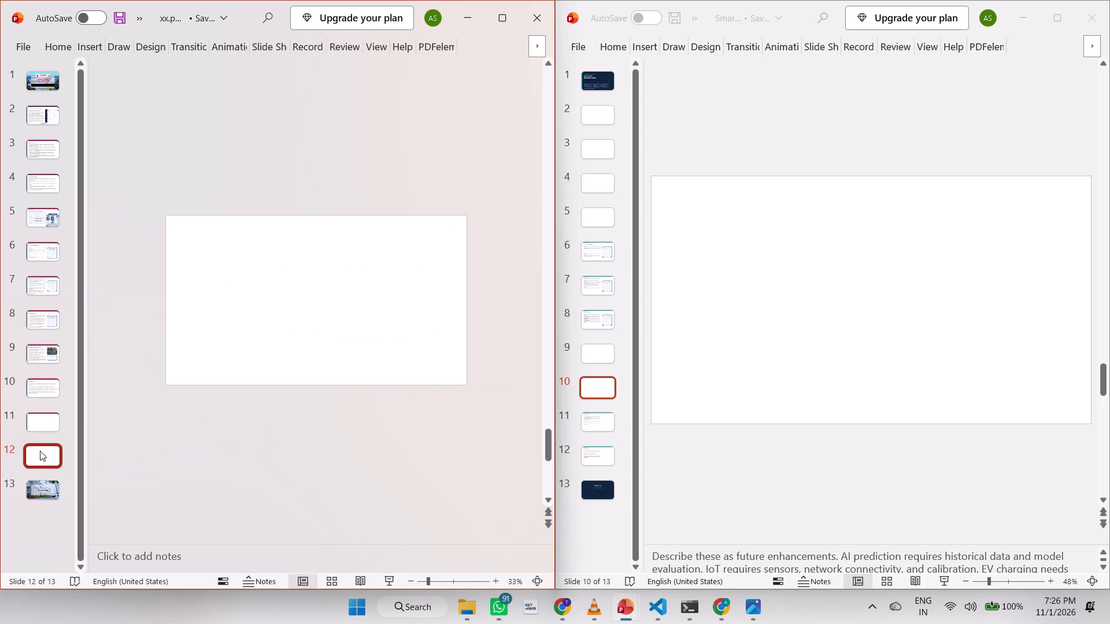
left_click(301, 314)
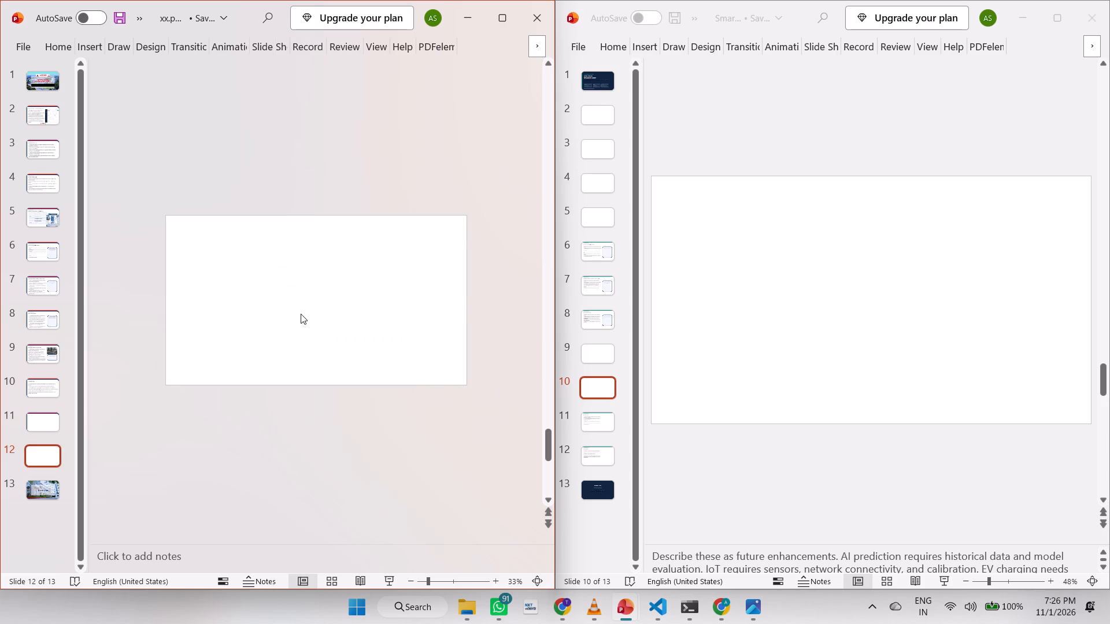
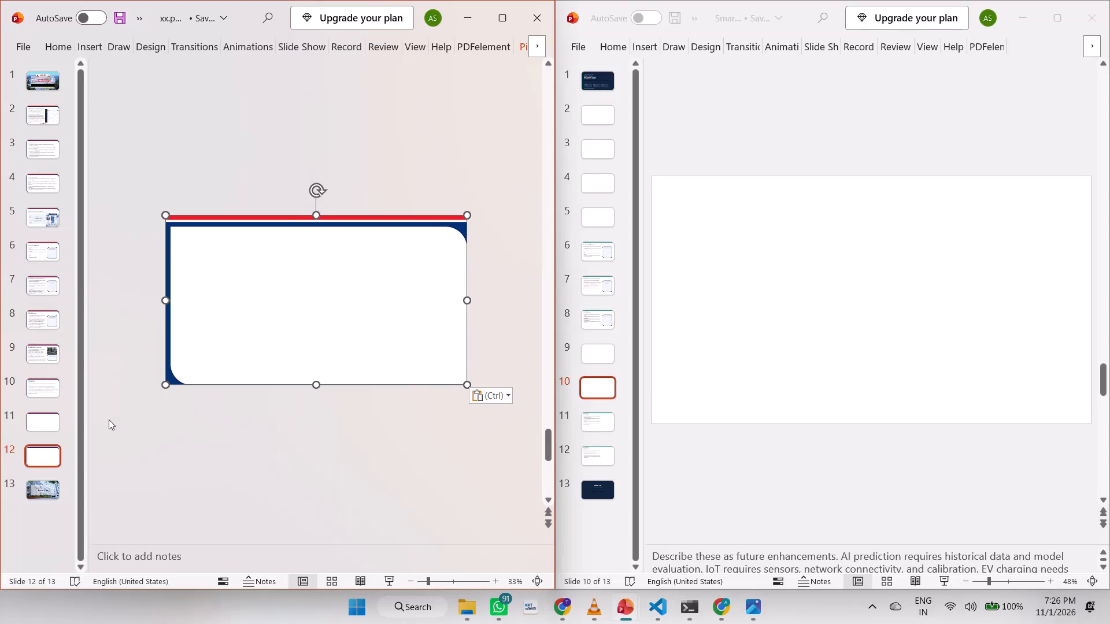
Delete the teal bar across the top of Conclusion slide 11 in the source Smart Parking presentation.
left_click(55, 417)
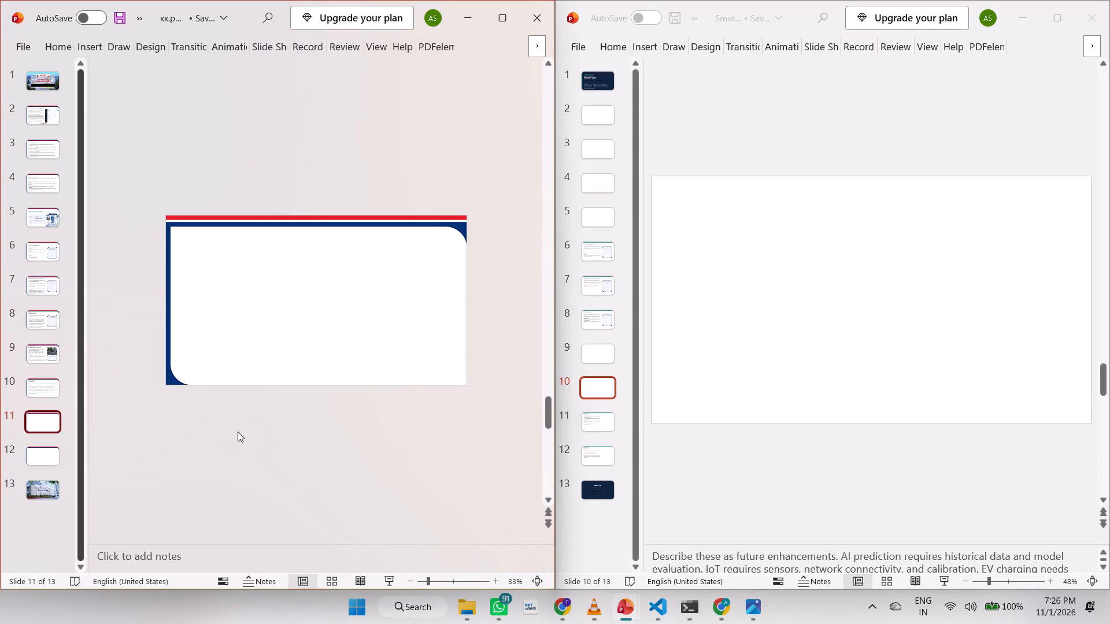
left_click(595, 425)
left_click(595, 425)
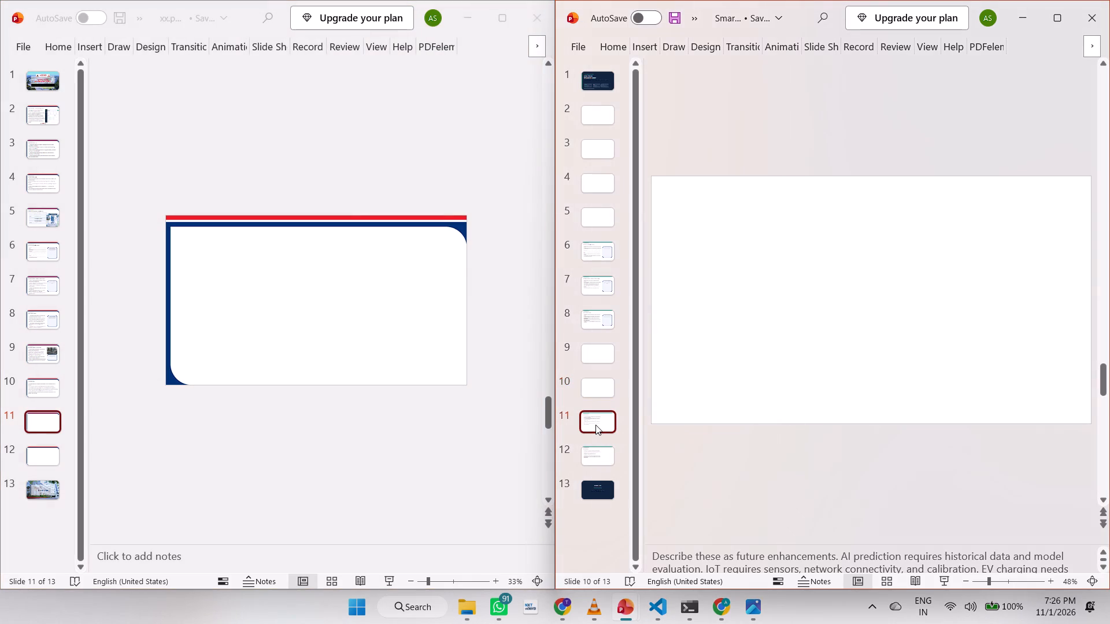
left_click(879, 181)
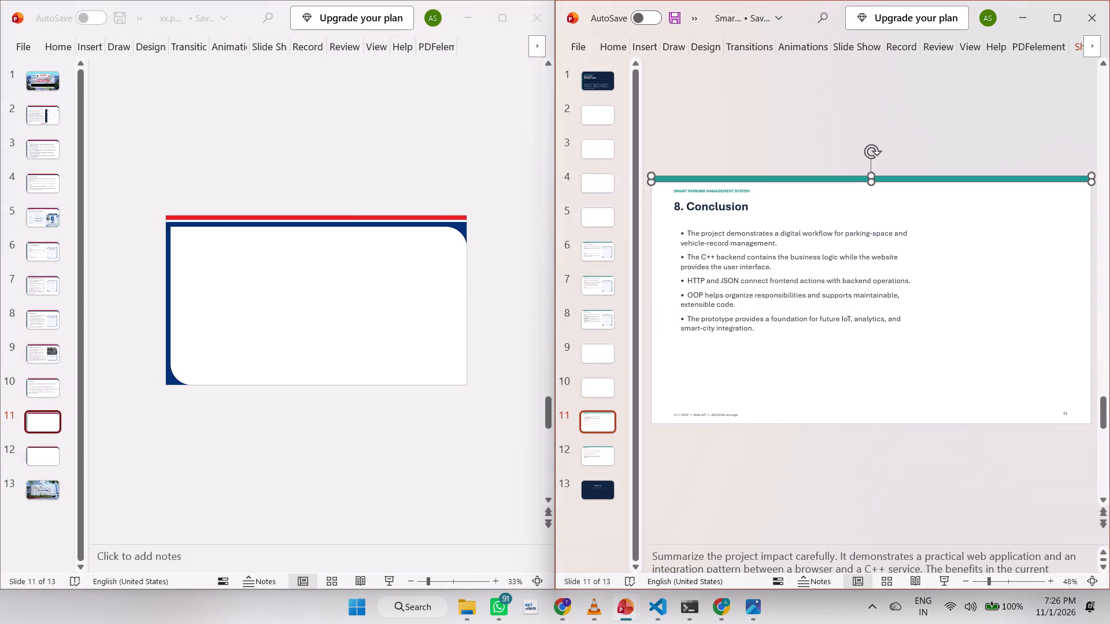
key("Delete")
Cut all the remaining Conclusion content from source slide 11.
left_click(789, 302)
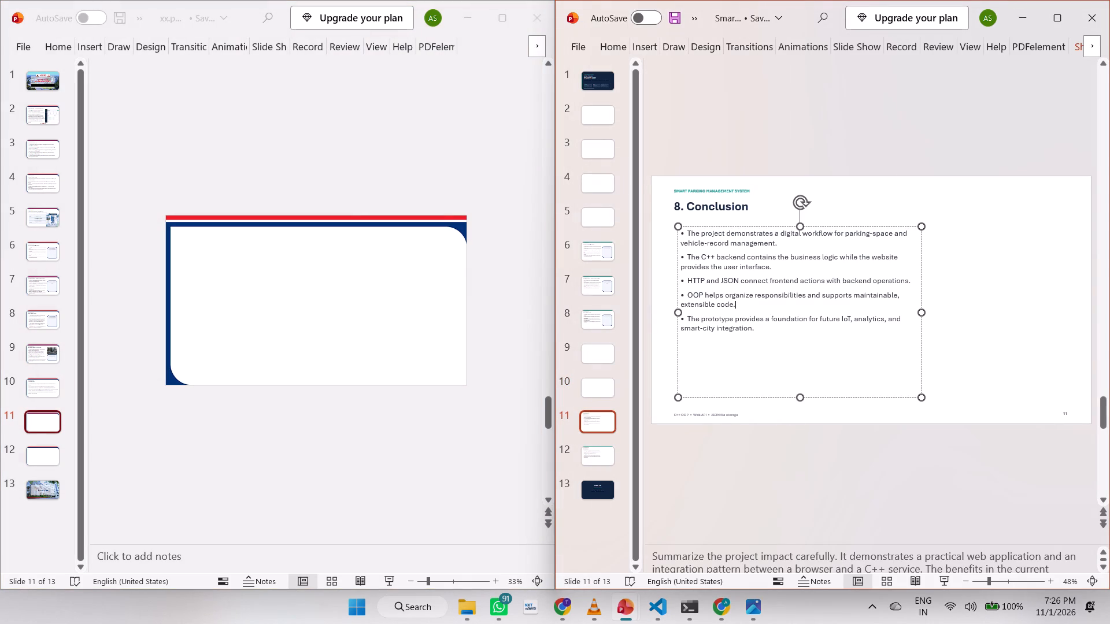
left_click(953, 273)
key("ctrl+a")
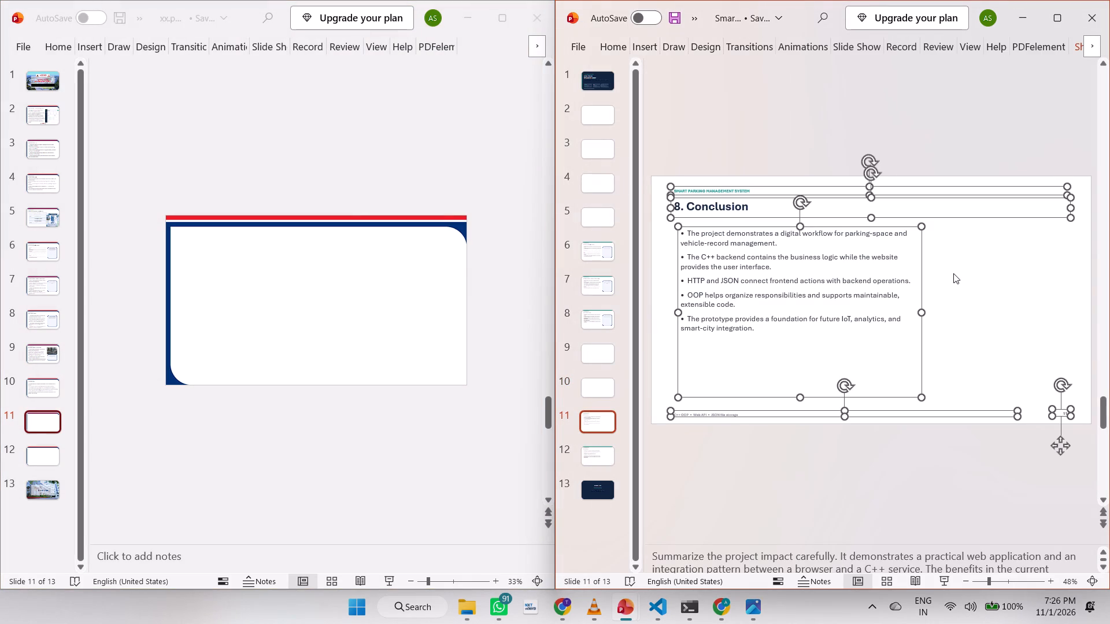
key("ctrl+x")
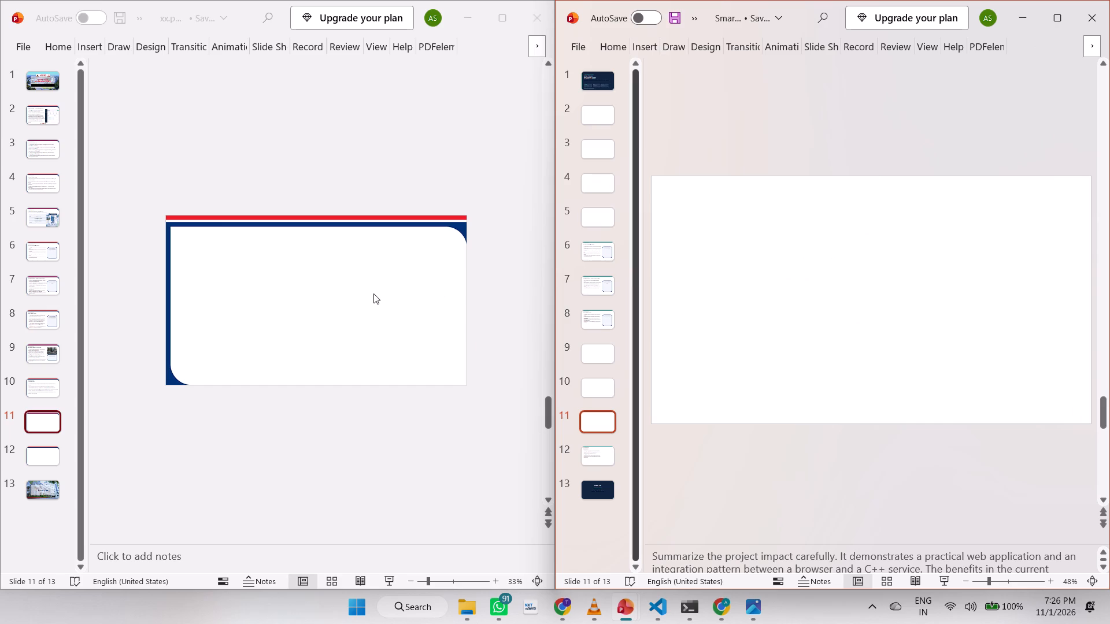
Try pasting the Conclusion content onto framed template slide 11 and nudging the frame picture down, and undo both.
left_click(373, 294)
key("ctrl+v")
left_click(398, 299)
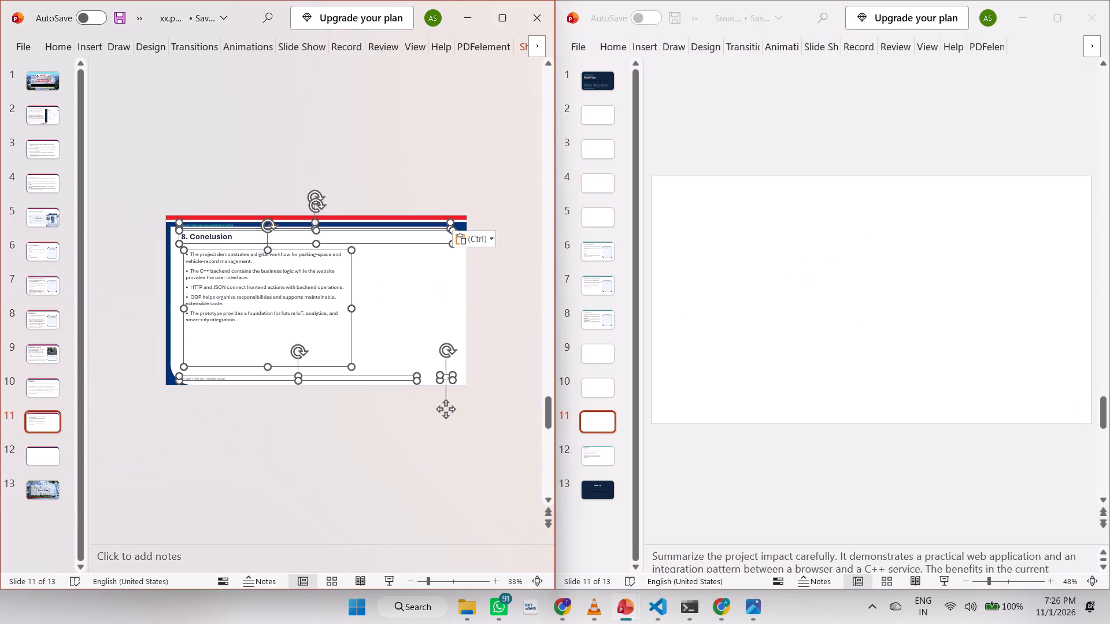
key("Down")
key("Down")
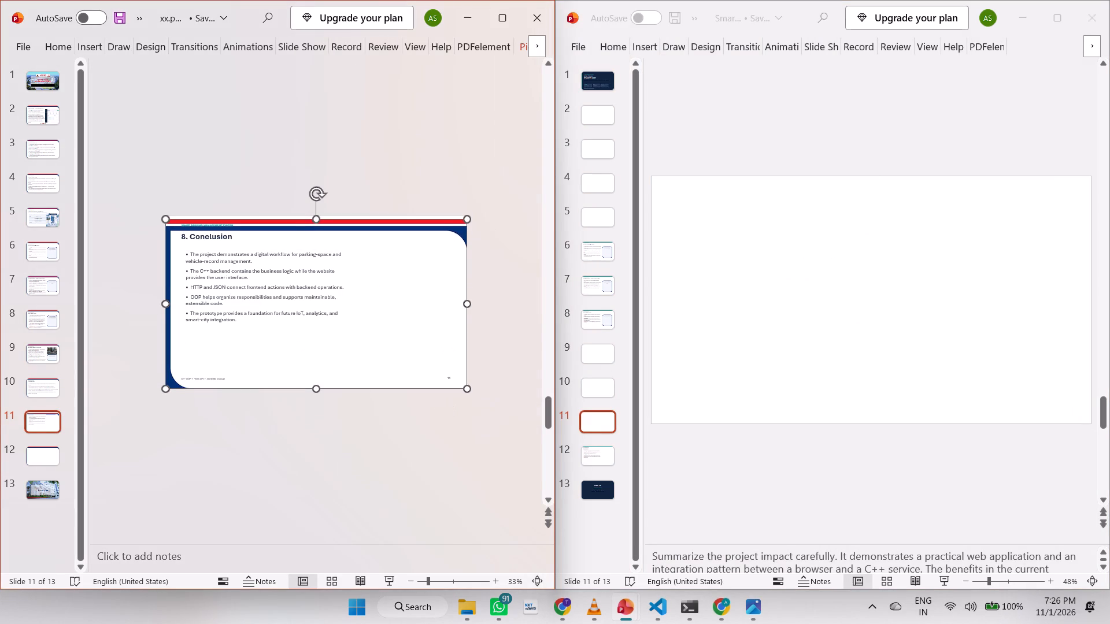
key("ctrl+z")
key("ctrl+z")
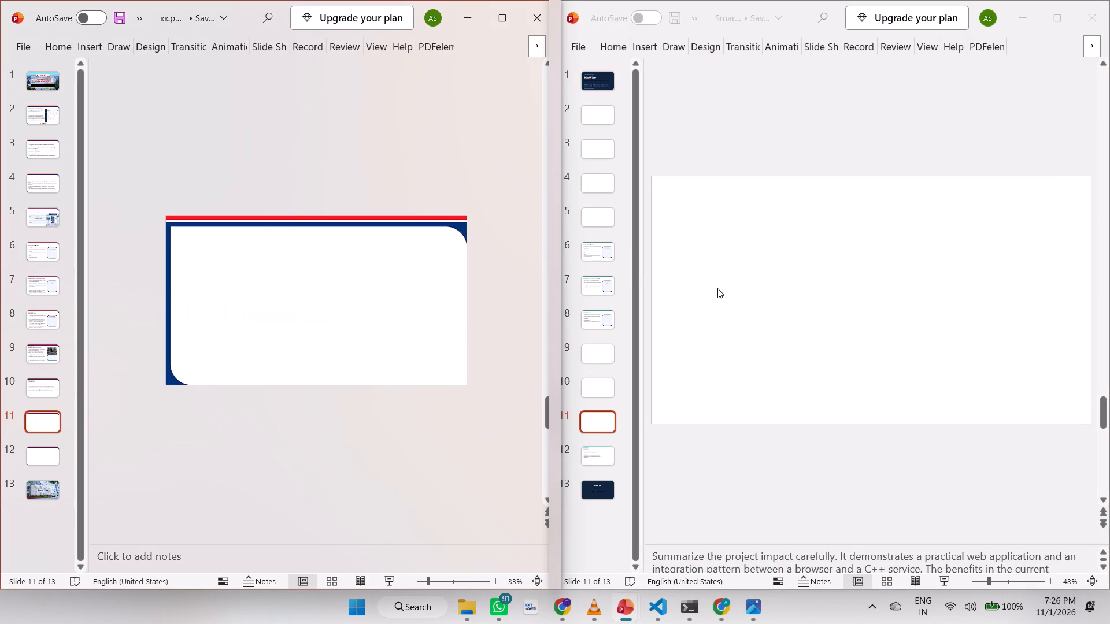
Paste the Conclusion content onto template slide 11 and nudge it down so the heading clears the blue frame.
left_click(404, 266)
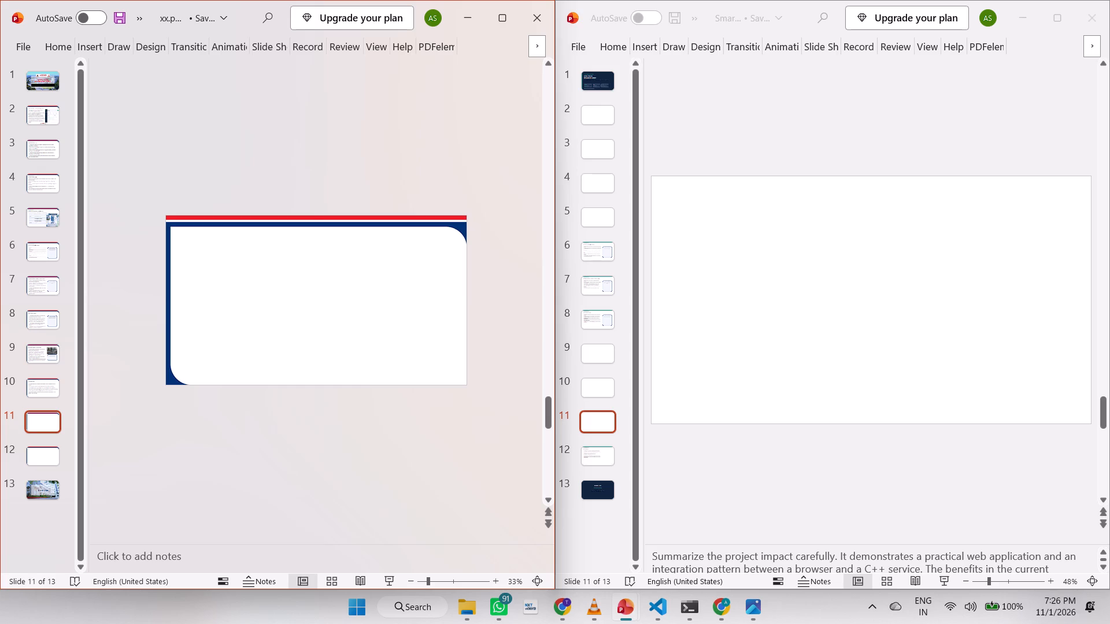
key("ctrl+v")
key("Down")
key("Down")
key("Down")
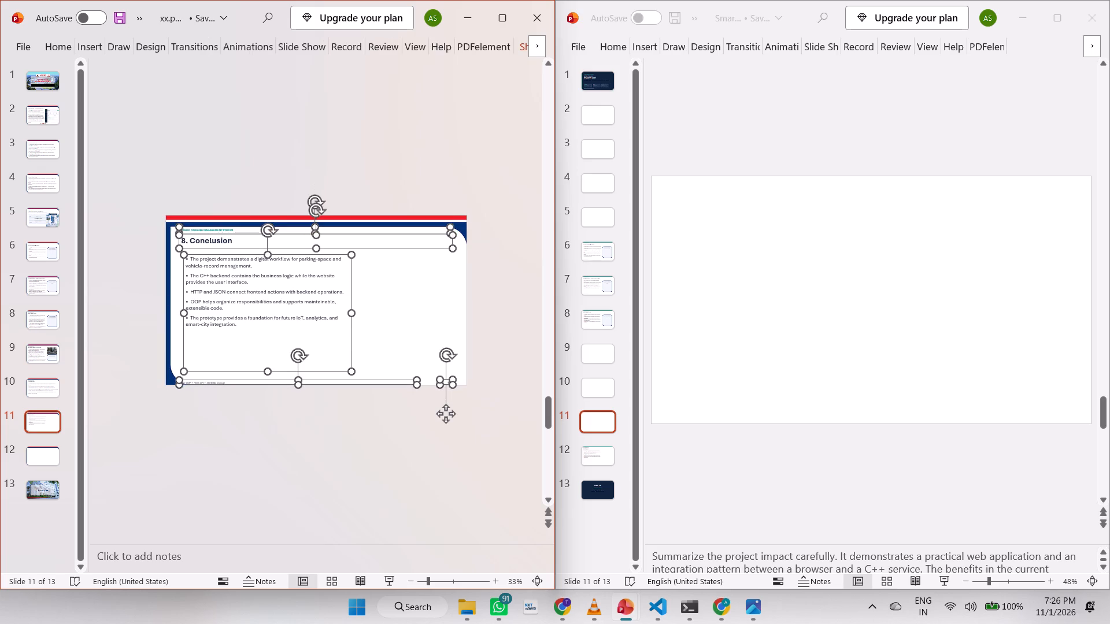
key("Down")
key("Down")
key("Down")
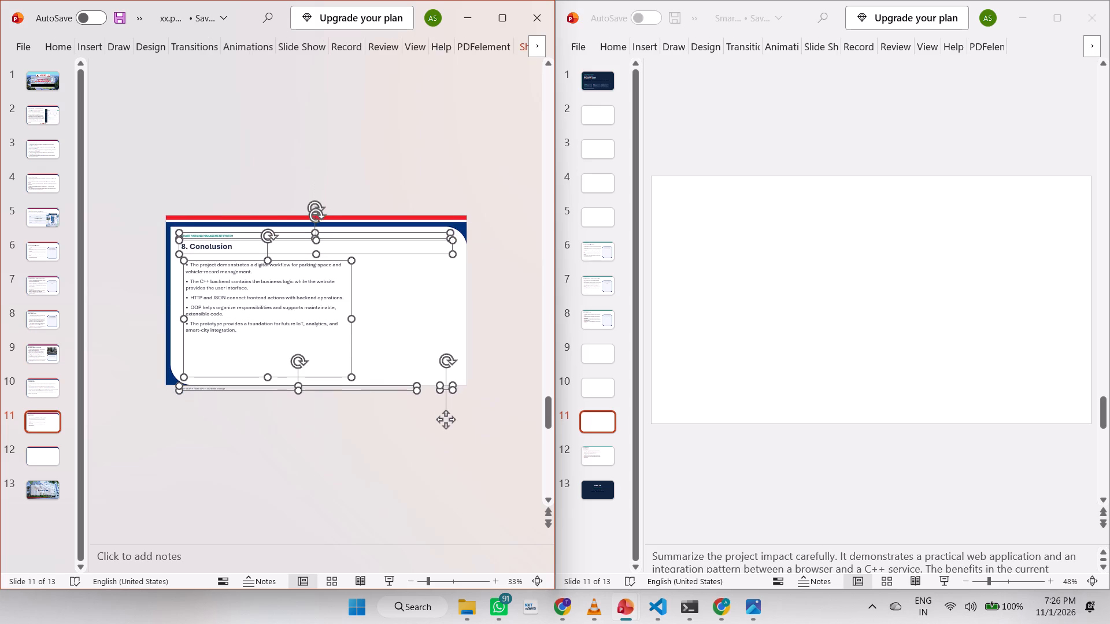
key("Up")
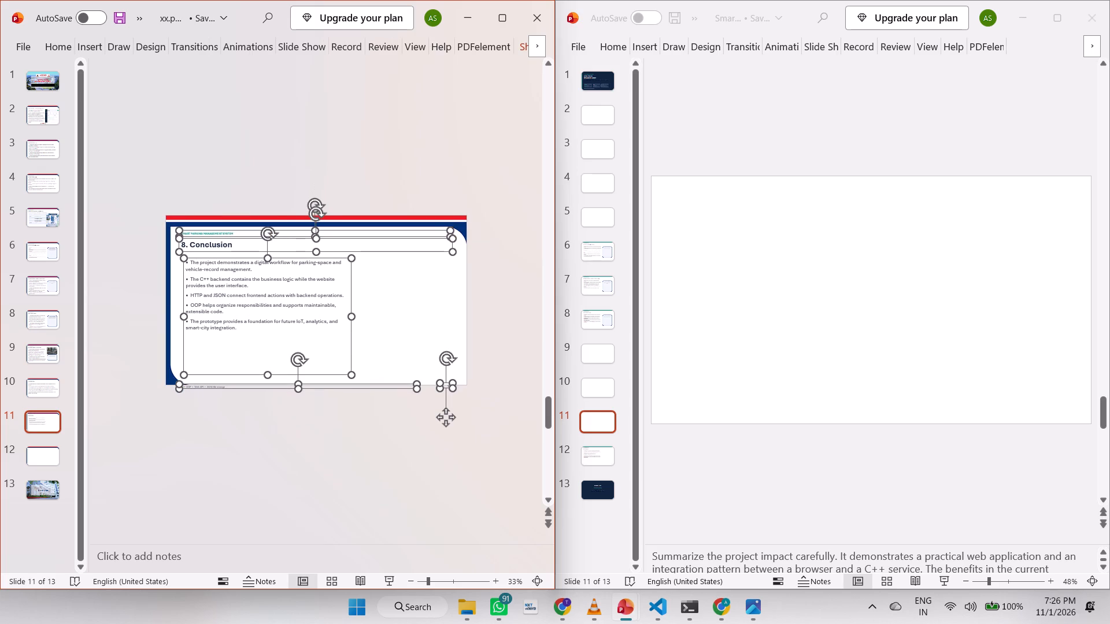
key("Down")
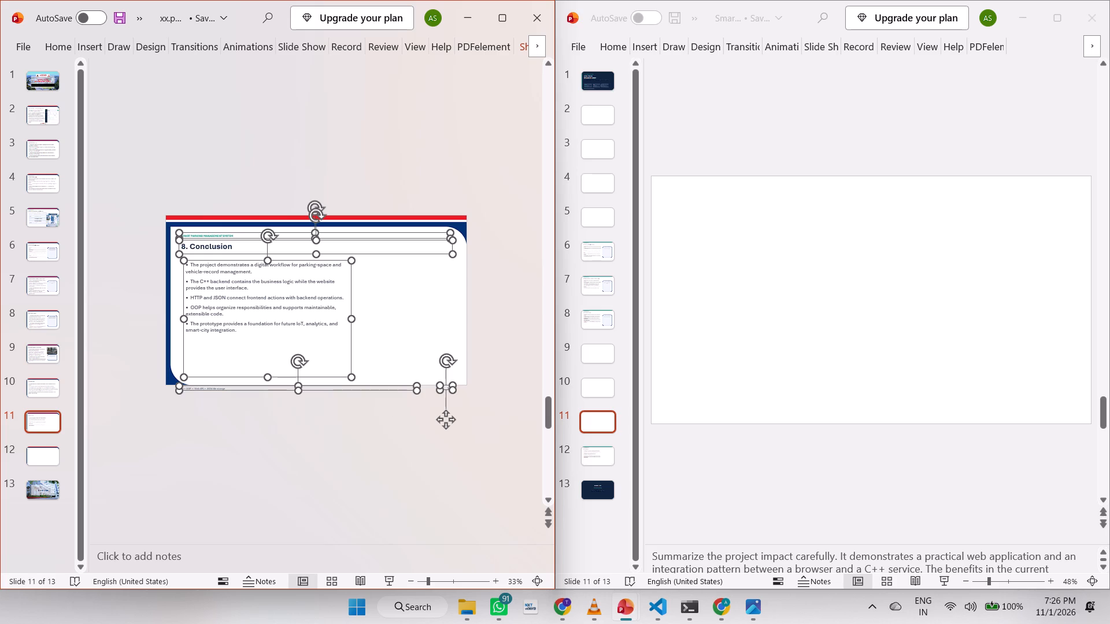
Delete the small footer text line at the bottom edge of template slide 11.
left_click(384, 429)
left_click(309, 391)
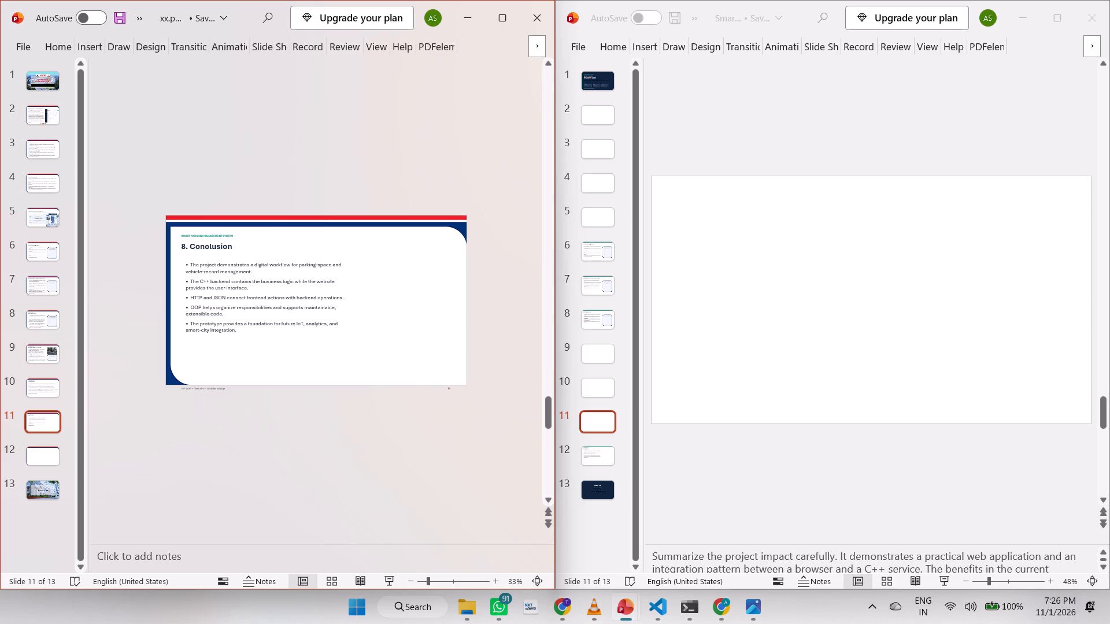
key("Delete")
Set the font size of all the Conclusion bullet text on template slide 11 to 24.
left_click_drag(186, 263, 244, 311)
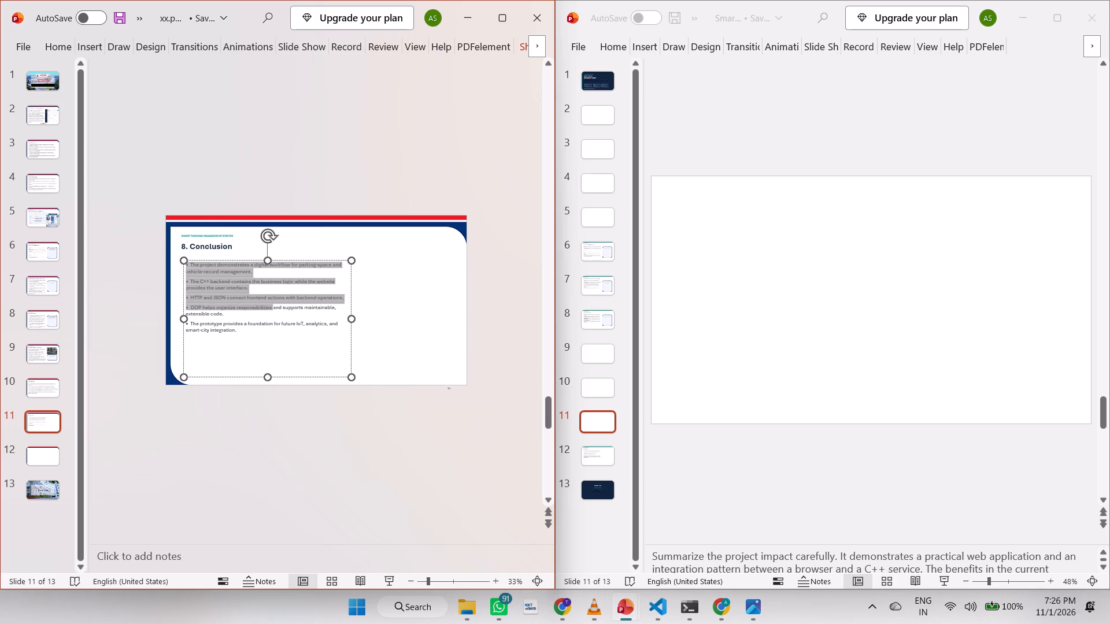
left_click_drag(244, 311, 246, 332)
left_click(351, 290)
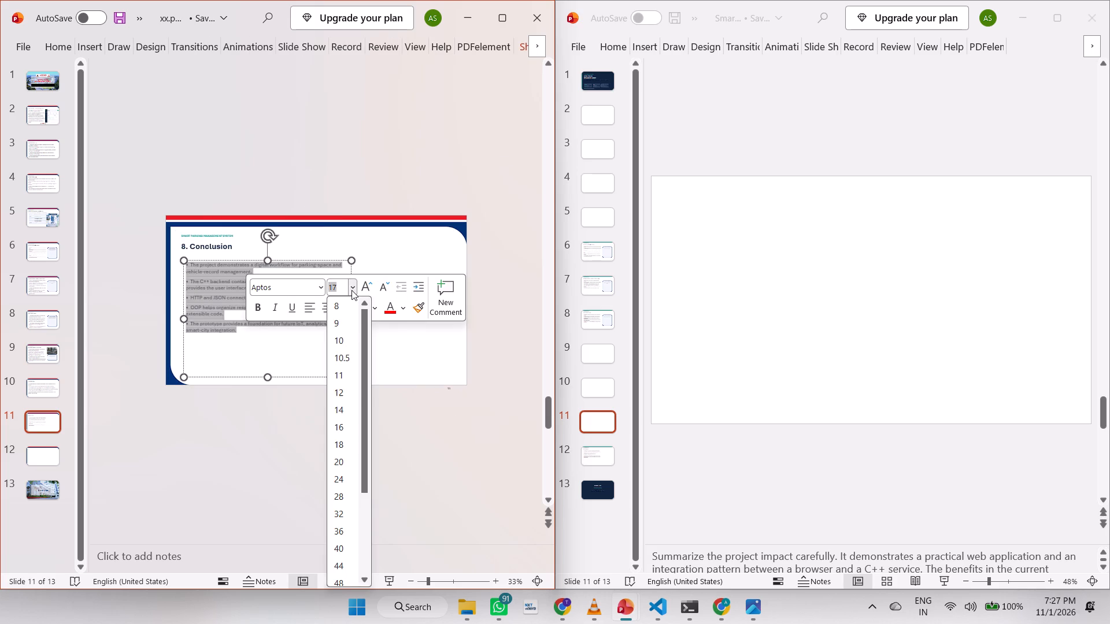
left_click(342, 474)
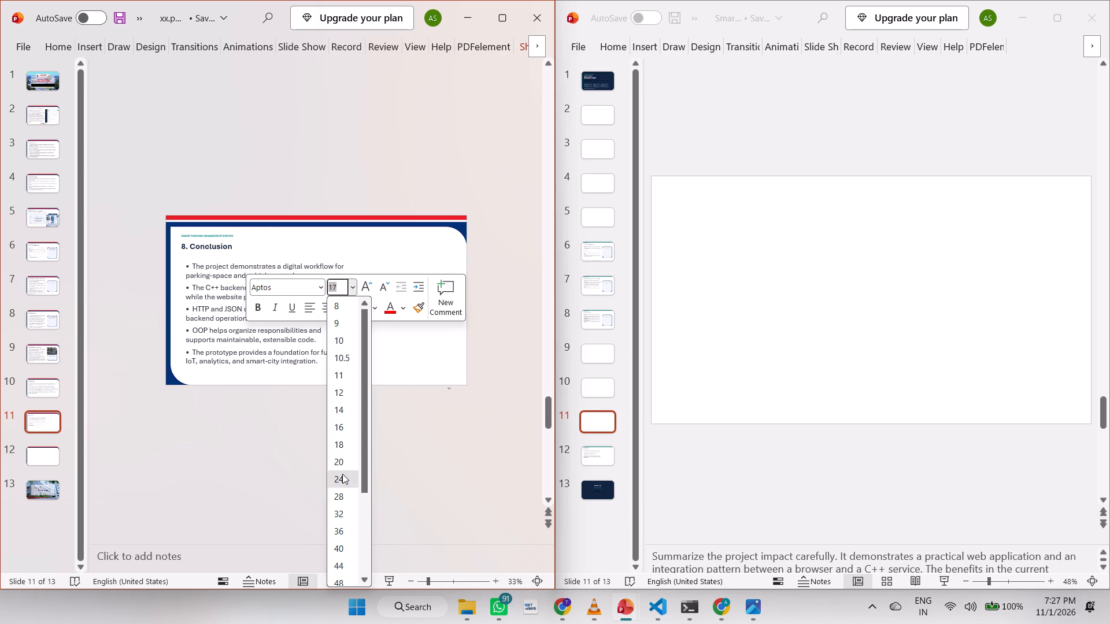
Widen the Conclusion bullet text box so it extends almost to the right edge of the framed slide.
left_click(383, 360)
left_click_drag(304, 305, 353, 314)
left_click(353, 314)
left_click_drag(353, 314, 422, 311)
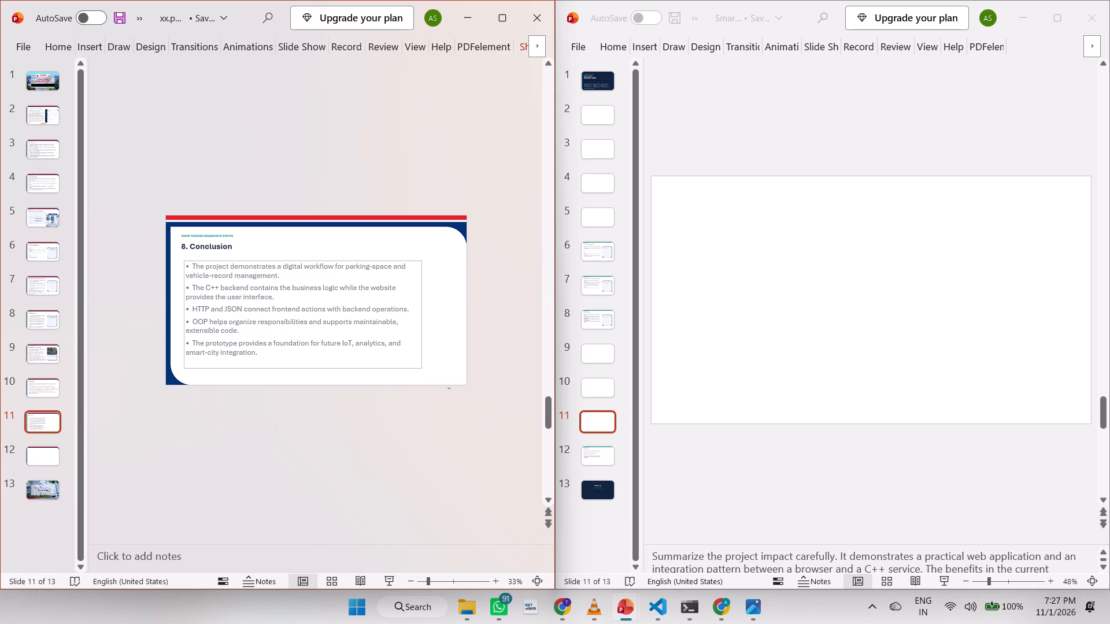
left_click_drag(422, 311, 450, 311)
left_click(229, 437)
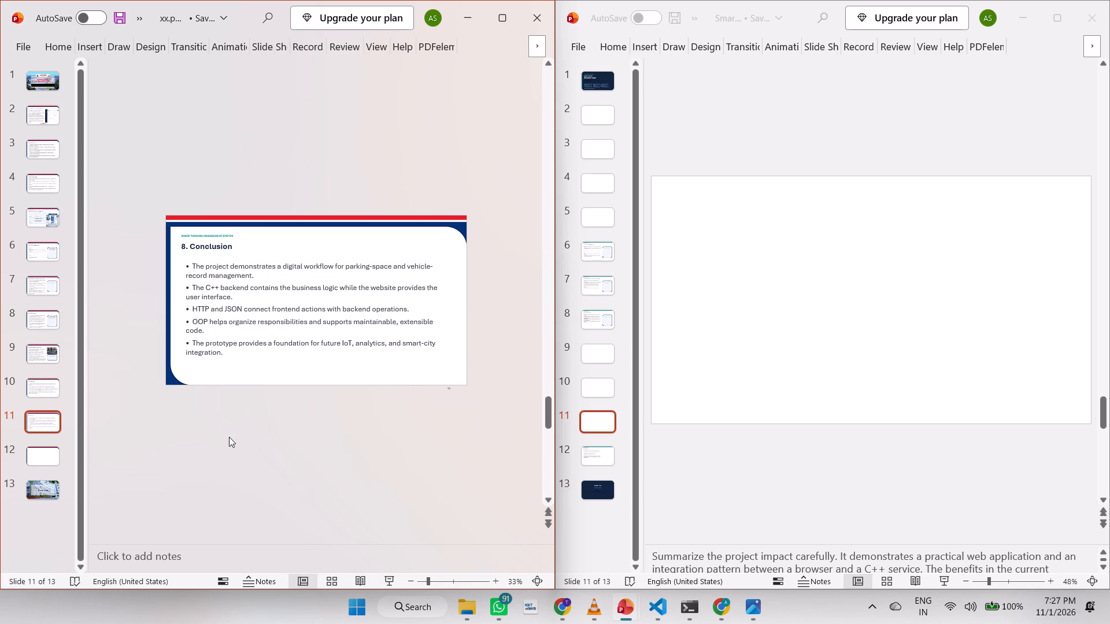
Delete the teal bar across the top of References slide 12 in the source Smart Parking presentation.
left_click(45, 449)
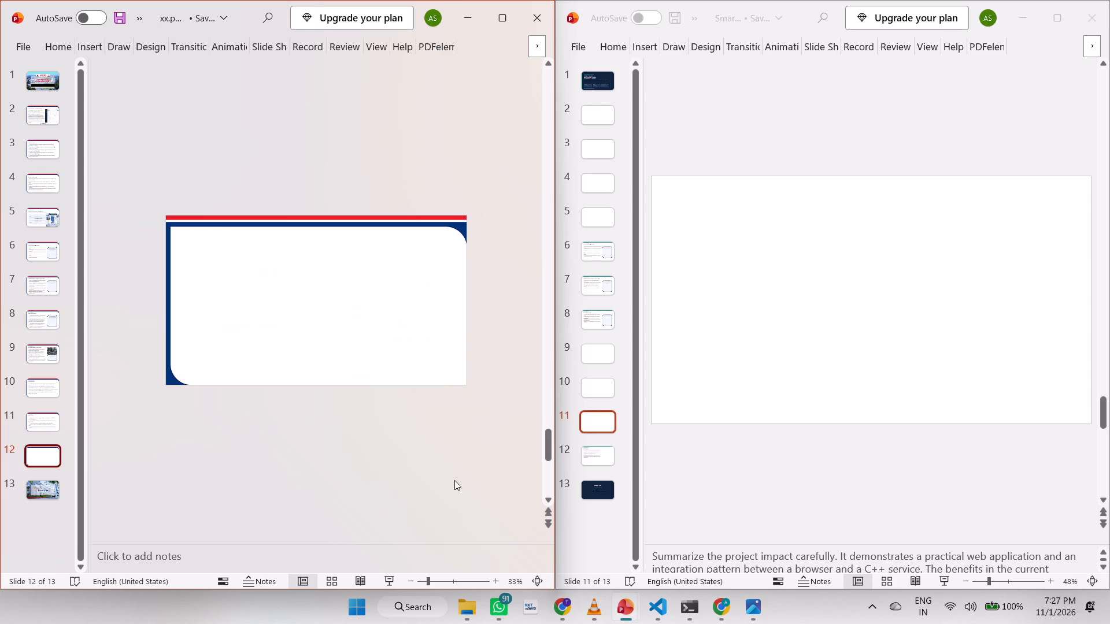
left_click(601, 458)
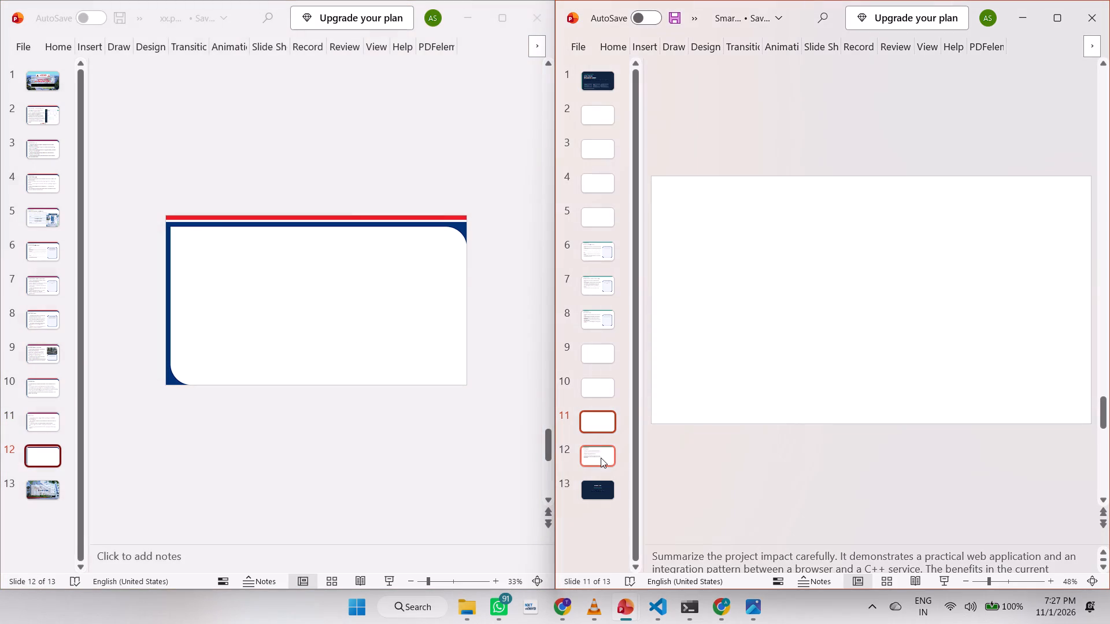
left_click(601, 458)
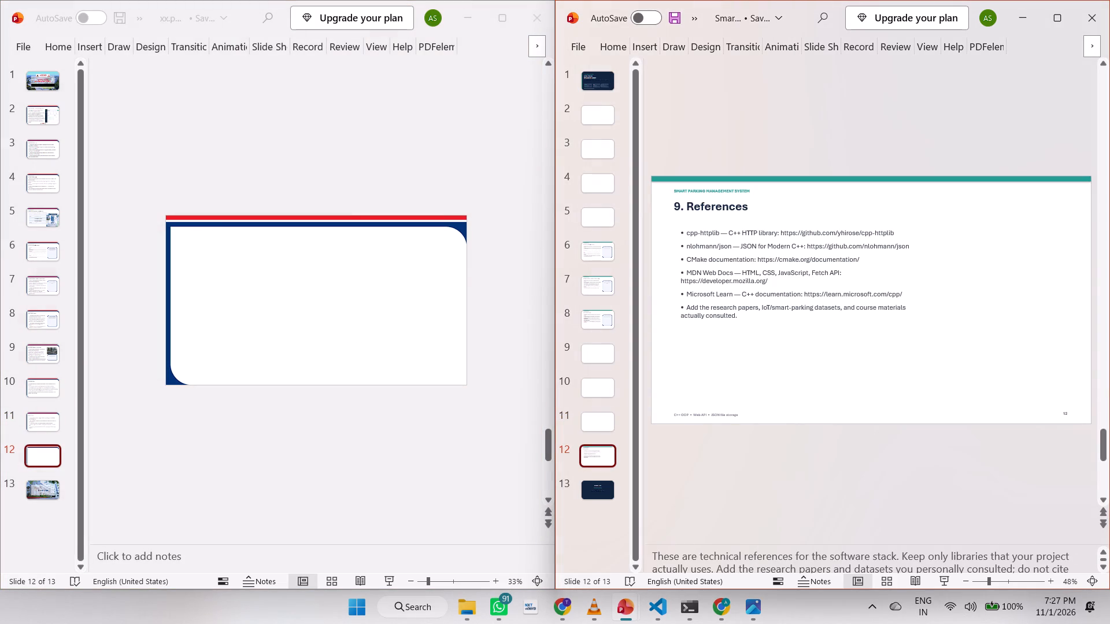
left_click(802, 179)
key("Delete")
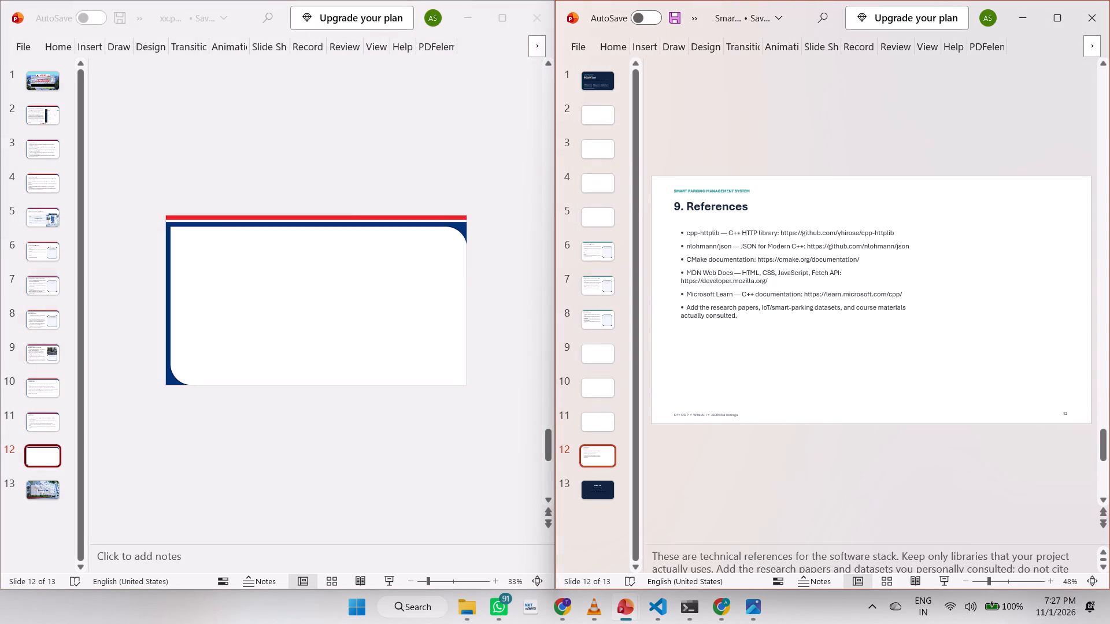
Cut all the remaining References content from source slide 12.
left_click(749, 248)
left_click(967, 276)
key("ctrl+a")
key("ctrl+x")
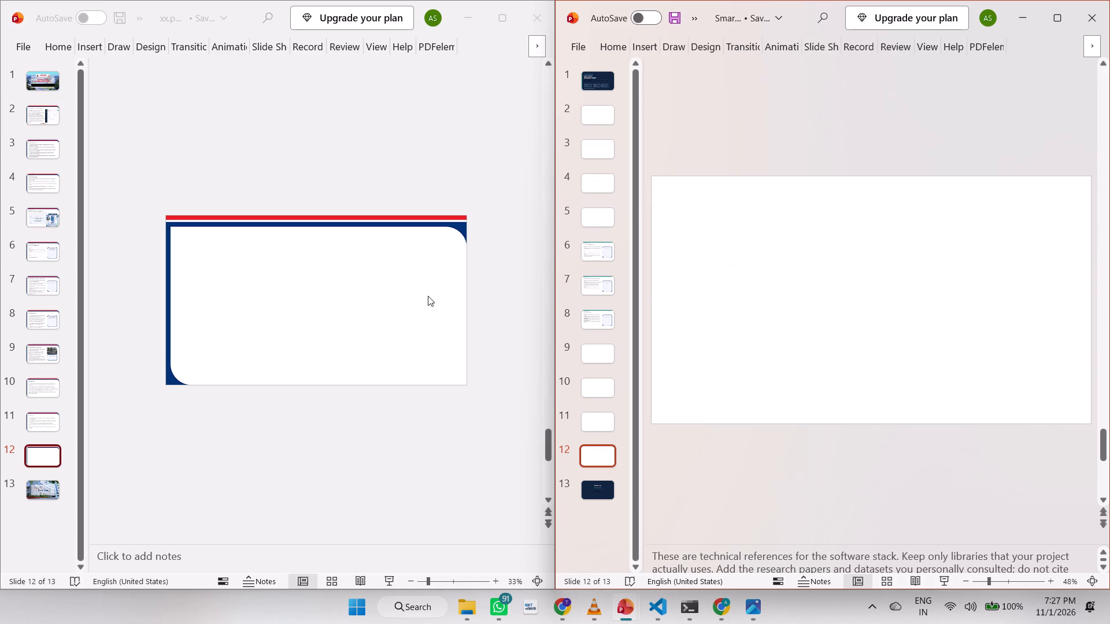
Paste the References content onto template slide 12 and nudge it down so the heading clears the blue frame.
left_click(376, 286)
key("ctrl+v")
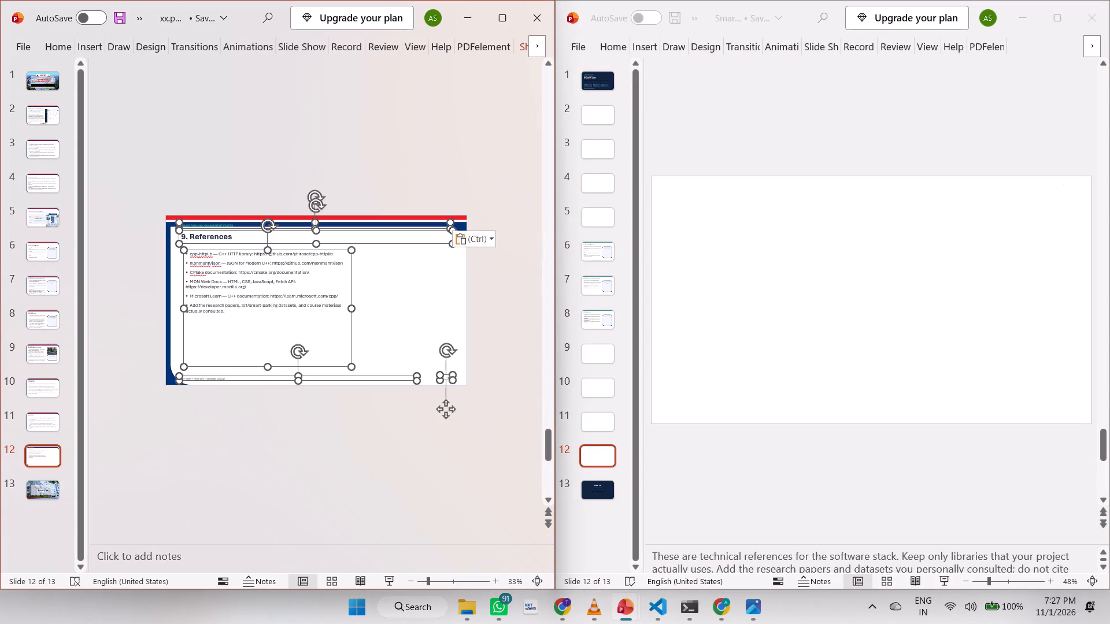
key("Down")
key("Down")
key("Down")
key("Down")
key("Down")
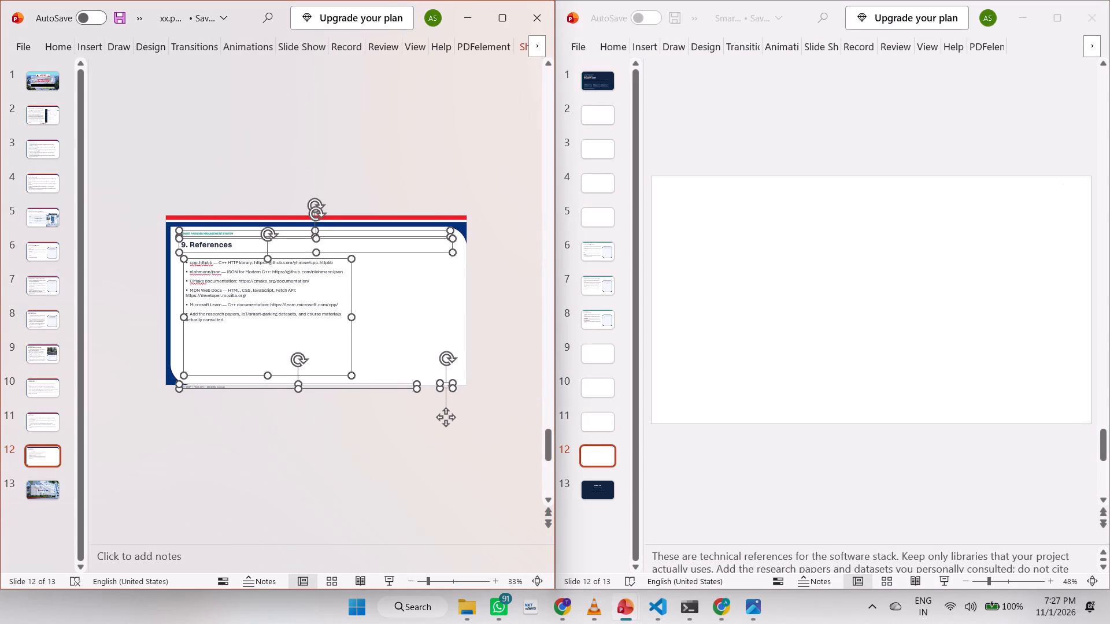
key("Down")
key("Up")
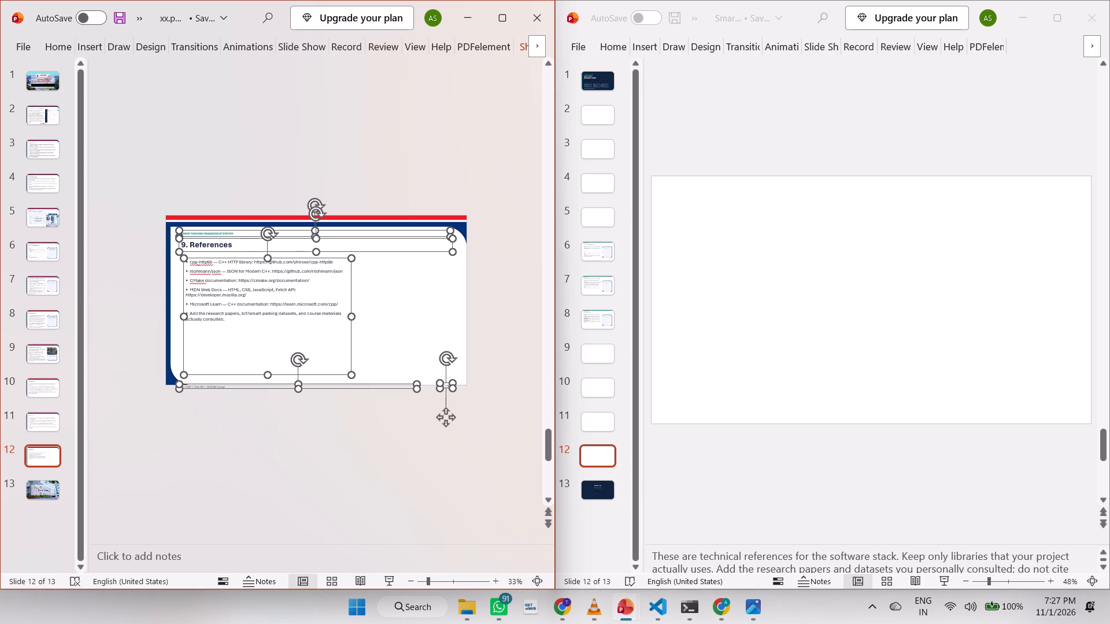
Delete the small footer text line at the bottom edge of template slide 12.
left_click(406, 304)
left_click(265, 389)
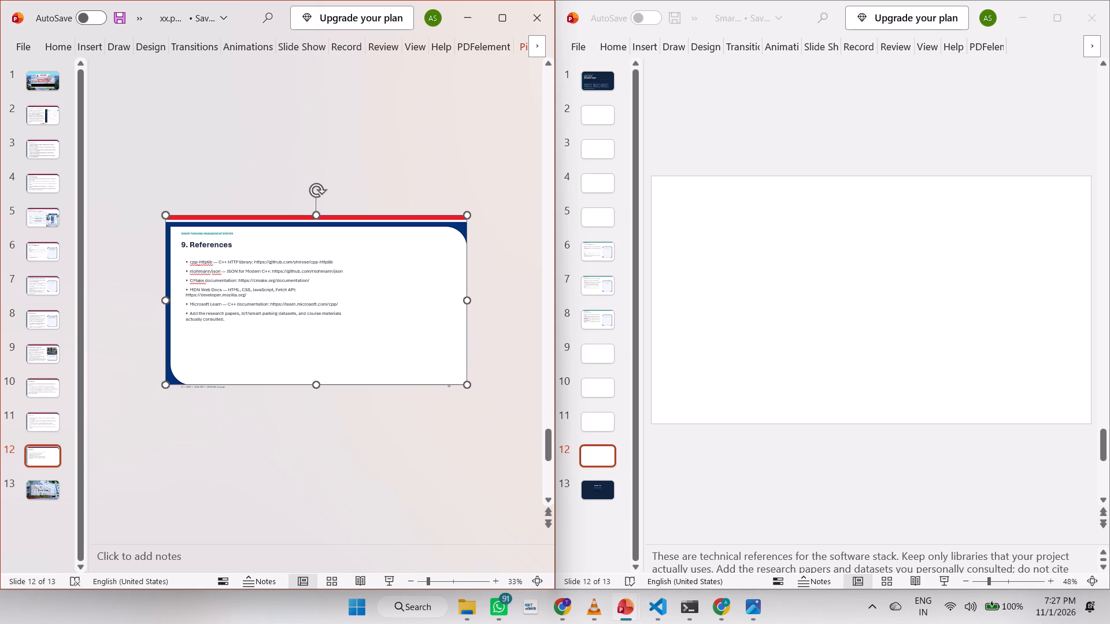
key("Delete")
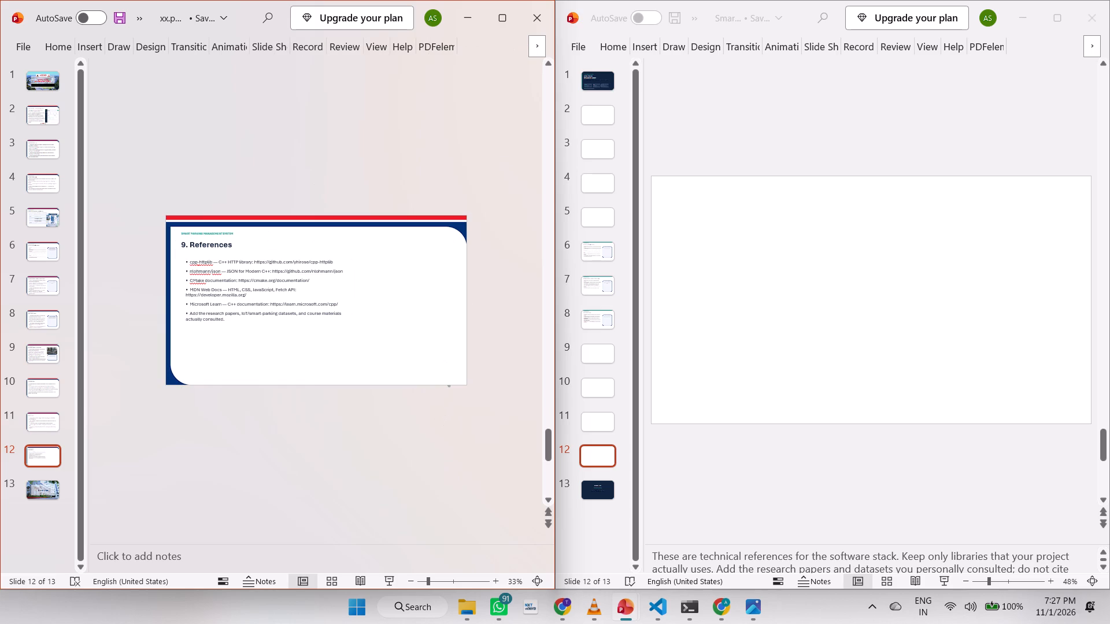
Set the References body text on template slide 12 to 24 pt and widen its text box nearly to the slide's edge.
left_click(302, 301)
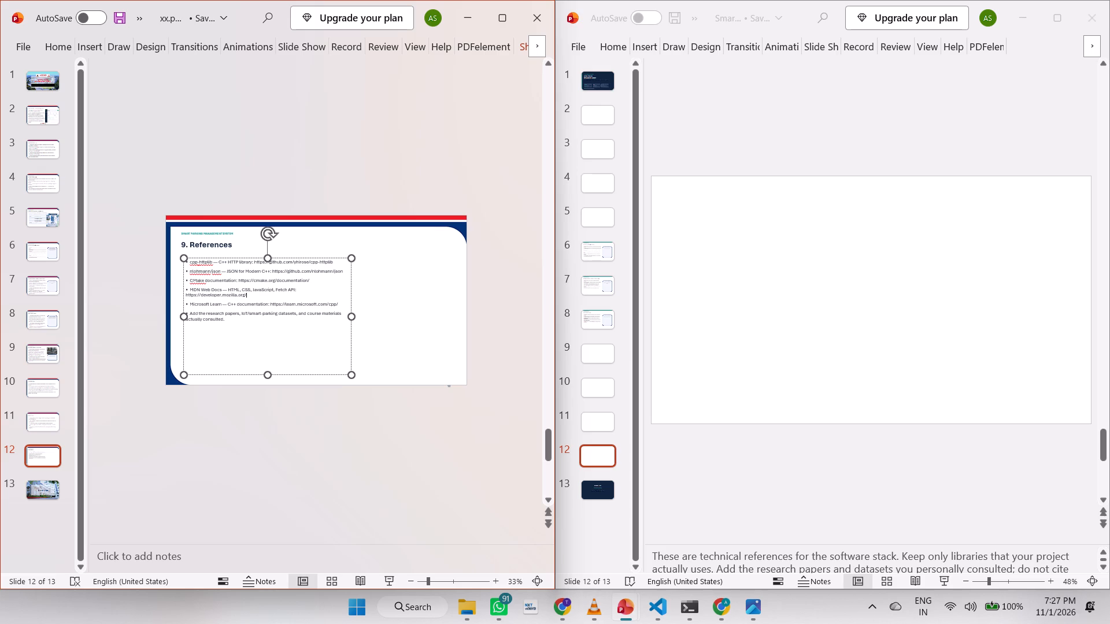
left_click_drag(187, 264, 228, 322)
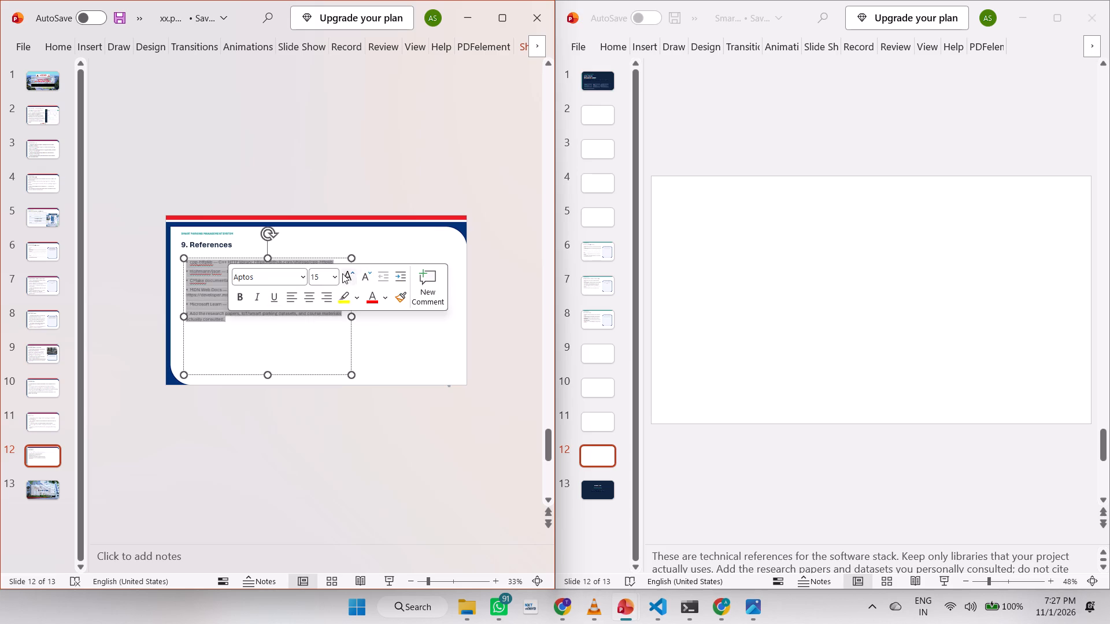
left_click(336, 273)
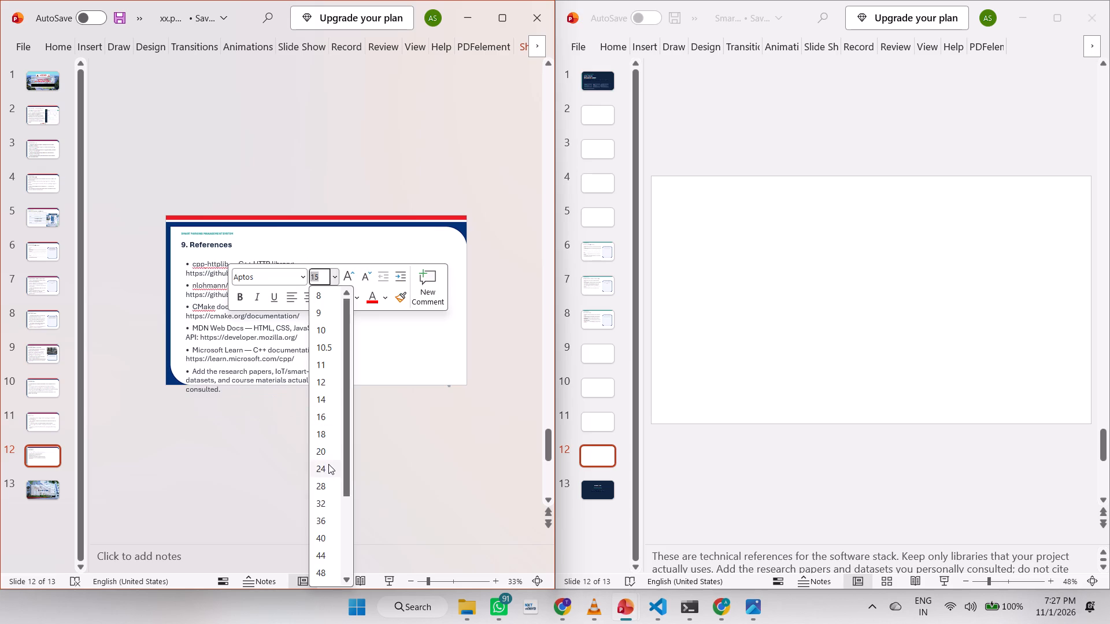
left_click(328, 465)
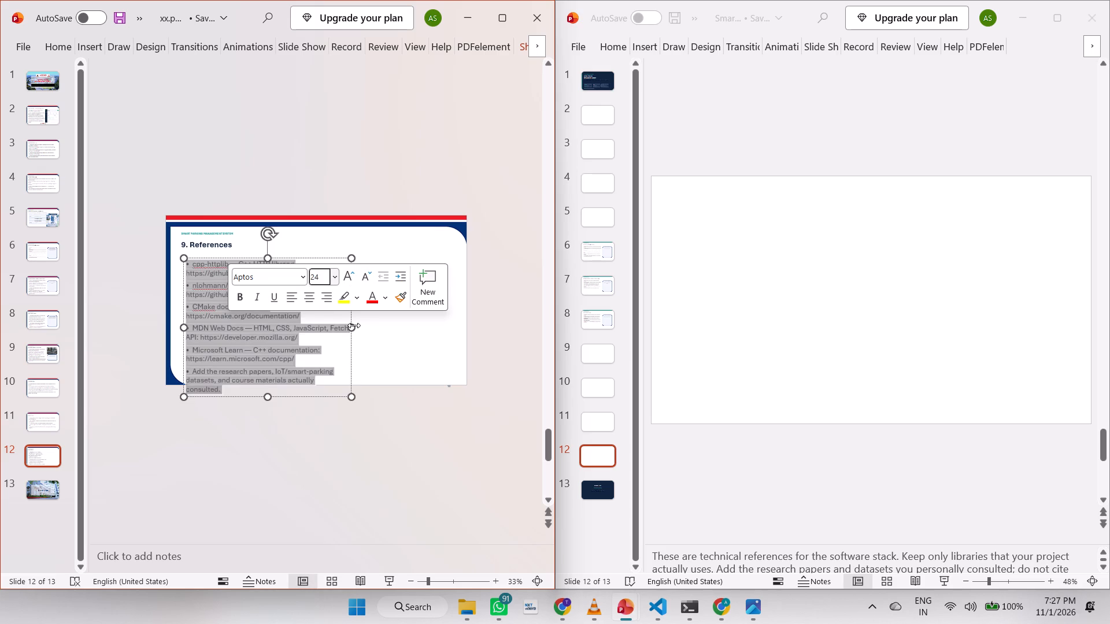
left_click_drag(347, 326, 452, 316)
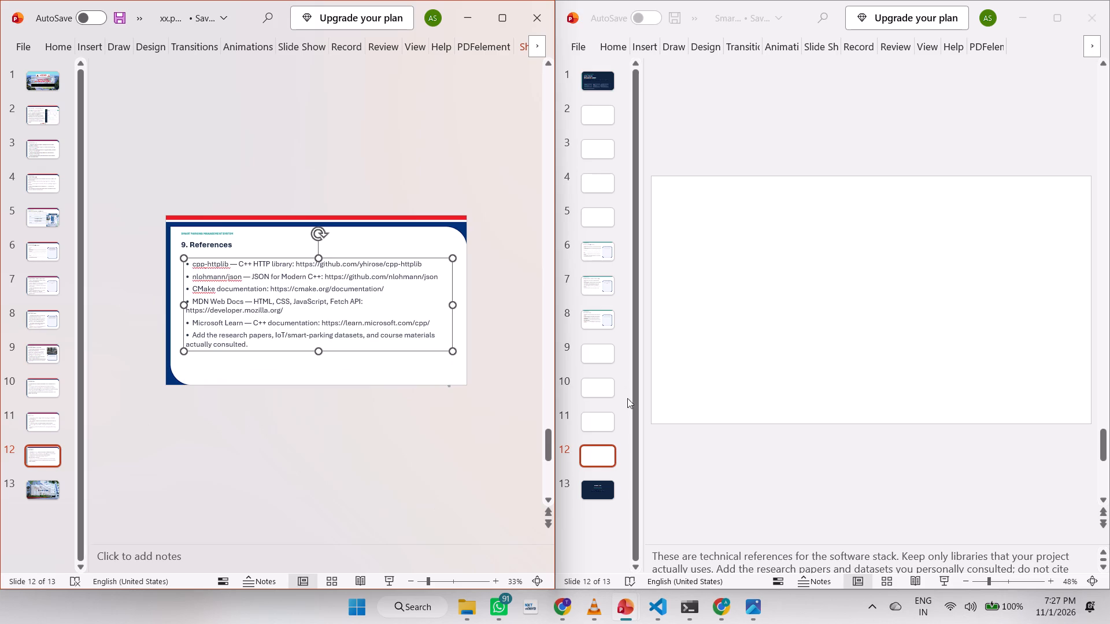
Nudge the system architecture diagram on template slide 5 slightly upward so it sits clear of the slide's bottom edge.
left_click(593, 491)
left_click(593, 491)
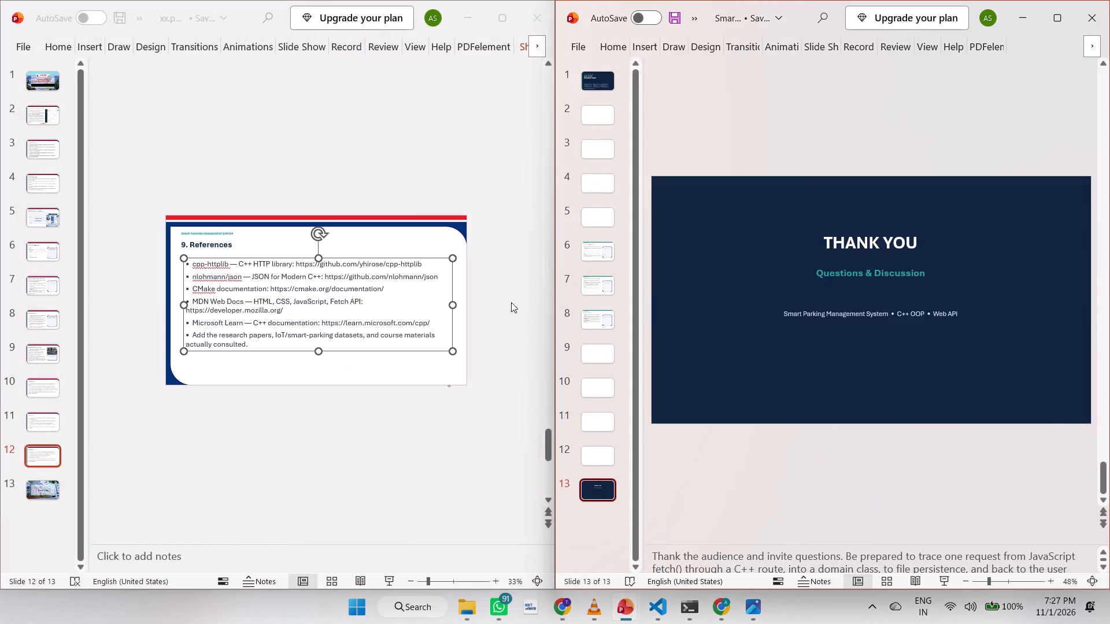
left_click(50, 278)
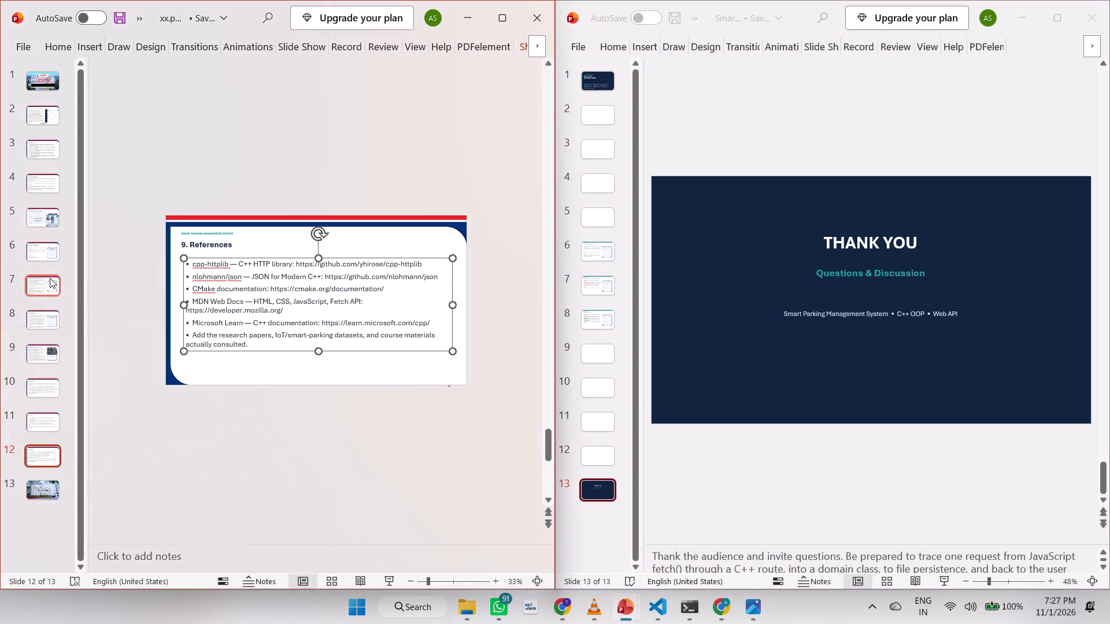
left_click(48, 251)
left_click(47, 220)
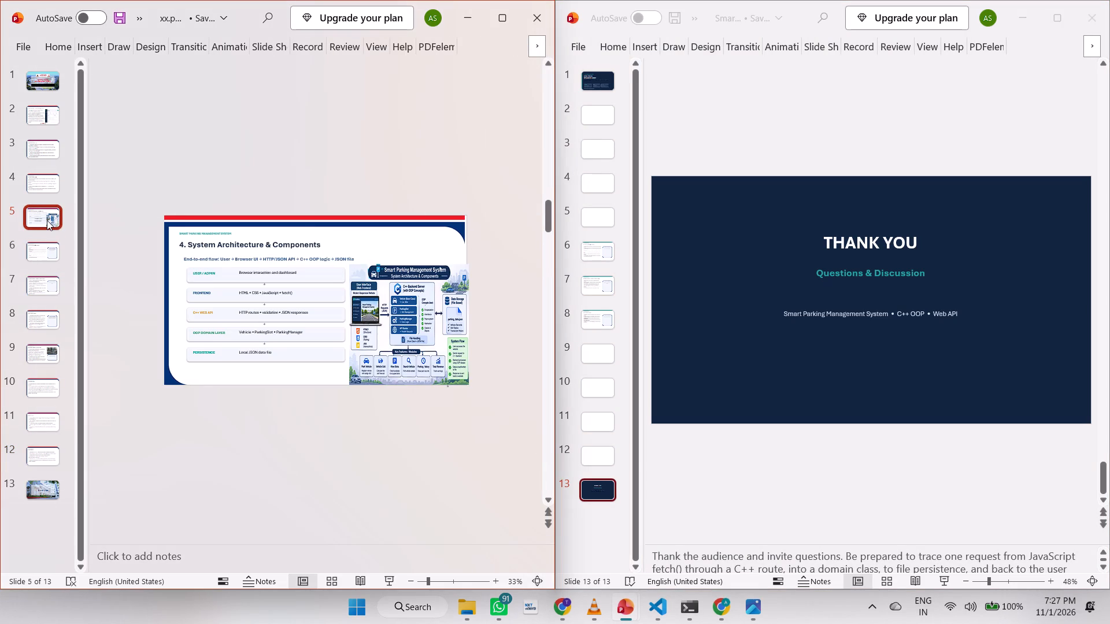
left_click(385, 374)
left_click_drag(409, 382, 409, 378)
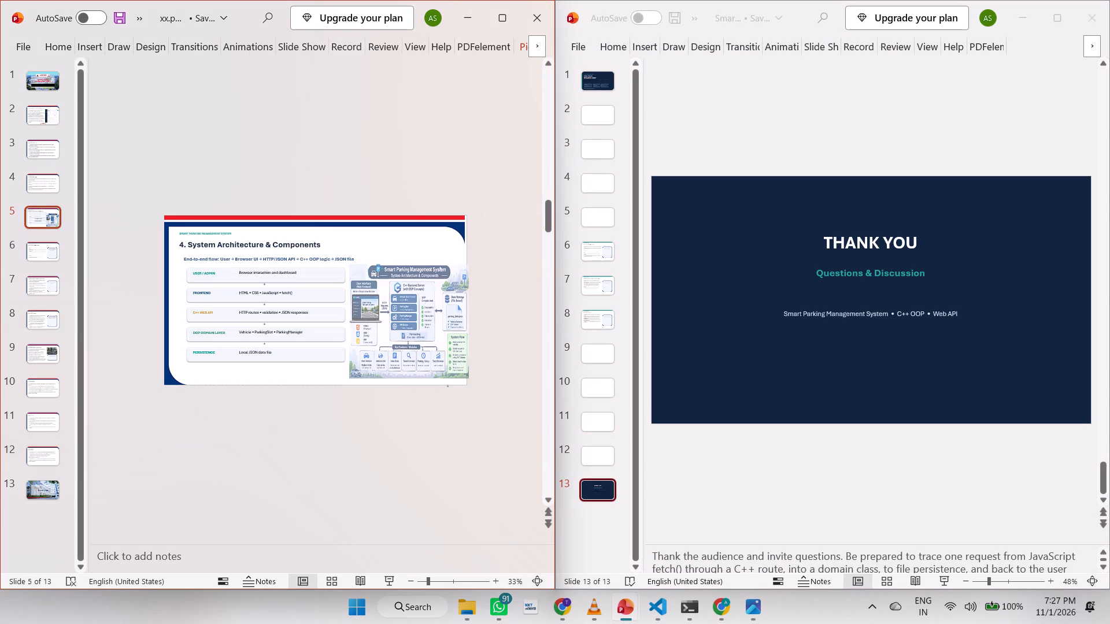
left_click_drag(409, 378, 410, 375)
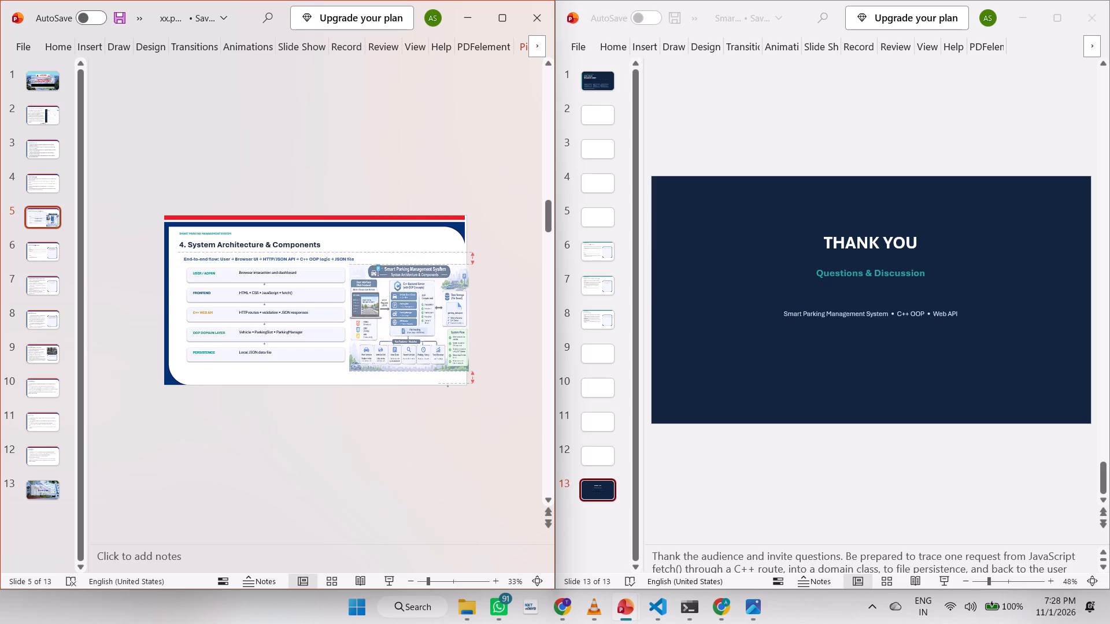
left_click_drag(410, 375, 410, 377)
left_click(388, 436)
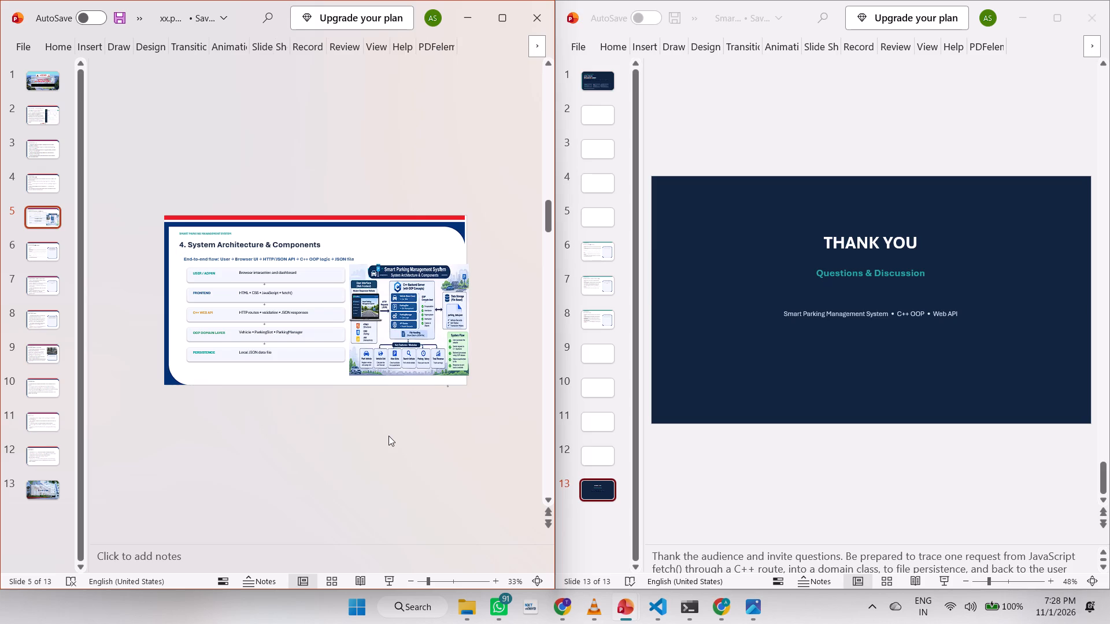
left_click(36, 118)
left_click(51, 182)
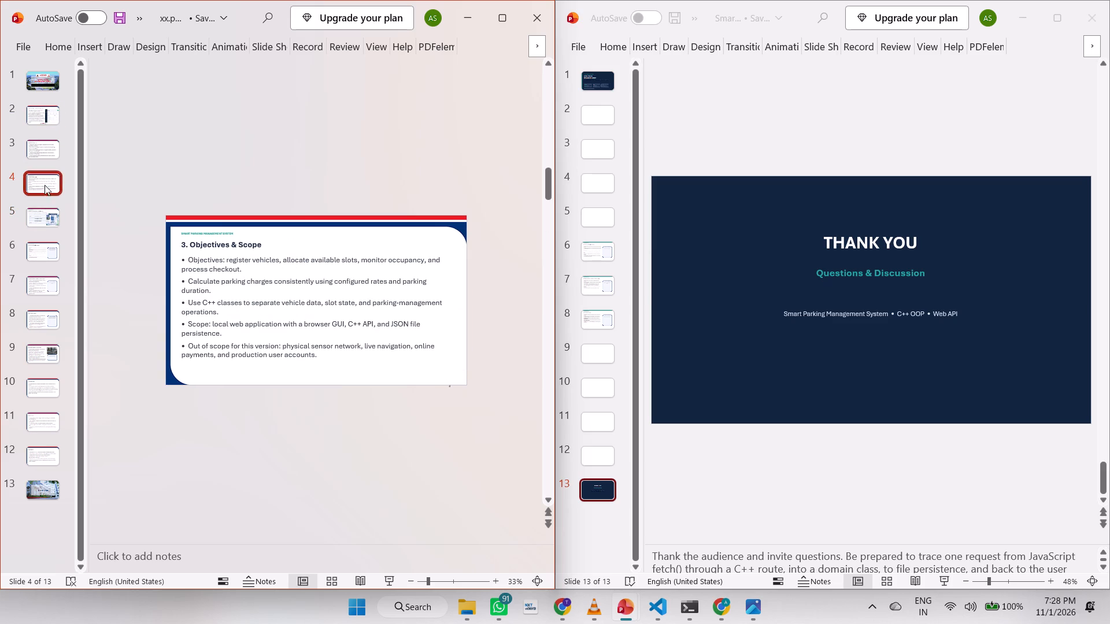
left_click(39, 261)
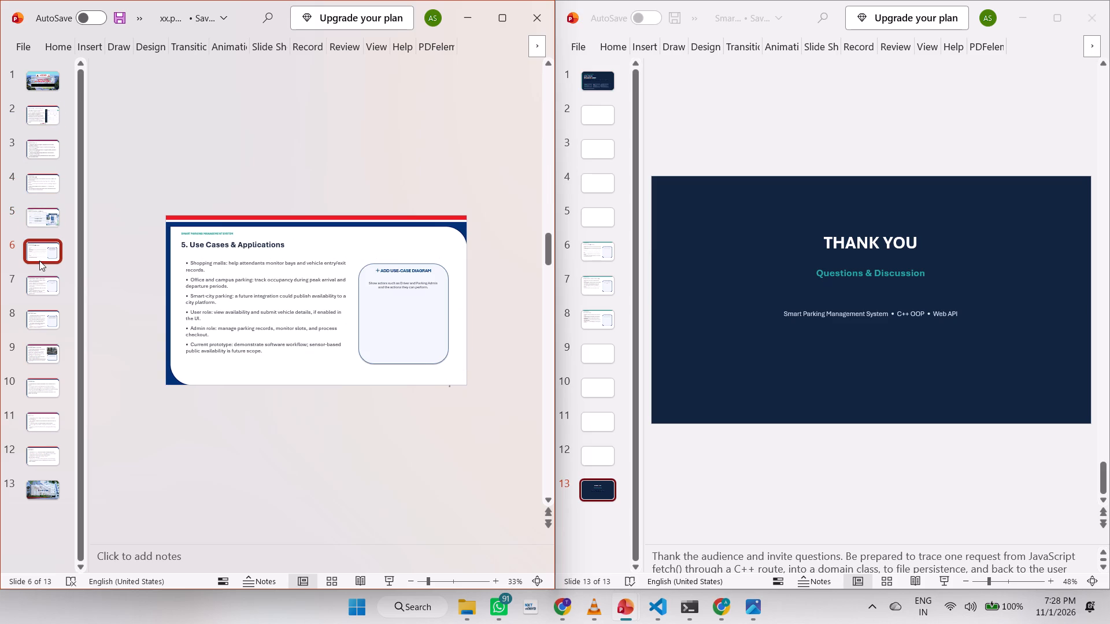
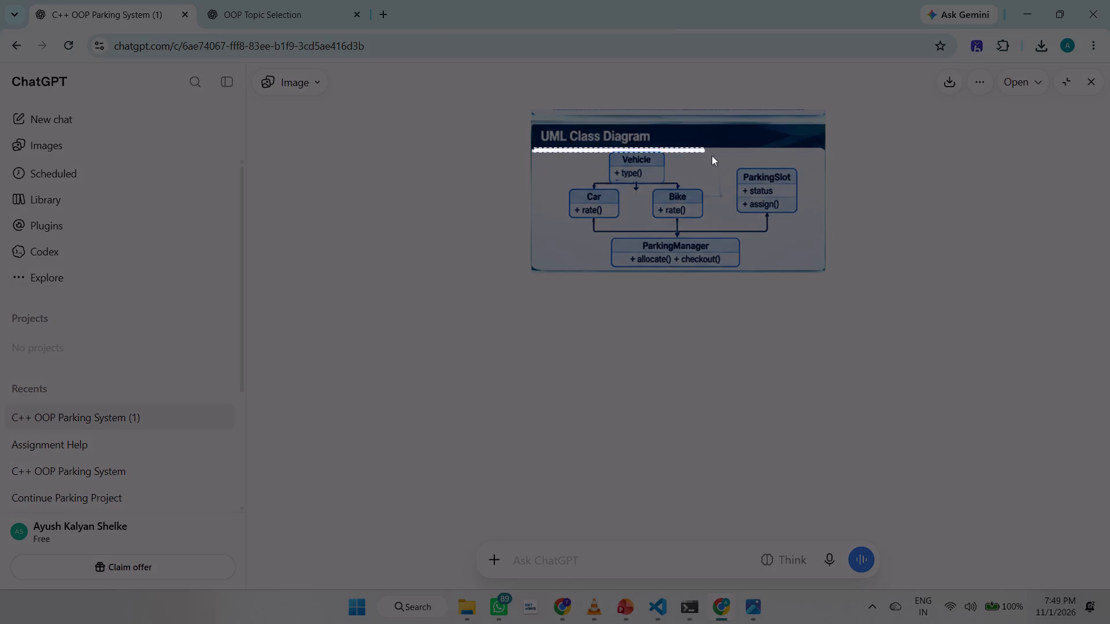
left_click_drag(712, 155, 825, 259)
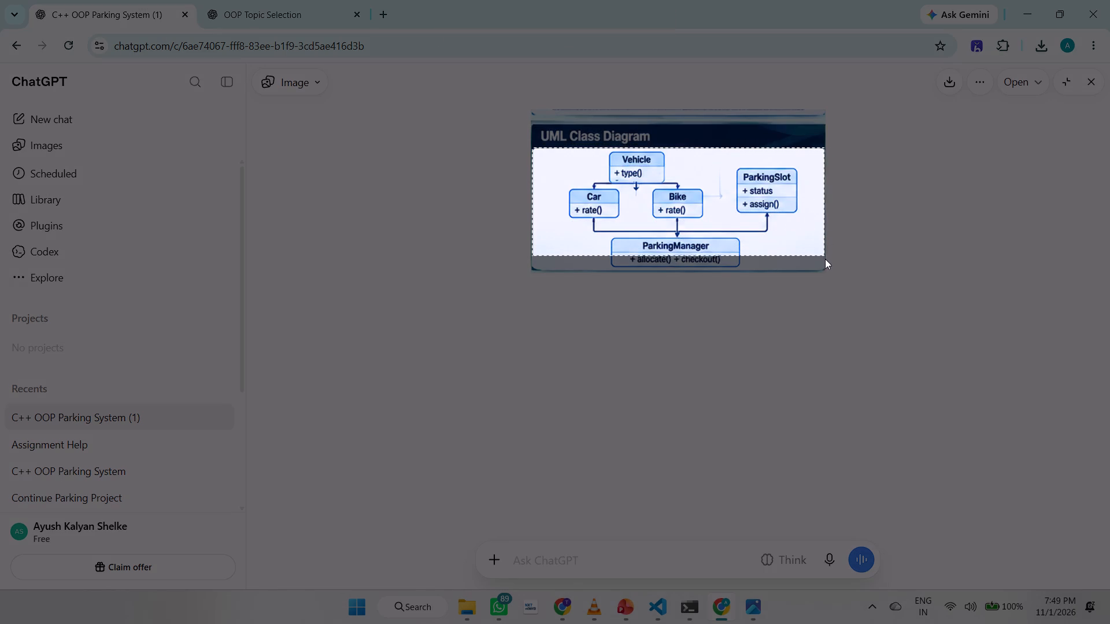
left_click_drag(825, 259, 829, 269)
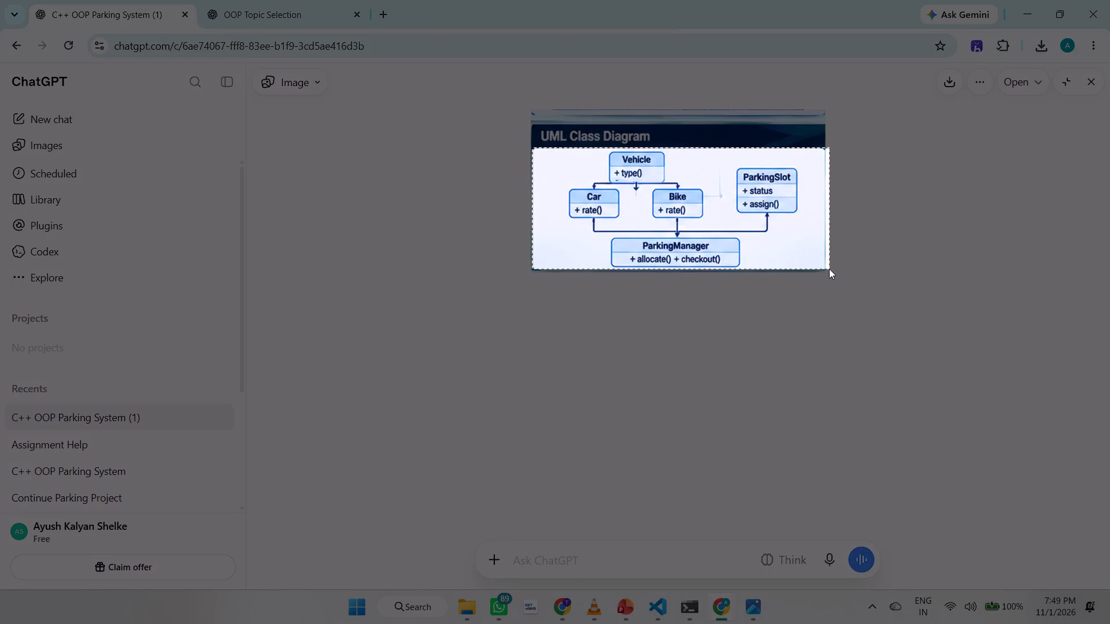
left_click_drag(829, 269, 828, 271)
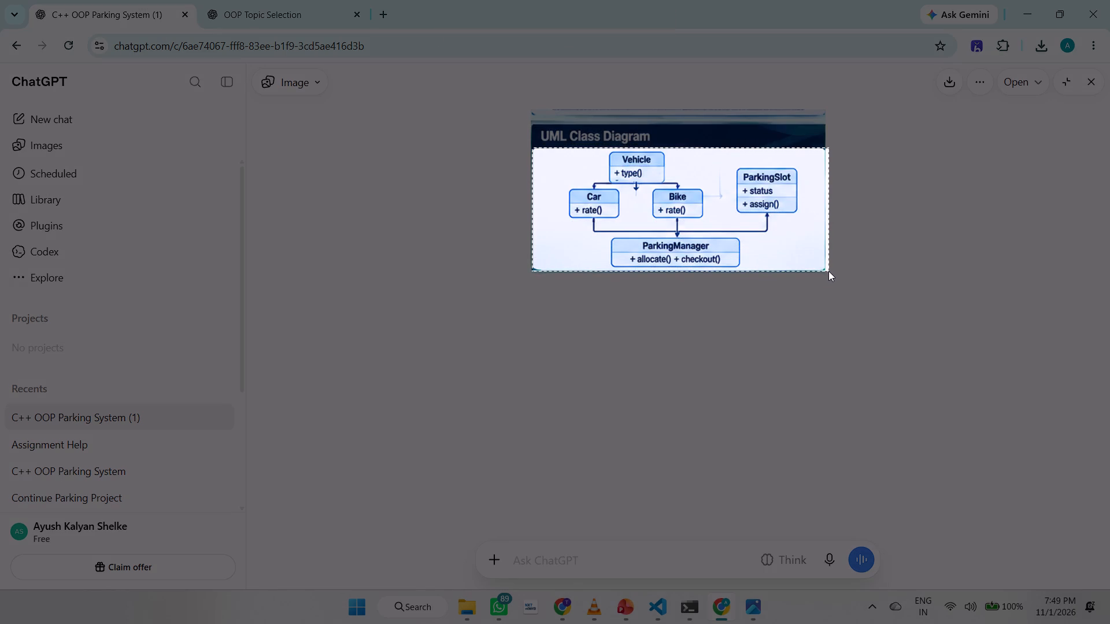
left_click_drag(828, 271, 826, 268)
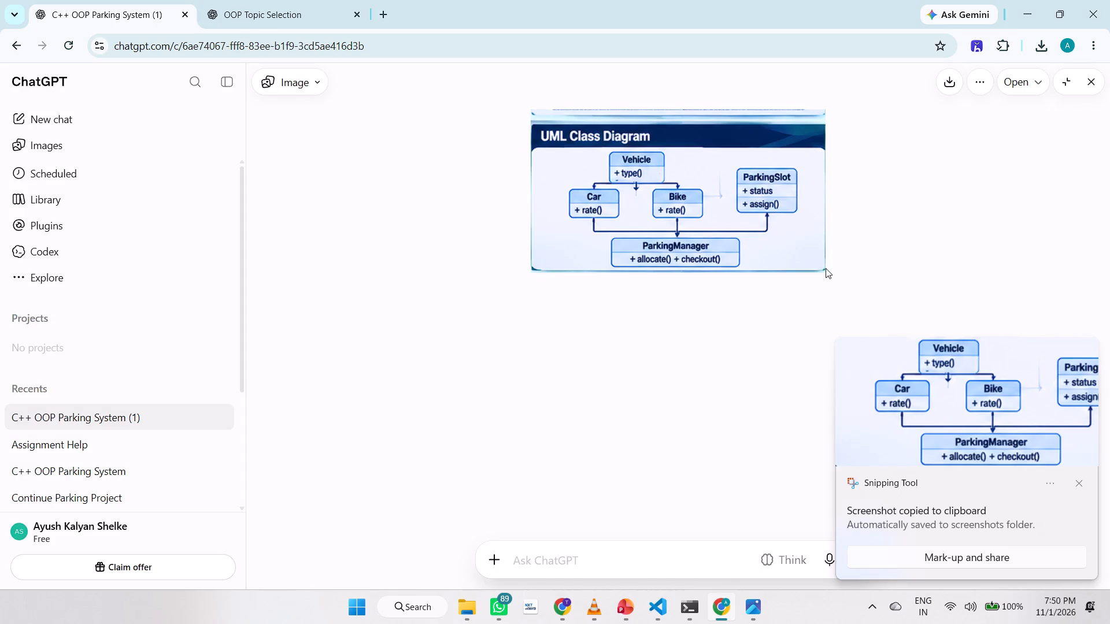
Switch to the protected eight-section Smart Parking presentation in PowerPoint and look through its Conclusion, Implementation Details and neighbouring slides.
left_click(627, 602)
left_click(584, 555)
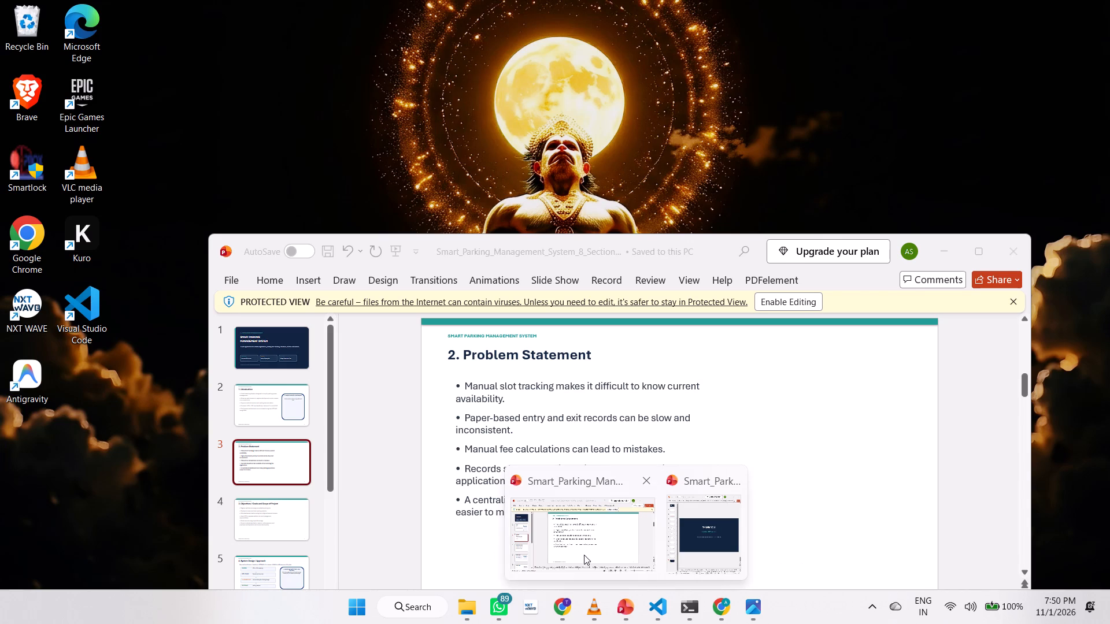
scroll(275, 523, "down", 4)
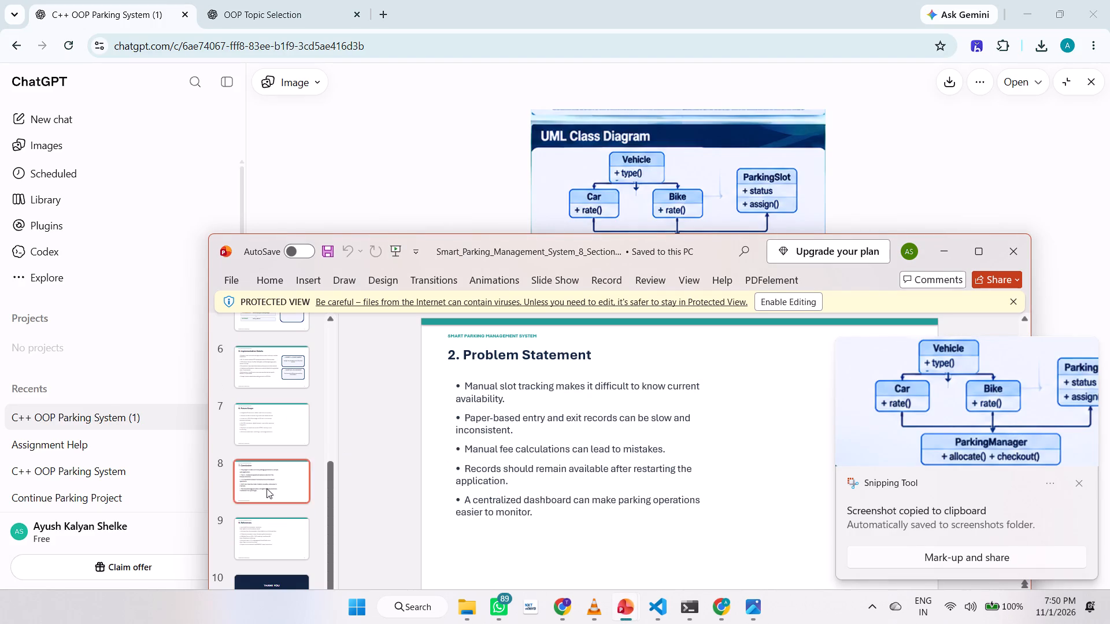
left_click(255, 534)
left_click(257, 492)
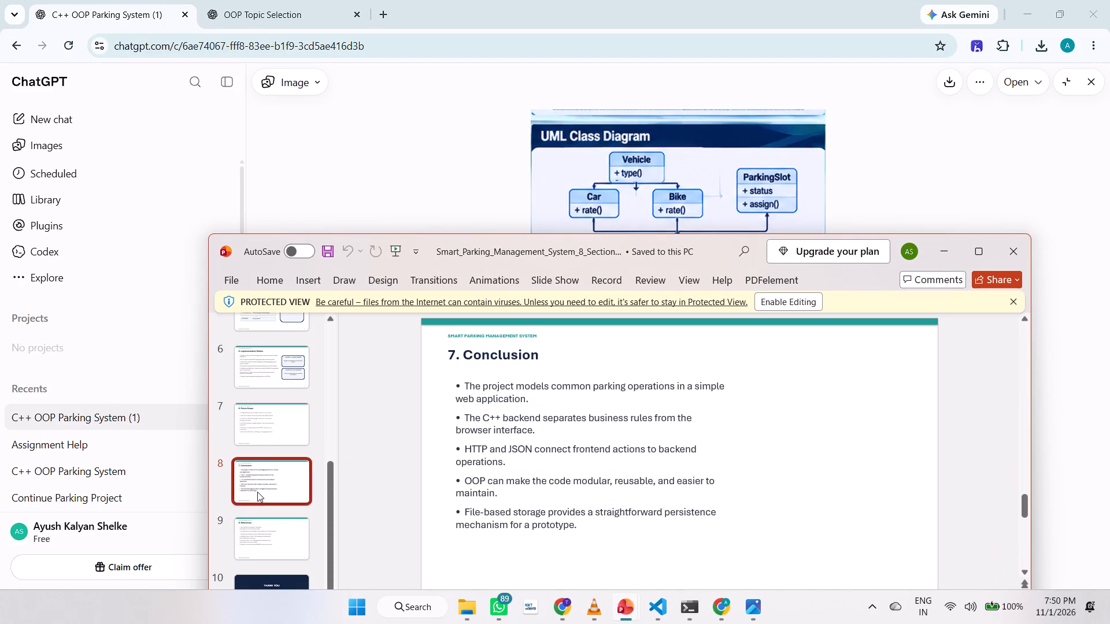
left_click(260, 437)
left_click(261, 385)
scroll(261, 385, "up", 1)
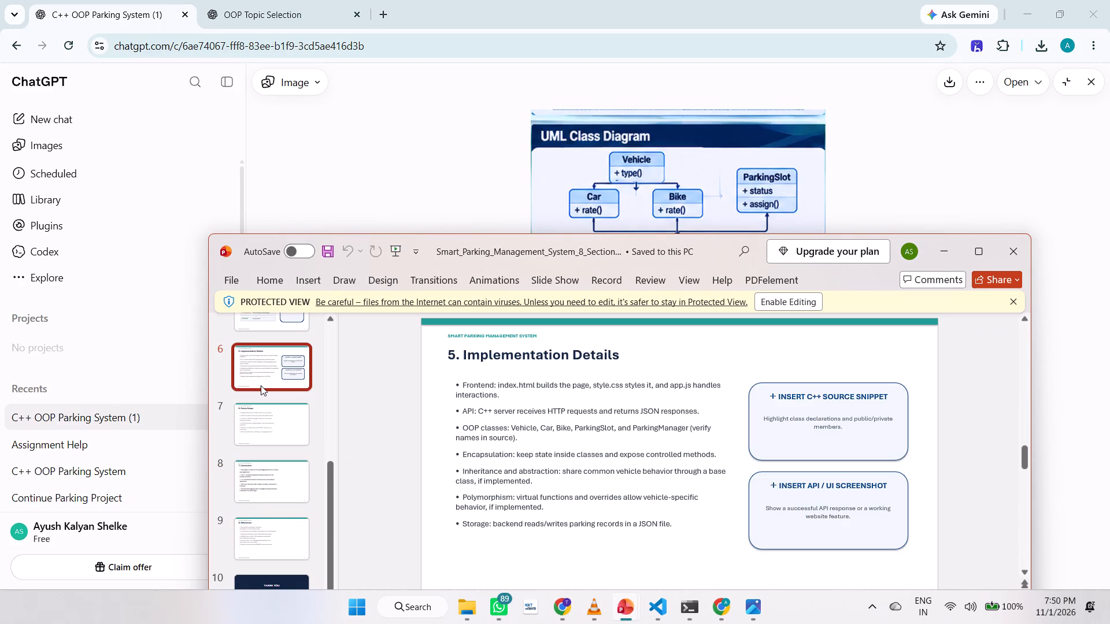
scroll(261, 385, "up", 1)
scroll(261, 385, "down", 1)
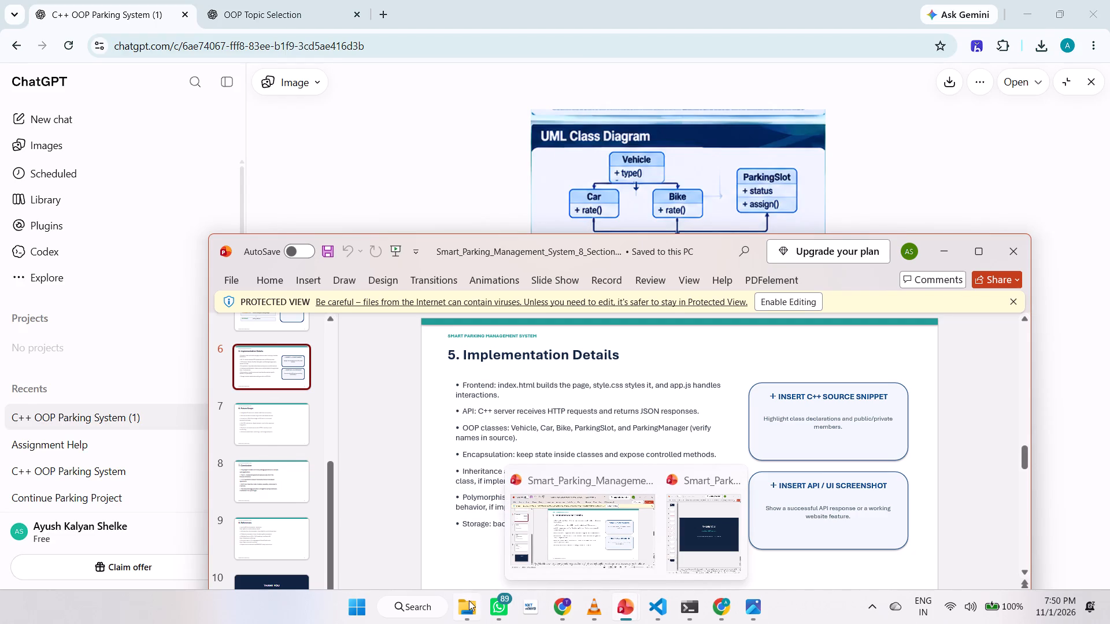
Open smart_parking.pptx from the Downloads folder and maximize its presentation window.
left_click(469, 602)
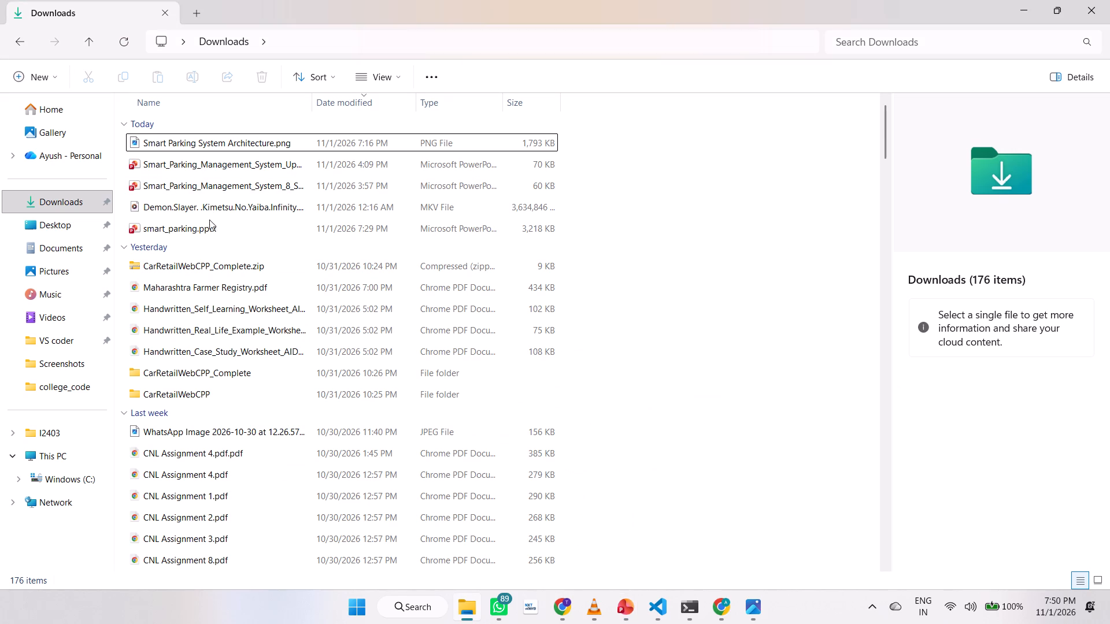
left_click(208, 224)
double_click(208, 224)
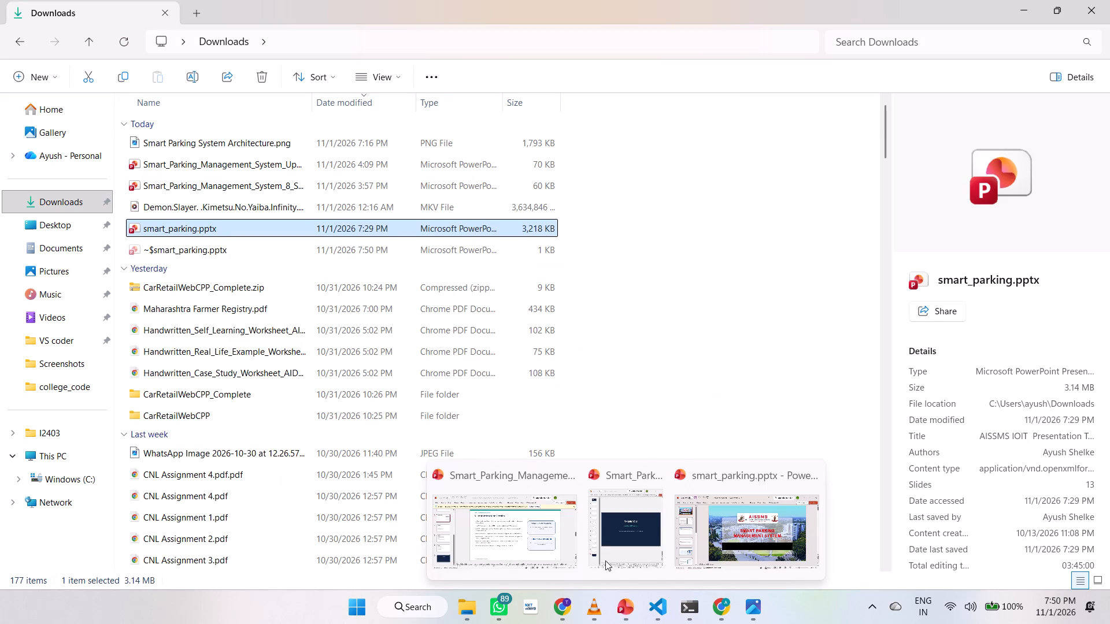
left_click(726, 530)
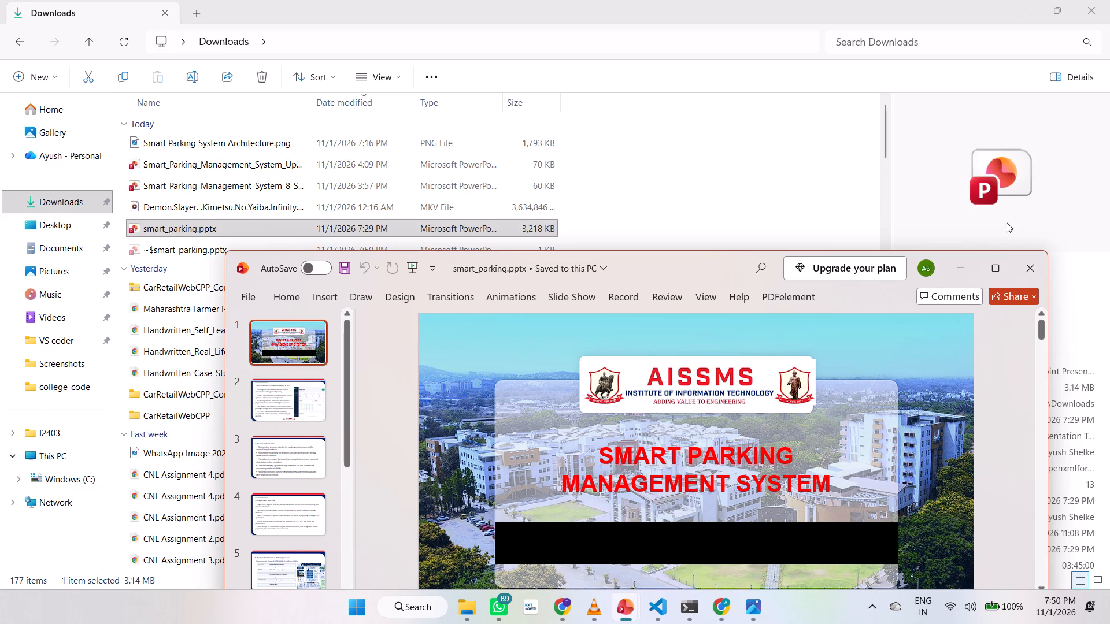
left_click(997, 261)
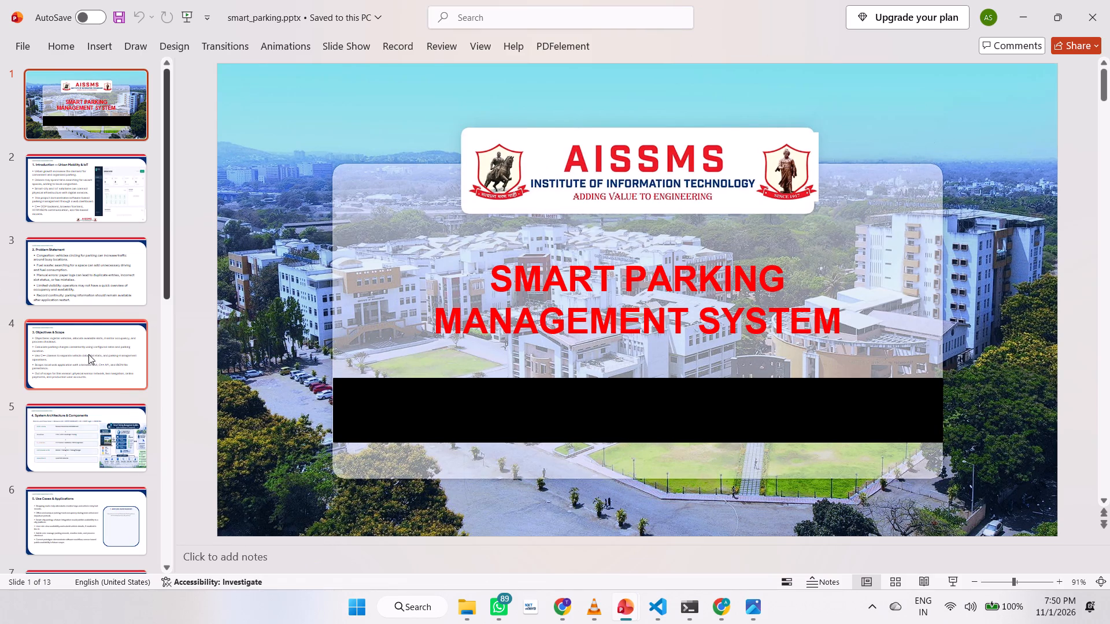
Look through the slides of smart_parking.pptx to examine which ones have placeholder boxes for diagrams, code or measurements.
scroll(87, 366, "down", 1)
left_click(95, 284)
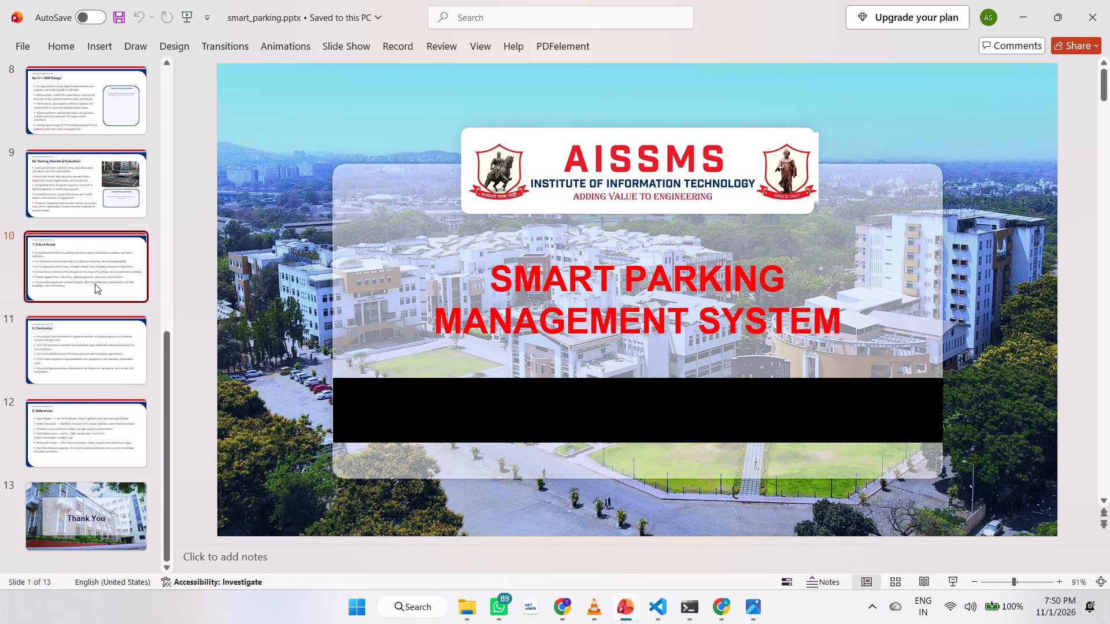
left_click(97, 343)
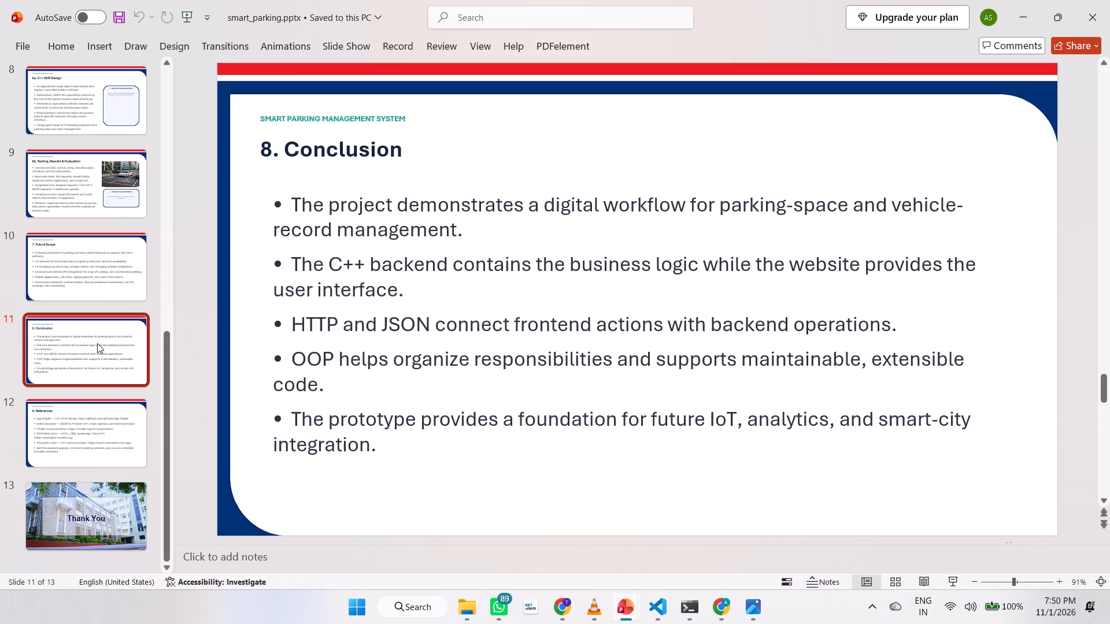
left_click(86, 427)
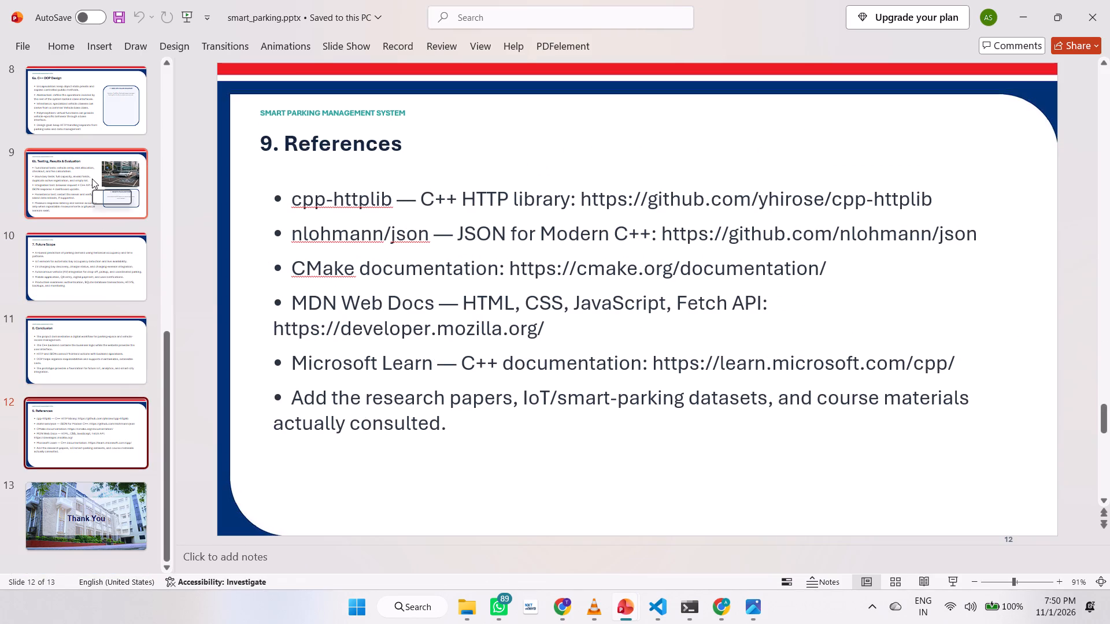
left_click(92, 179)
left_click(62, 125)
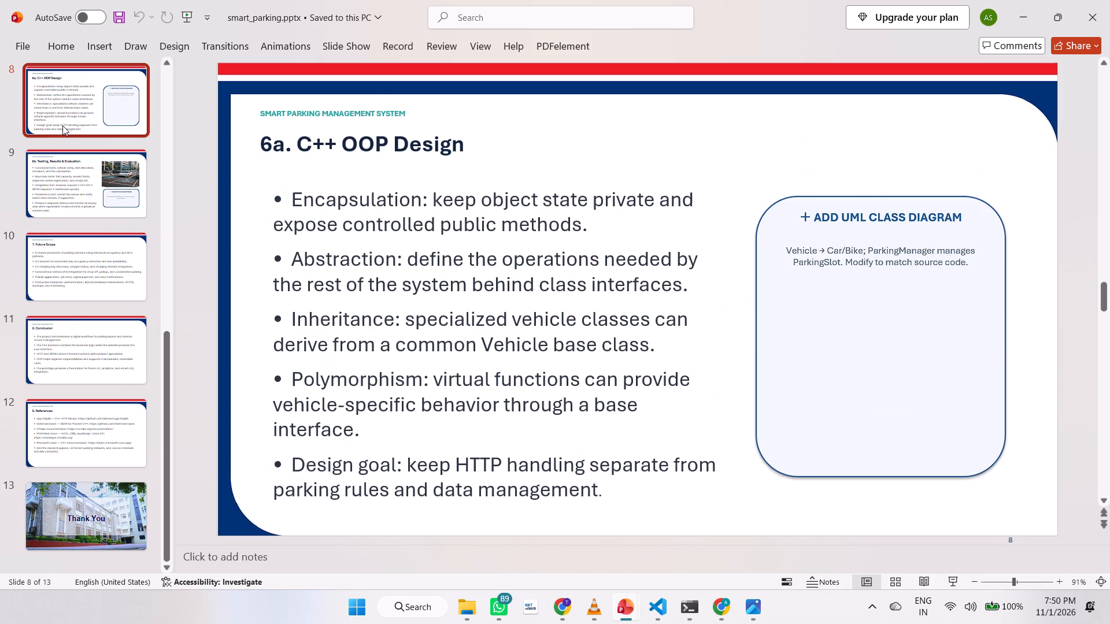
key("Up")
key("Up")
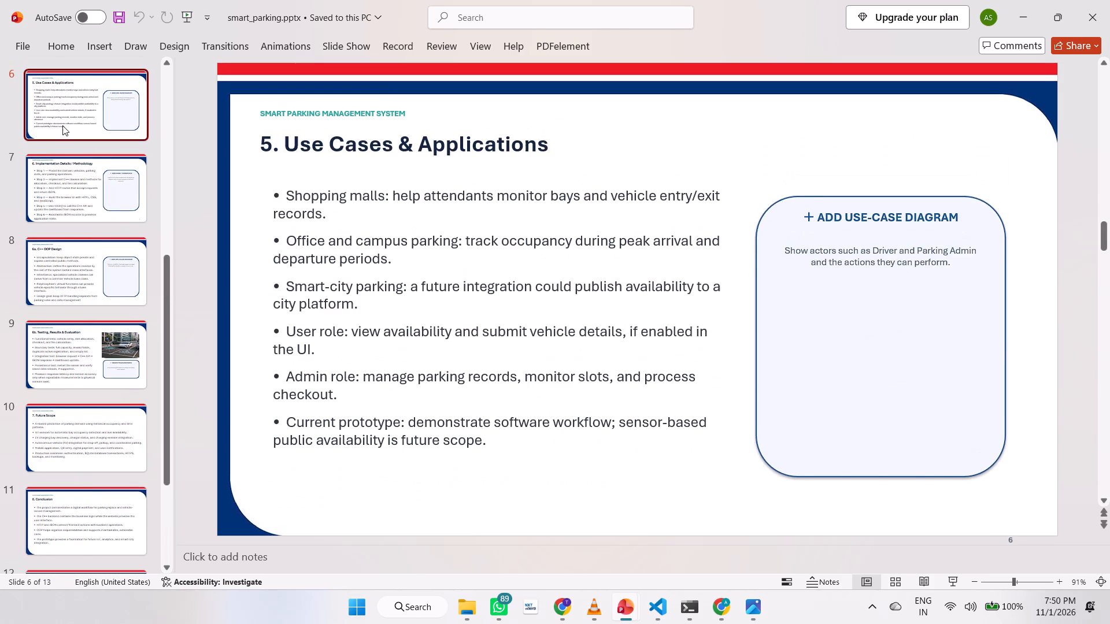
key("Up")
key("Down")
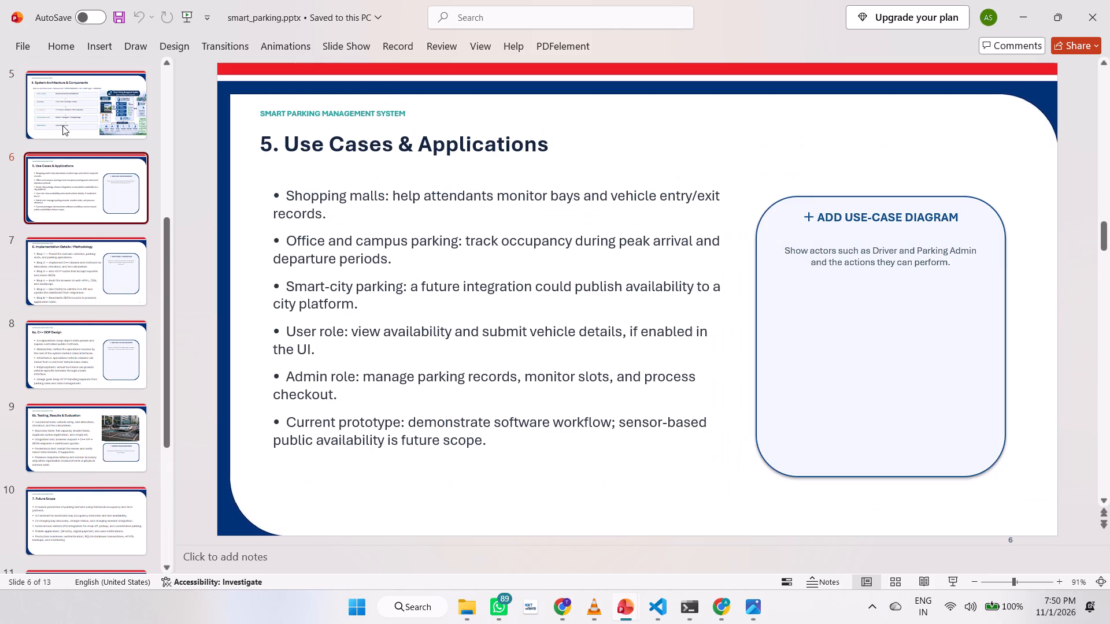
key("Up")
key("Up")
key("Up")
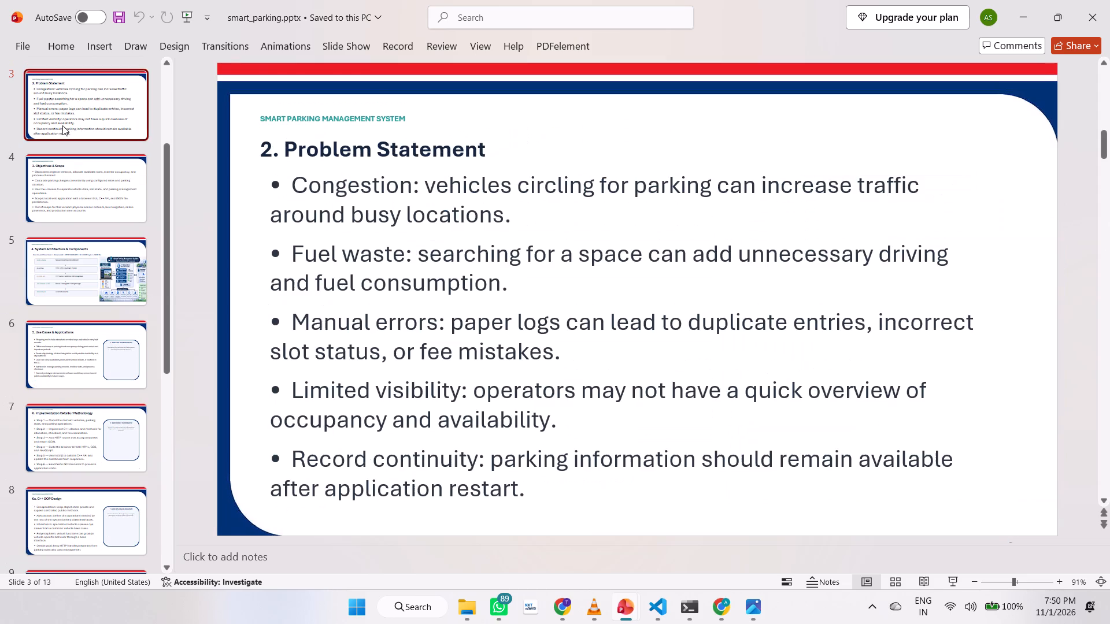
key("Down")
key("Down")
key("Down")
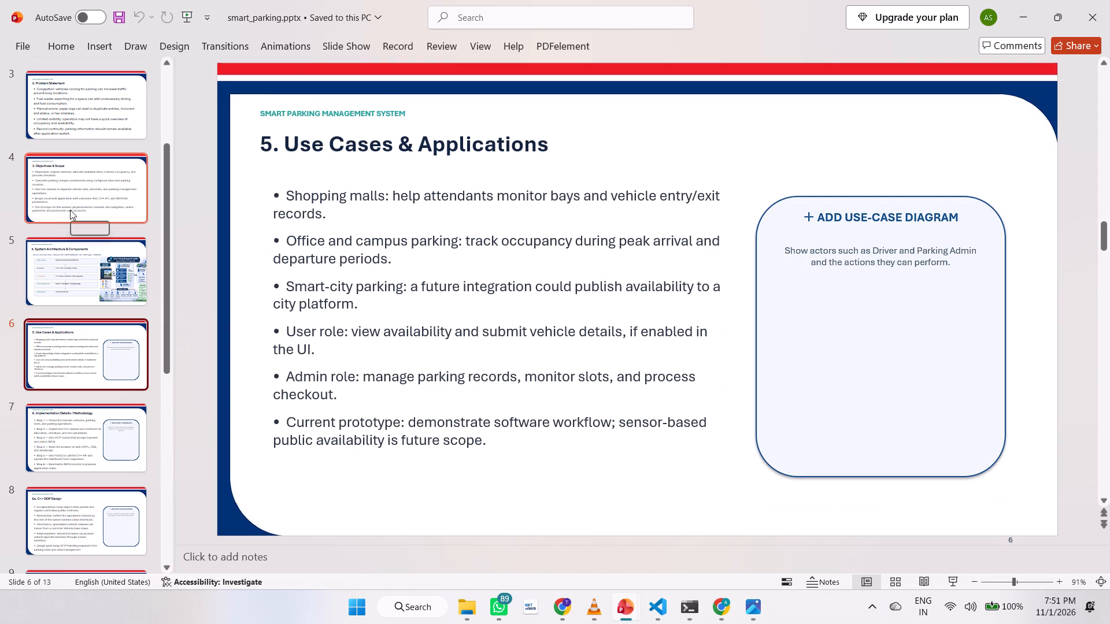
key("Down")
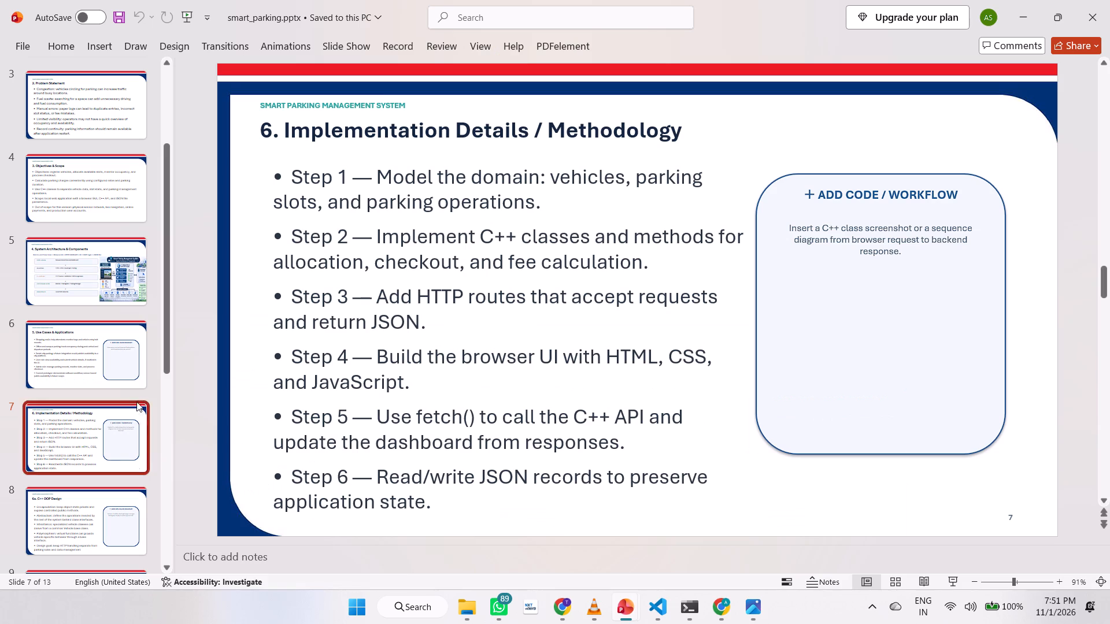
left_click(131, 373)
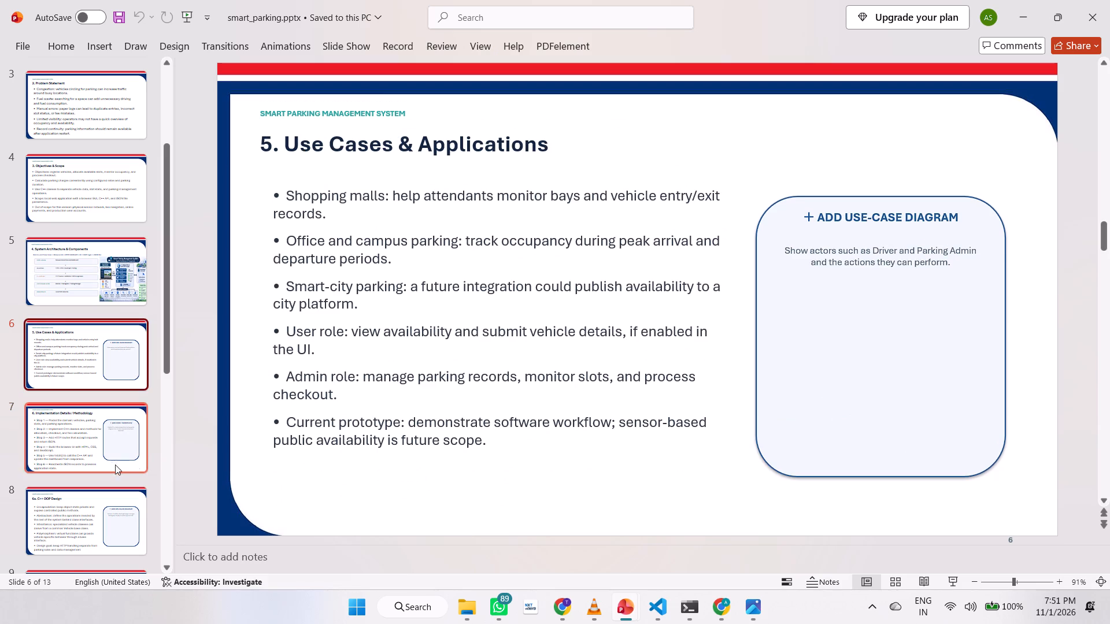
scroll(72, 558, "down", 1)
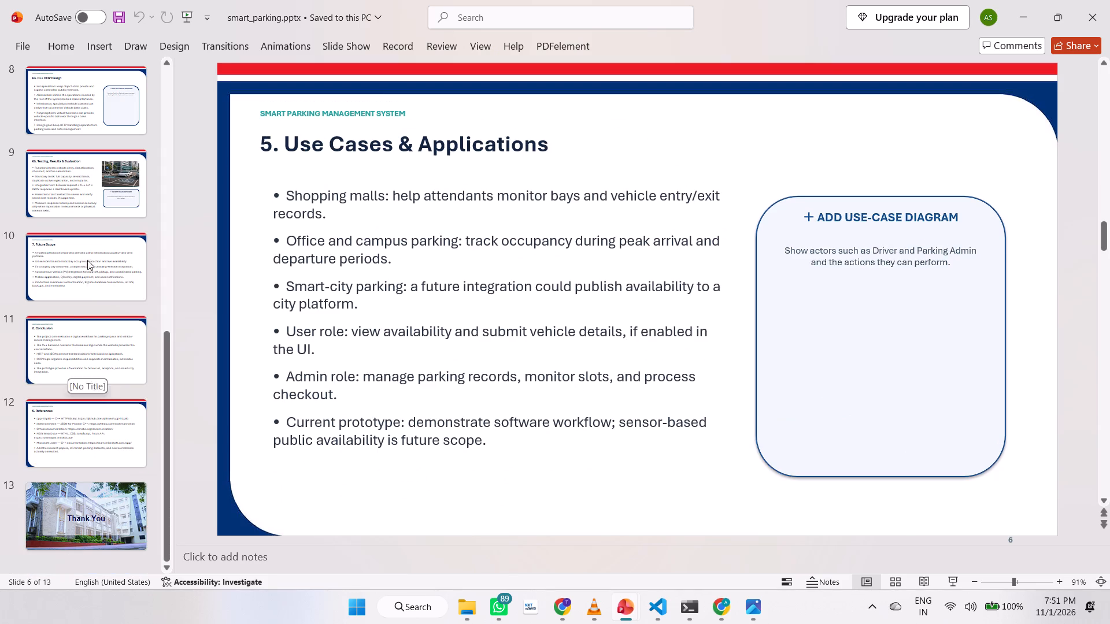
left_click(91, 197)
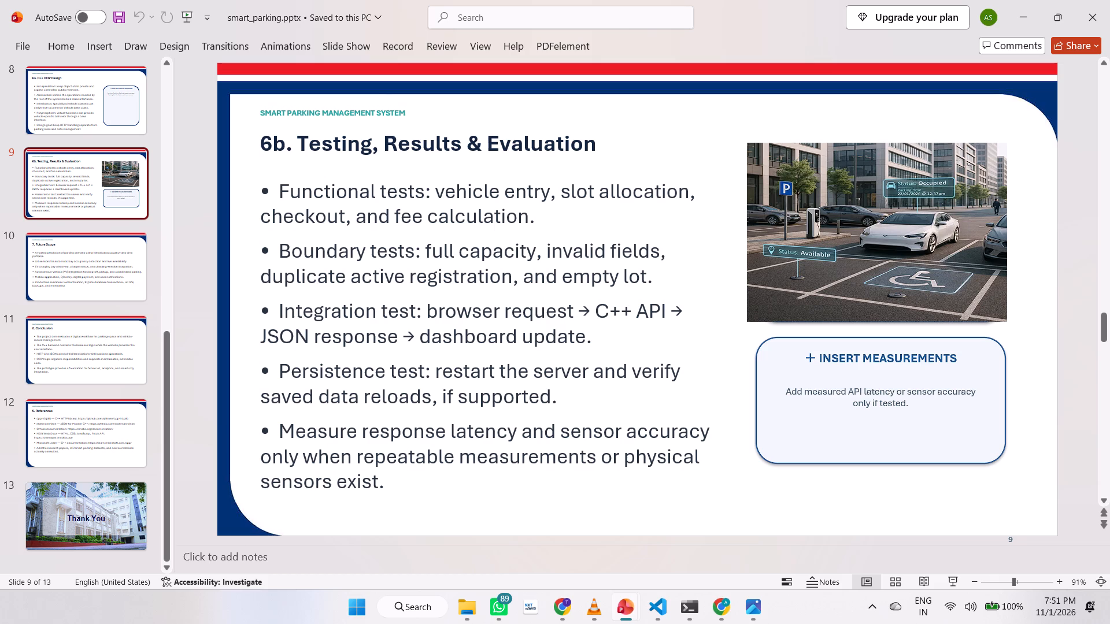
Paste the captured UML class diagram onto slide 8, "6a. C++ OOP Design".
left_click(112, 123)
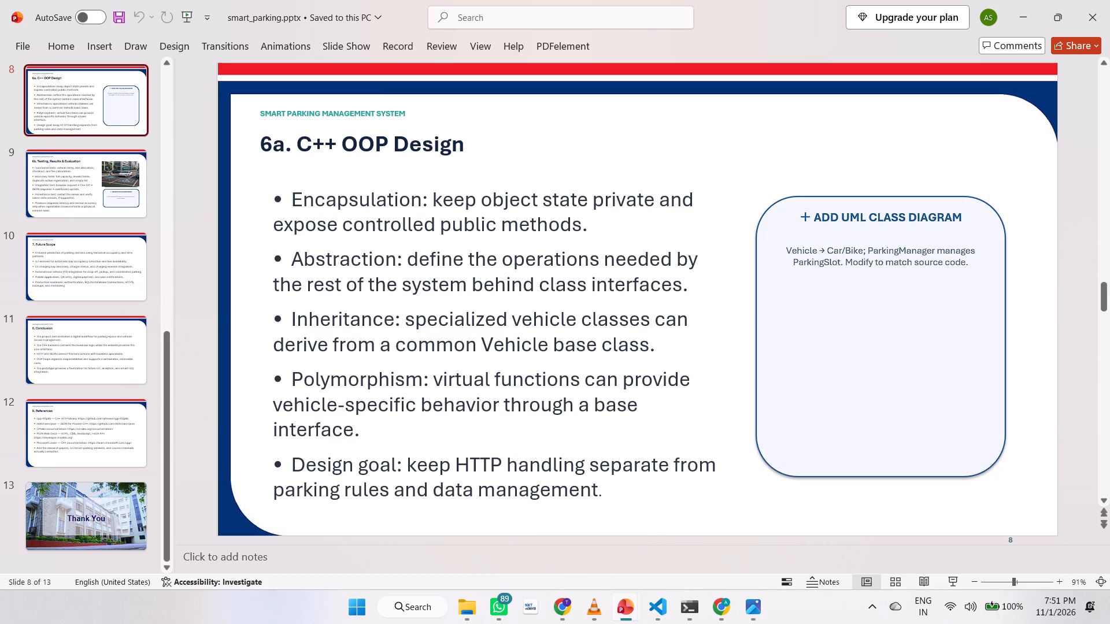
key("ctrl+v")
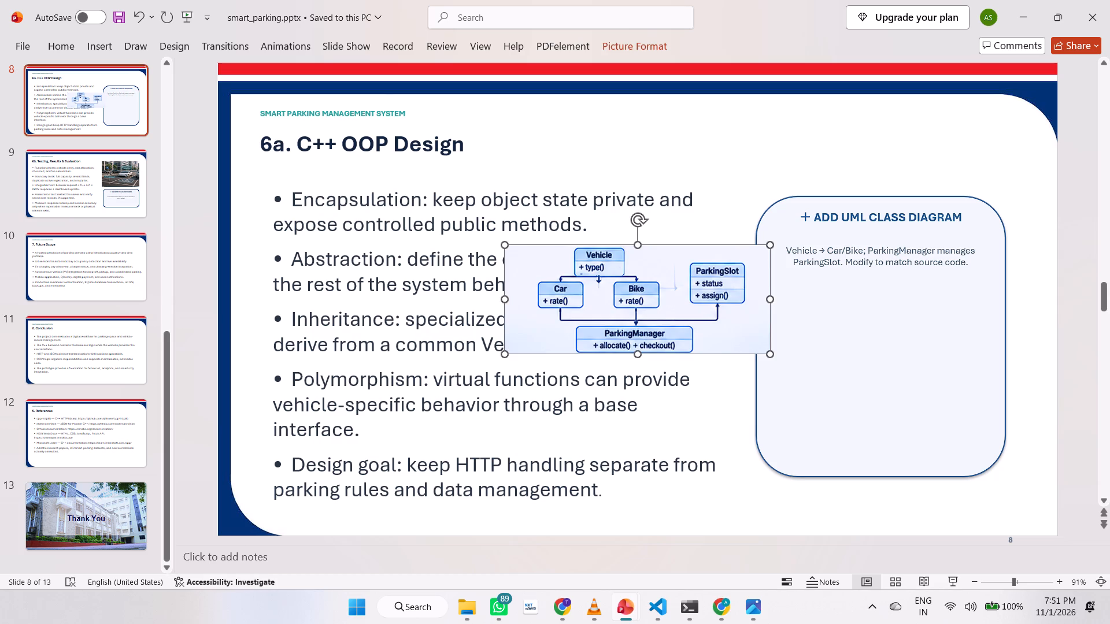
left_click(775, 207)
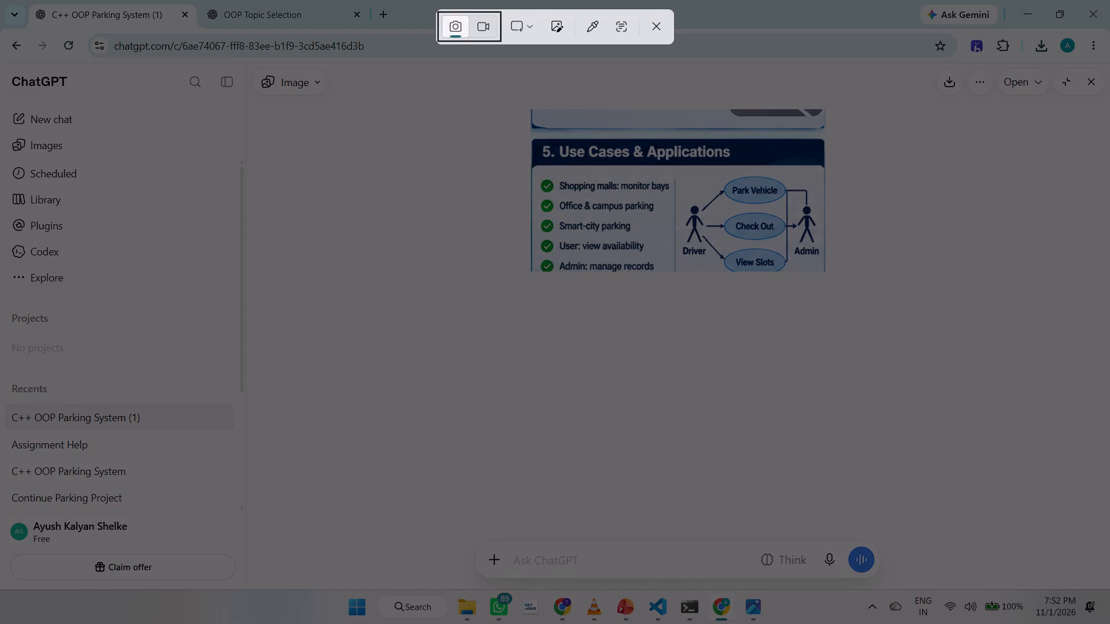
left_click_drag(532, 169, 819, 258)
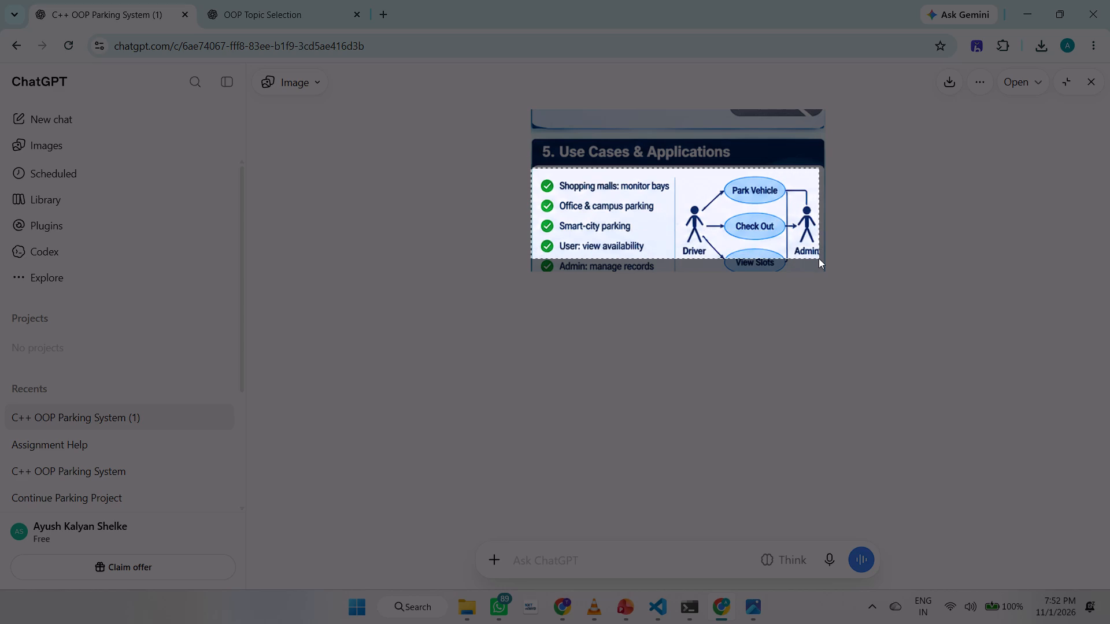
left_click_drag(819, 258, 823, 273)
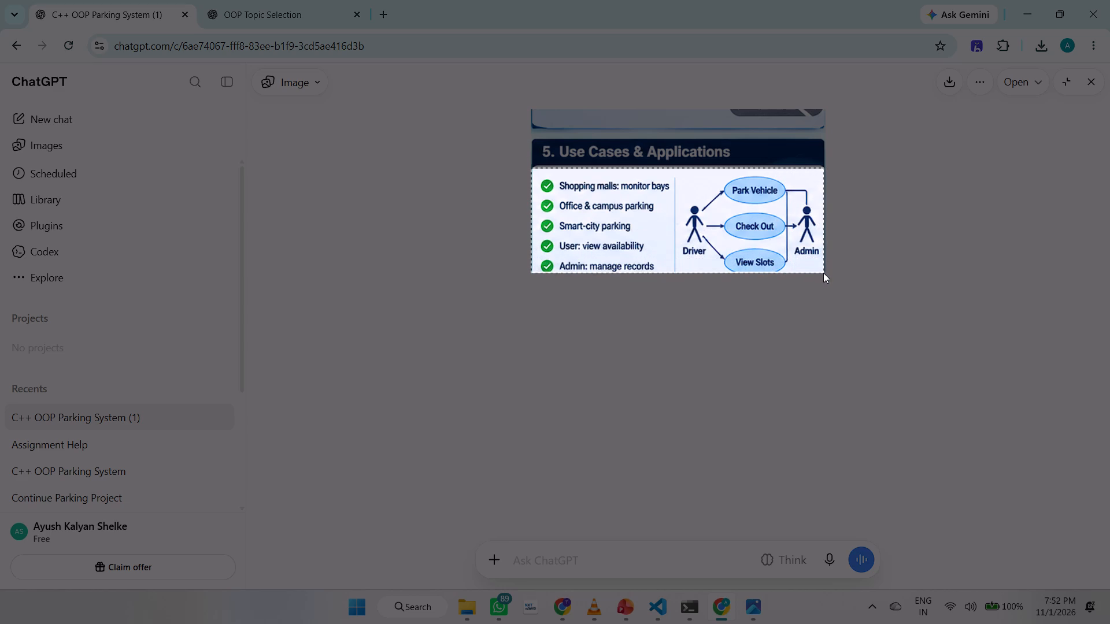
left_click_drag(823, 273, 823, 272)
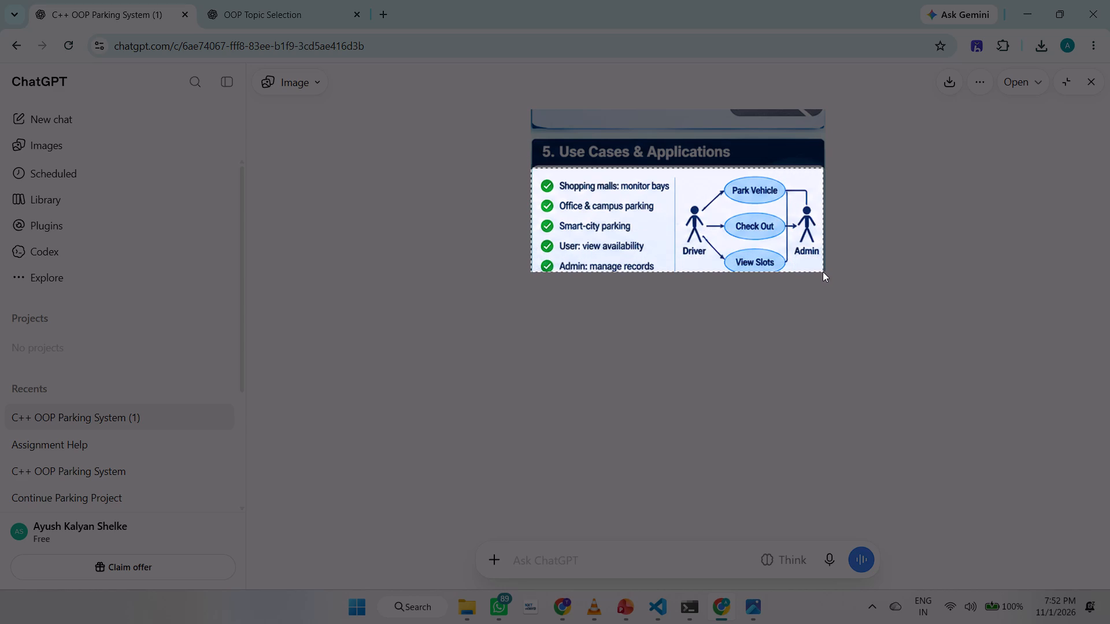
left_click_drag(823, 272, 824, 270)
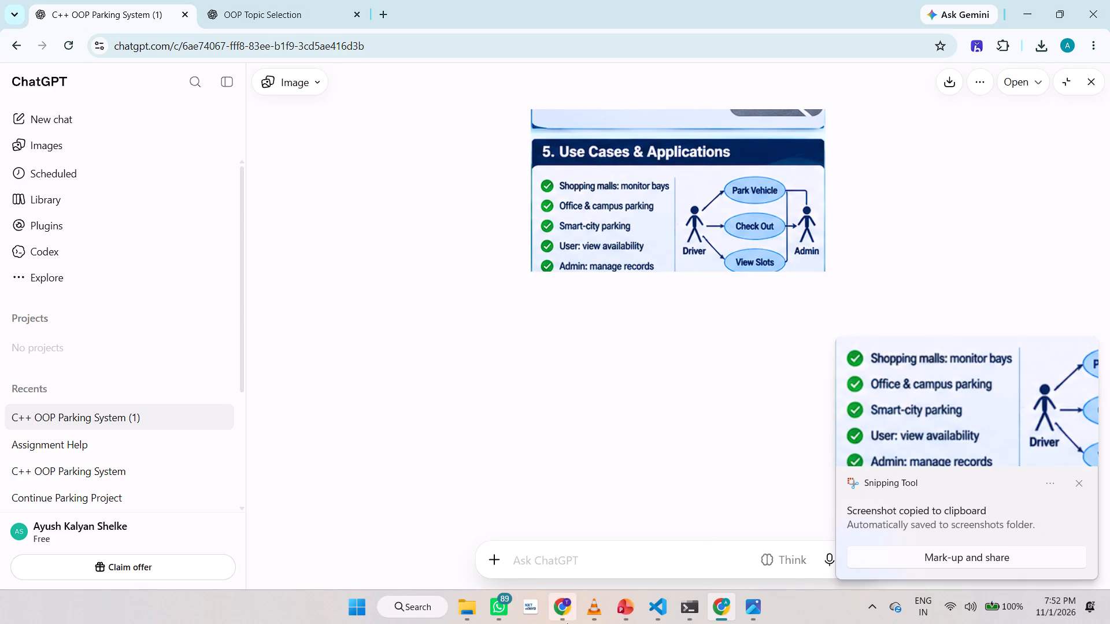
Switch to smart_parking.pptx in PowerPoint, paste the snip onto slide 6, "5. Use Cases & Applications", and move it to the slide's upper right.
left_click(631, 623)
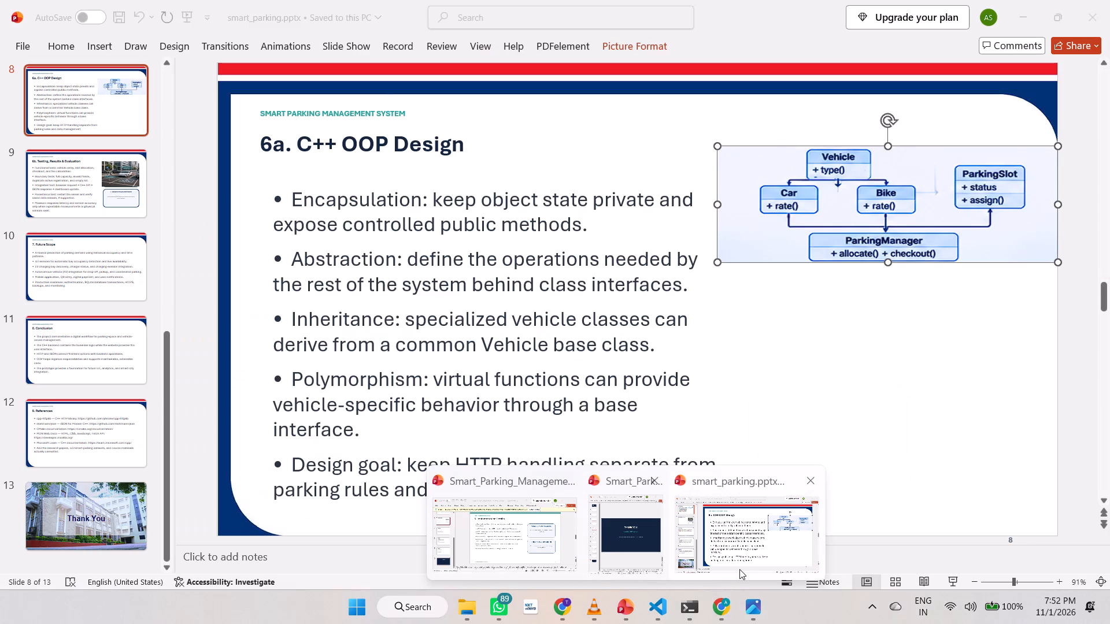
left_click(739, 569)
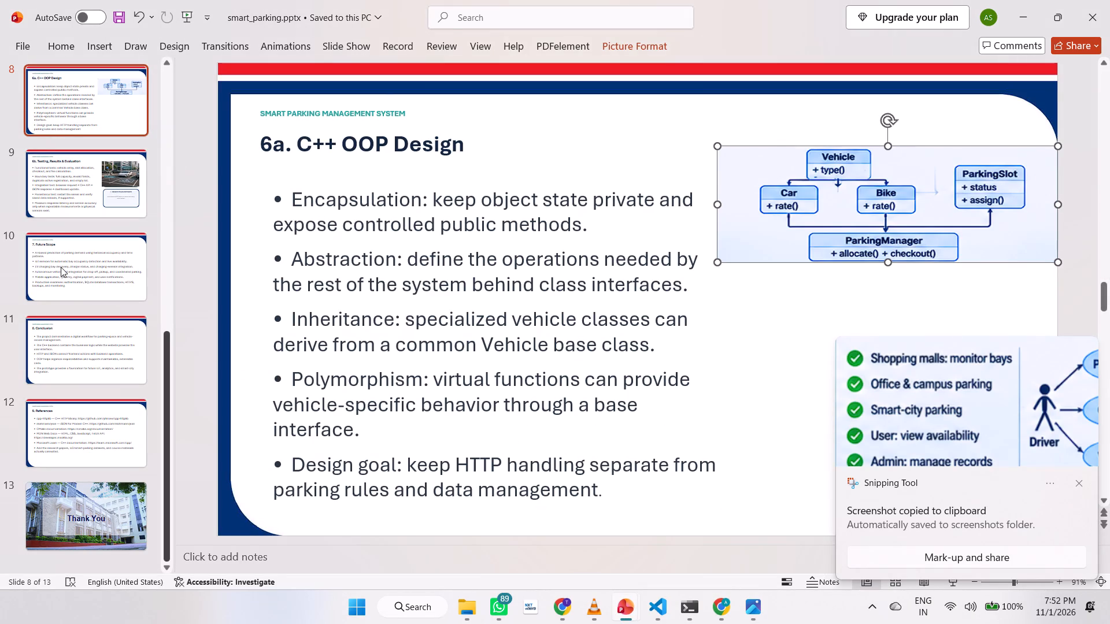
left_click(61, 267)
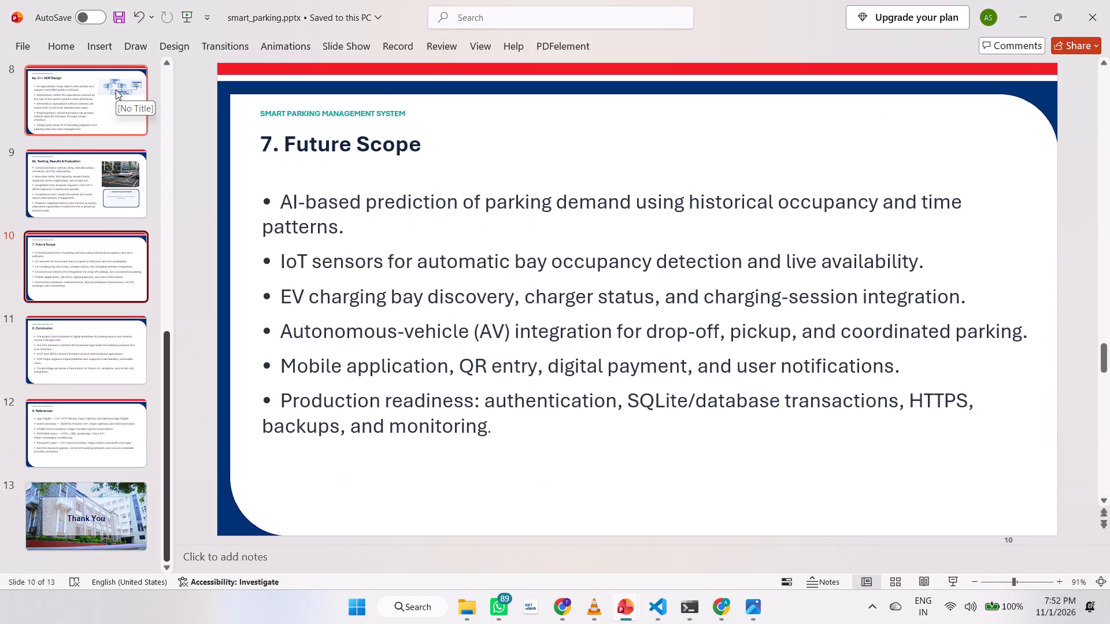
left_click(116, 90)
key("Up")
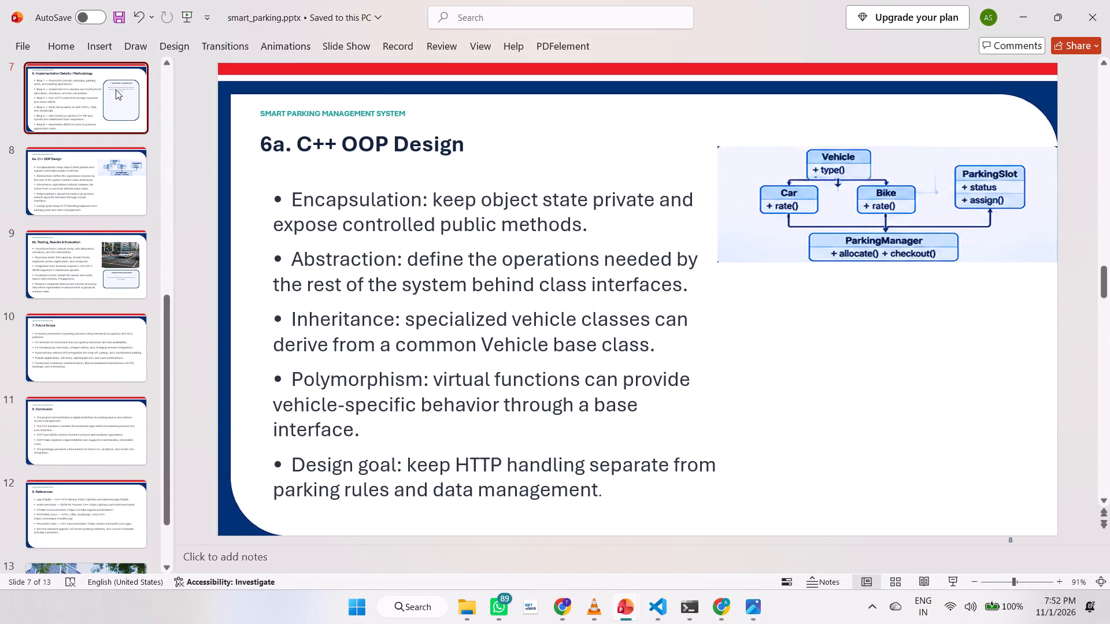
key("Up")
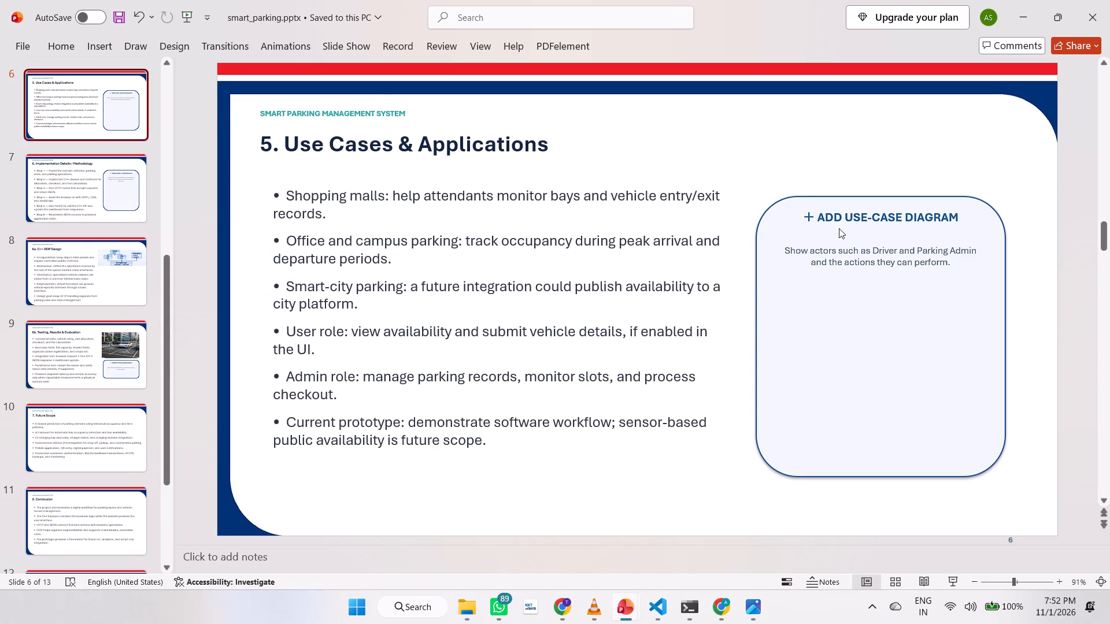
key("ctrl+v")
left_click_drag(676, 252, 889, 196)
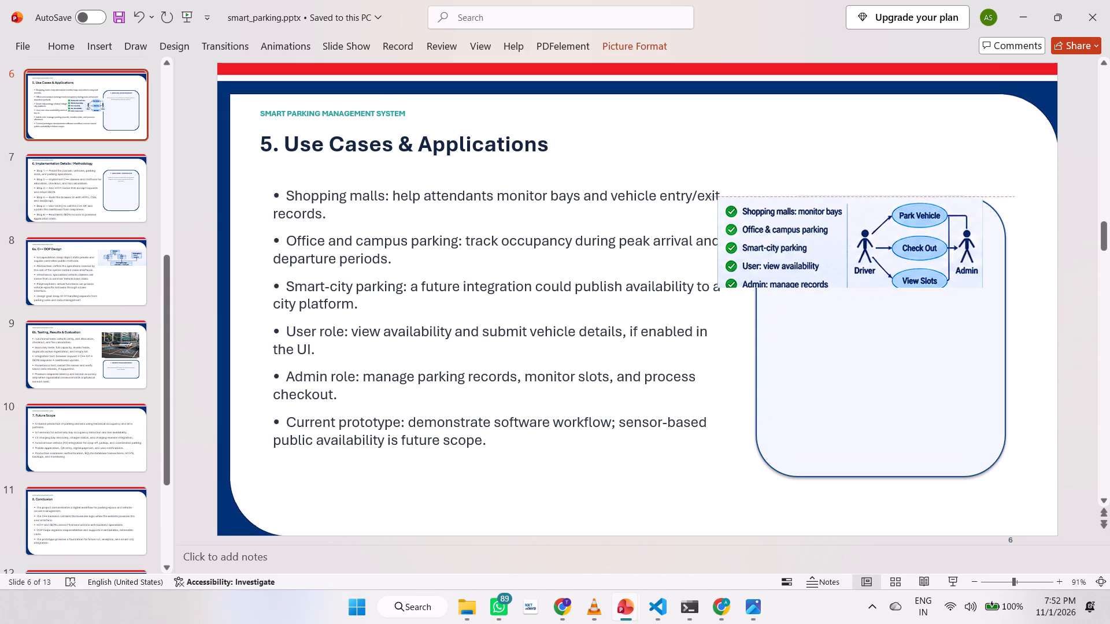
left_click_drag(889, 196, 883, 143)
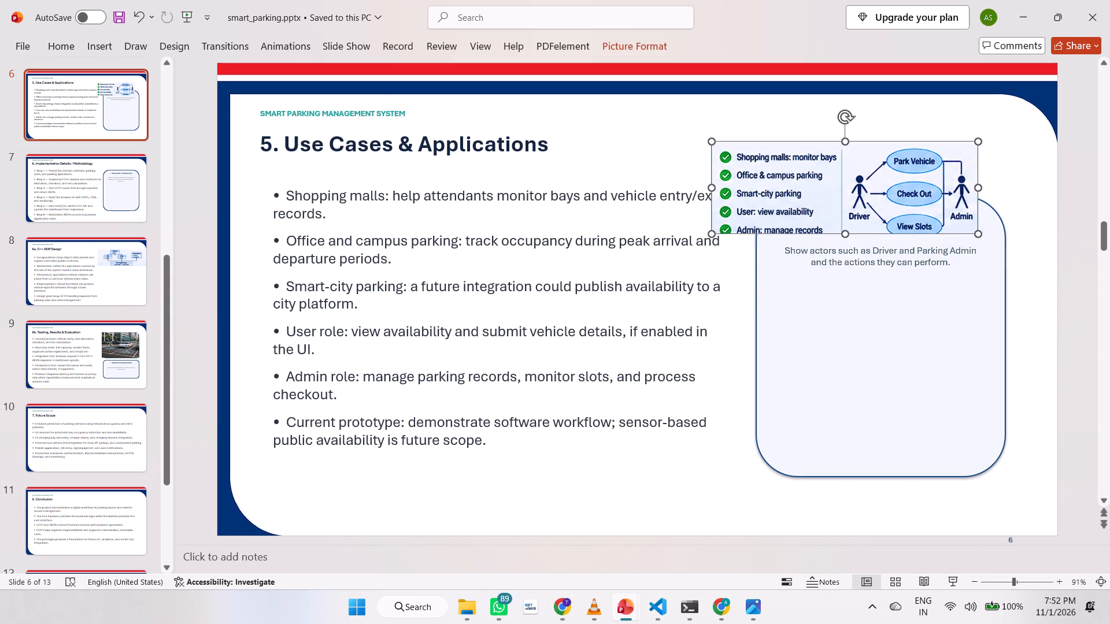
Delete the use-case placeholder's description text and rounded box from slide 6.
left_click(1015, 384)
left_click(980, 385)
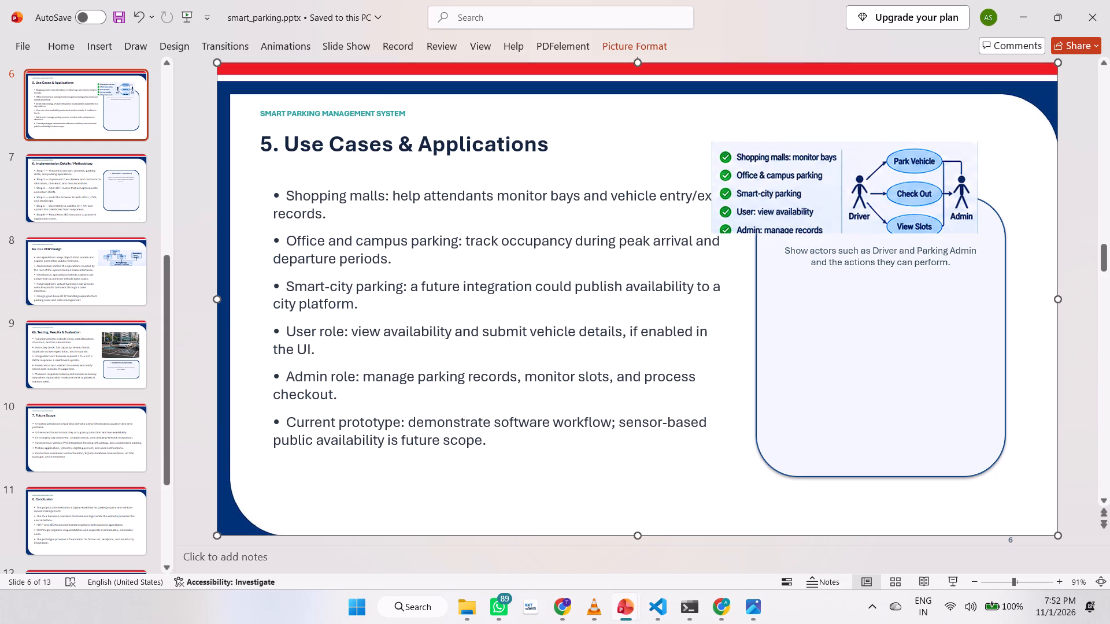
key("Delete")
left_click(928, 341)
key("Delete")
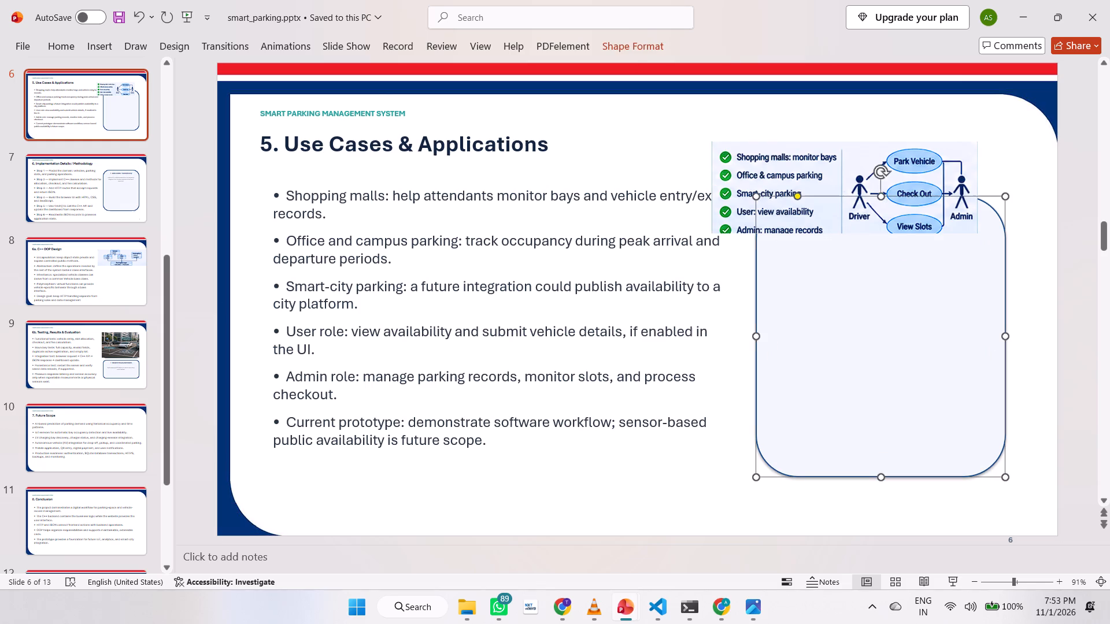
key("Delete")
Move the pasted picture further up and right on slide 6 and enlarge it to reach the slide's right edge.
left_click_drag(943, 187, 974, 181)
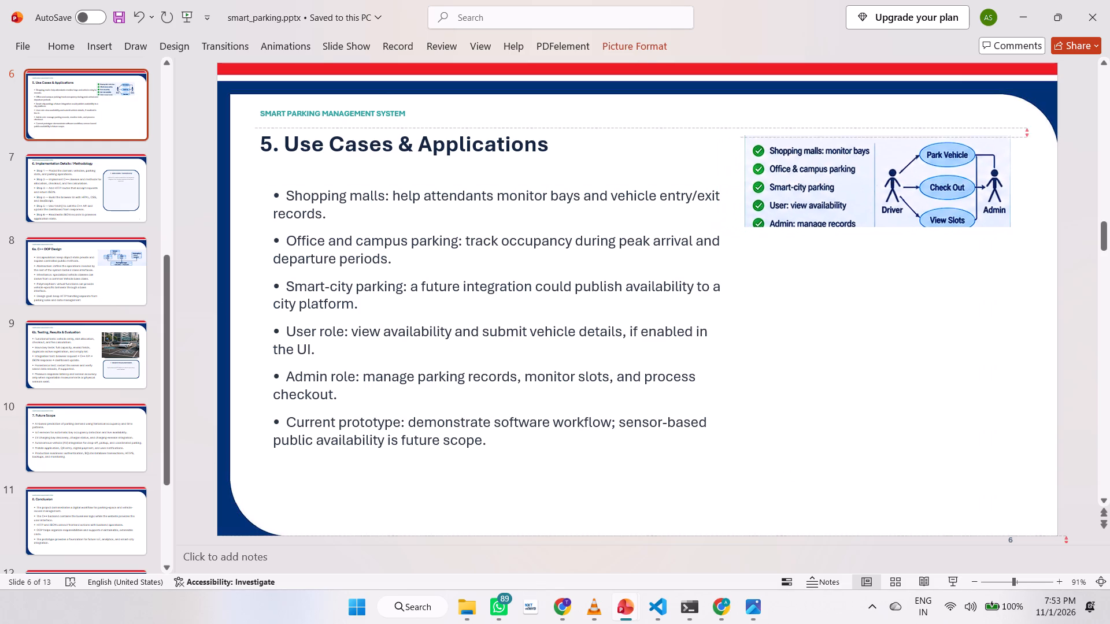
left_click_drag(974, 181, 975, 179)
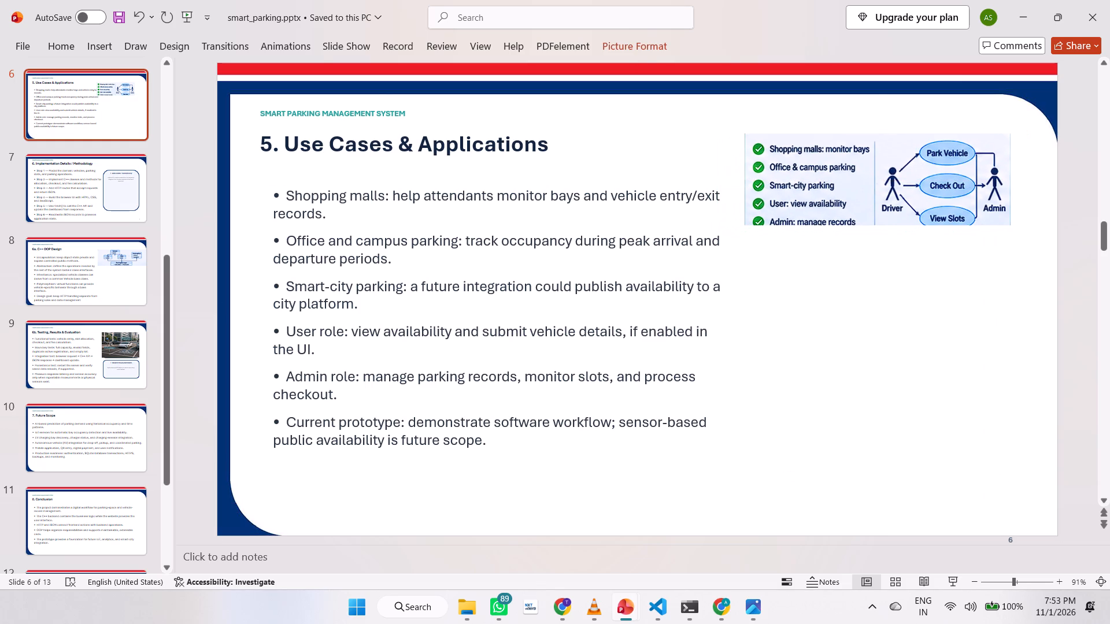
left_click_drag(975, 179, 976, 179)
left_click_drag(1012, 224, 1036, 244)
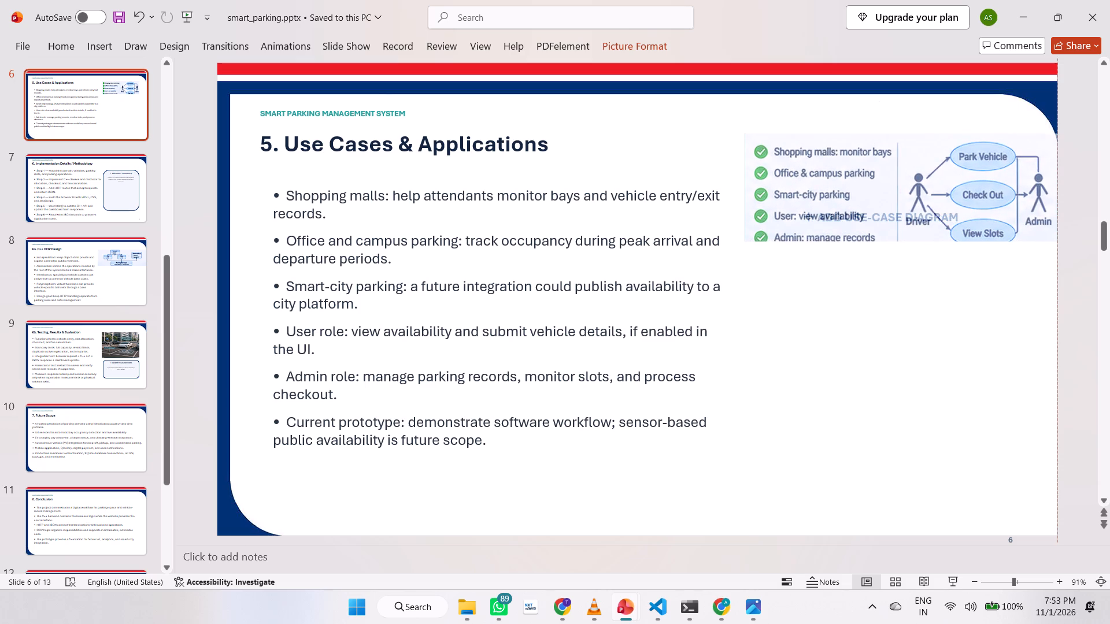
left_click_drag(1036, 244, 1035, 244)
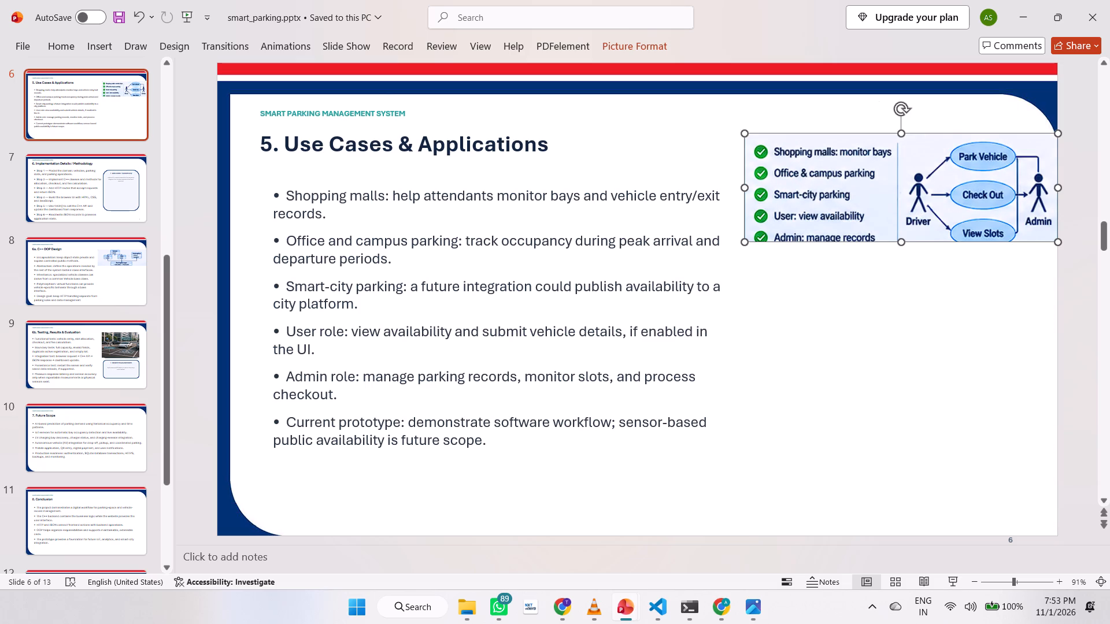
Crop the bullet list and divider line off the picture's left side, leaving only the Driver and Admin use-case diagram.
left_click(811, 186)
right_click(811, 186)
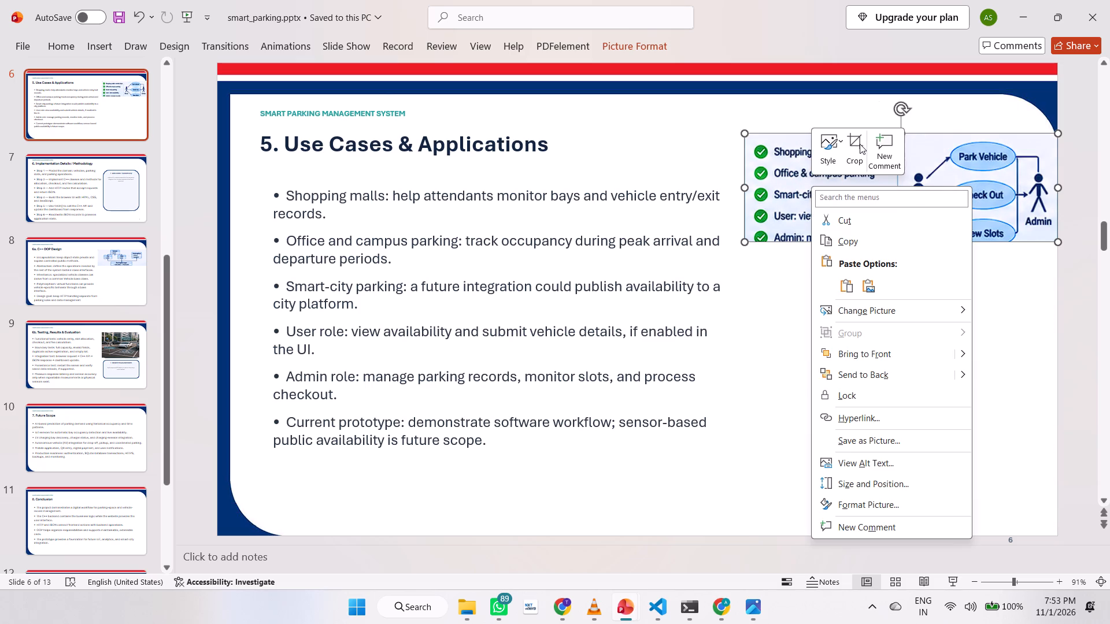
left_click(859, 144)
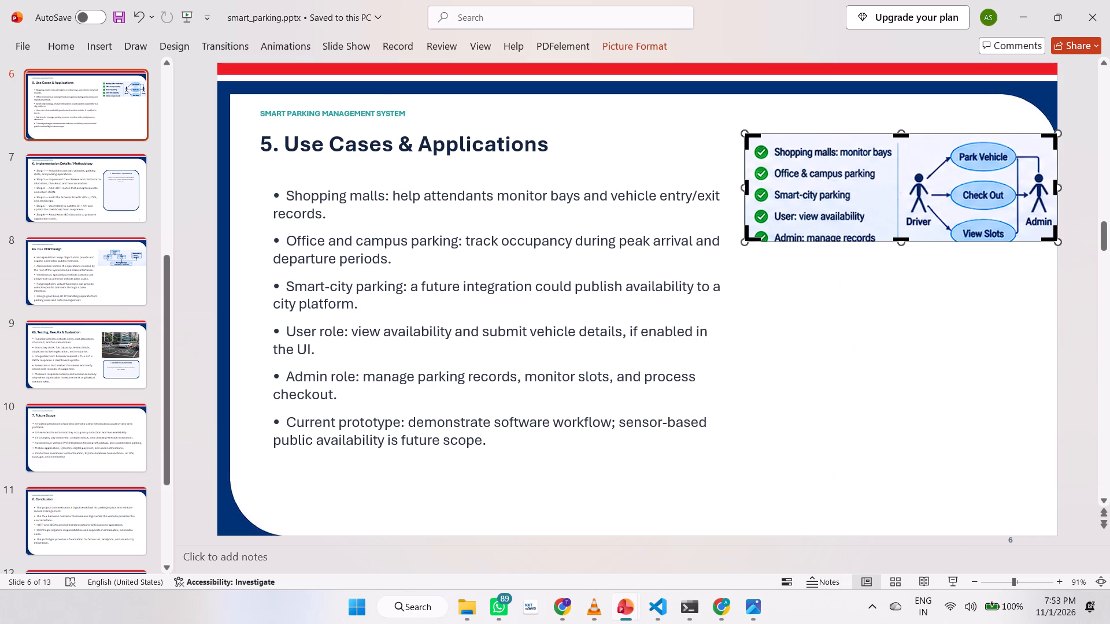
left_click_drag(747, 188, 890, 198)
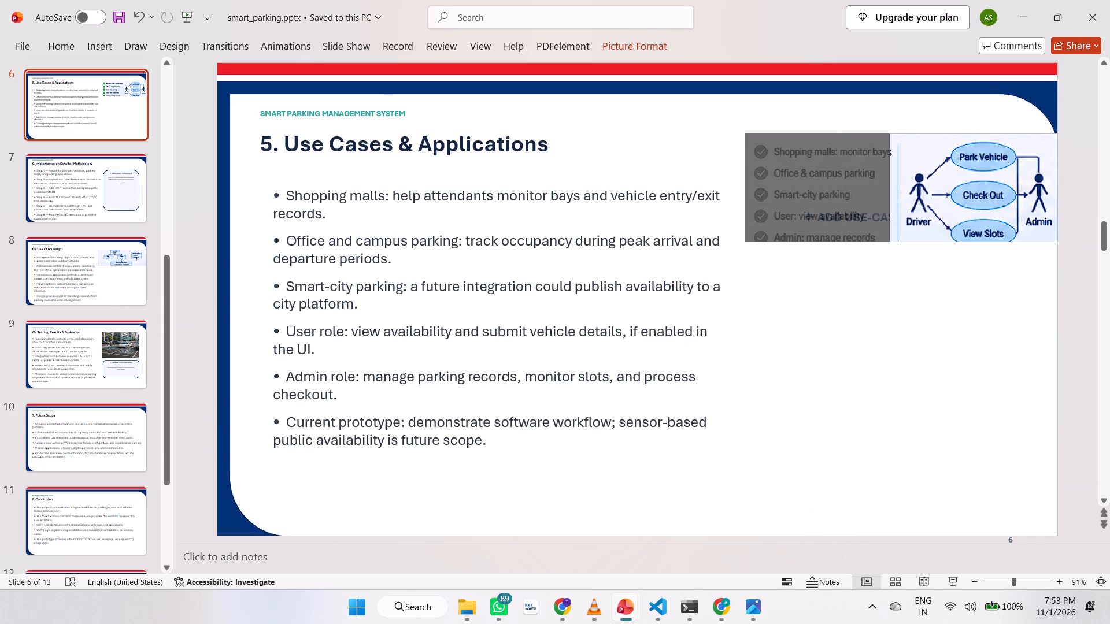
left_click_drag(890, 198, 897, 199)
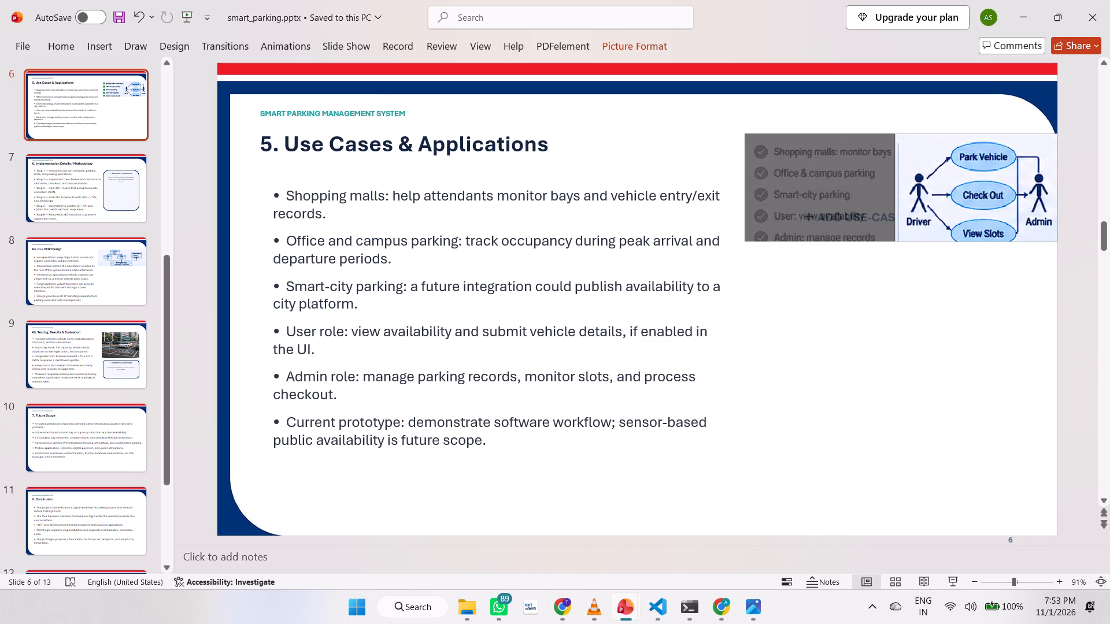
left_click_drag(897, 199, 906, 204)
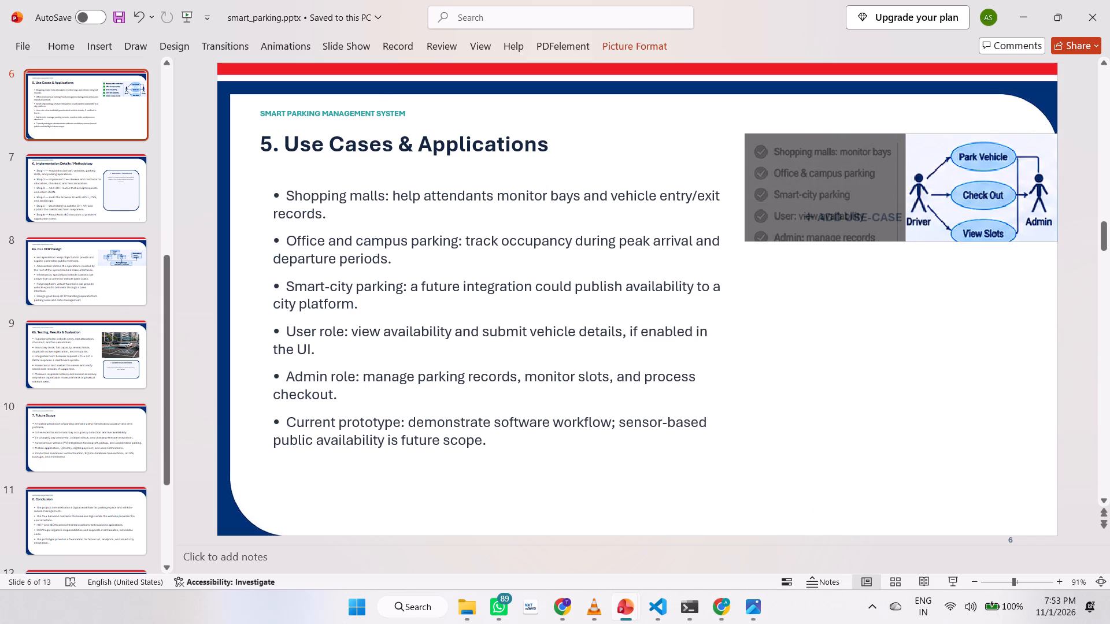
left_click_drag(906, 204, 906, 203)
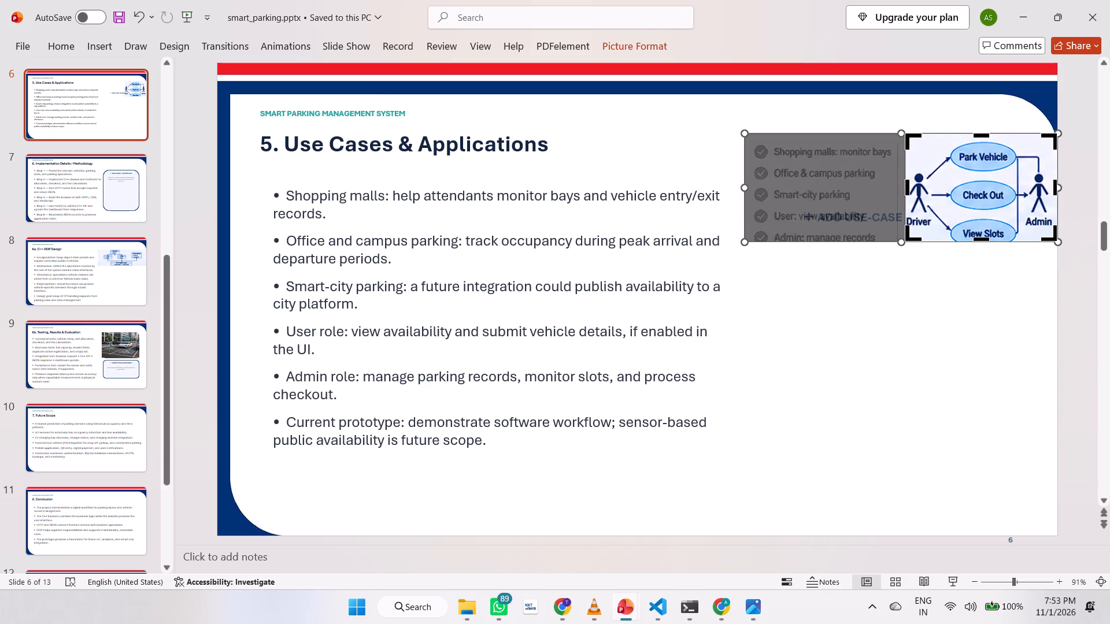
left_click_drag(909, 190, 906, 192)
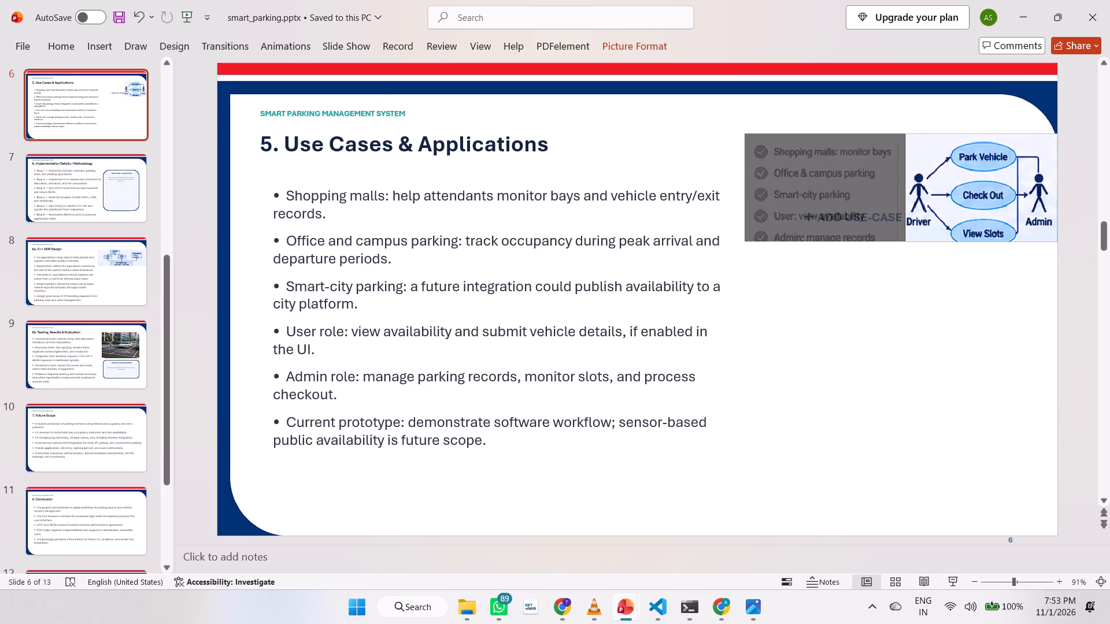
left_click_drag(906, 192, 902, 194)
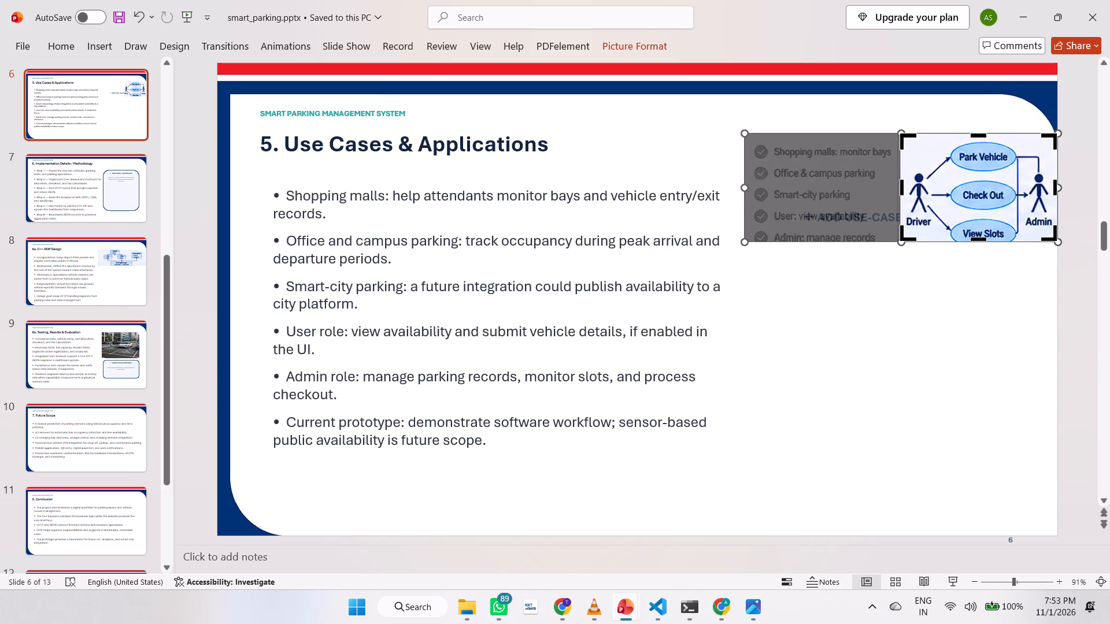
left_click(816, 332)
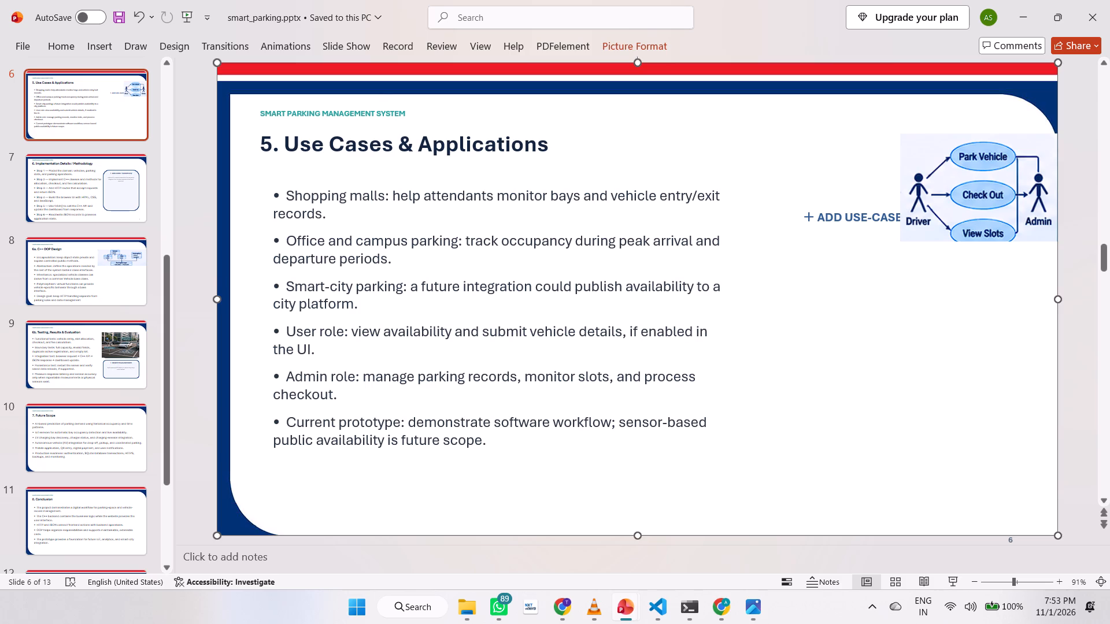
Delete the "+ ADD USE-CASE DIAGRAM" heading text box from slide 6.
left_click(836, 220)
key("Delete")
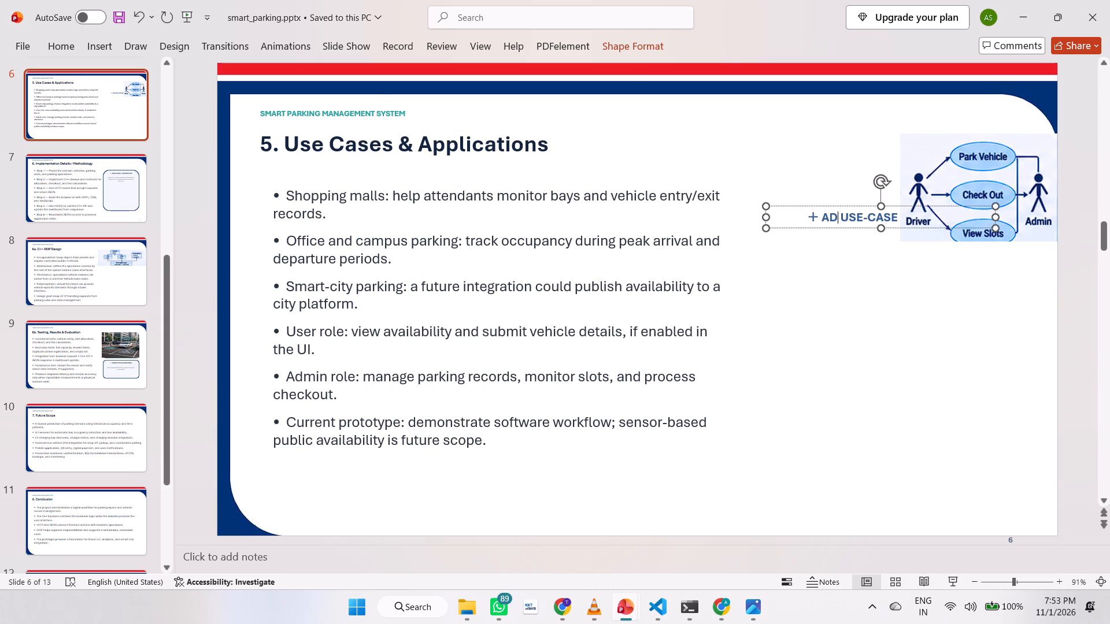
left_click(830, 205)
key("Delete")
key("Delete")
Widen the use-case diagram on slide 6 and reposition it beside the bullet text, clear of the slide's right edge.
left_click_drag(915, 181, 836, 177)
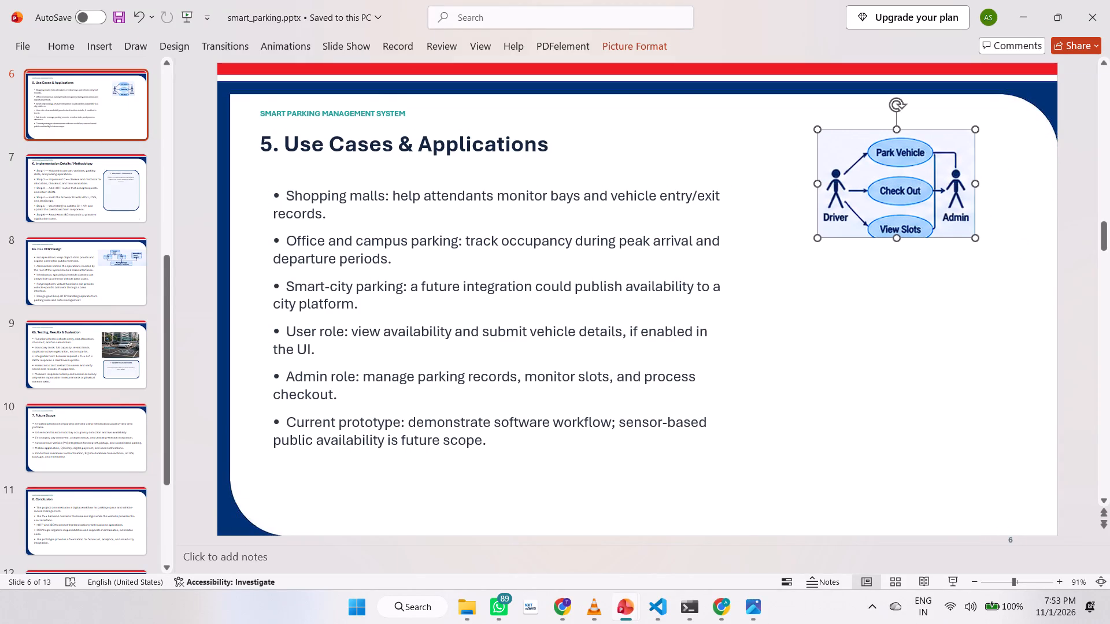
left_click_drag(972, 184, 1056, 192)
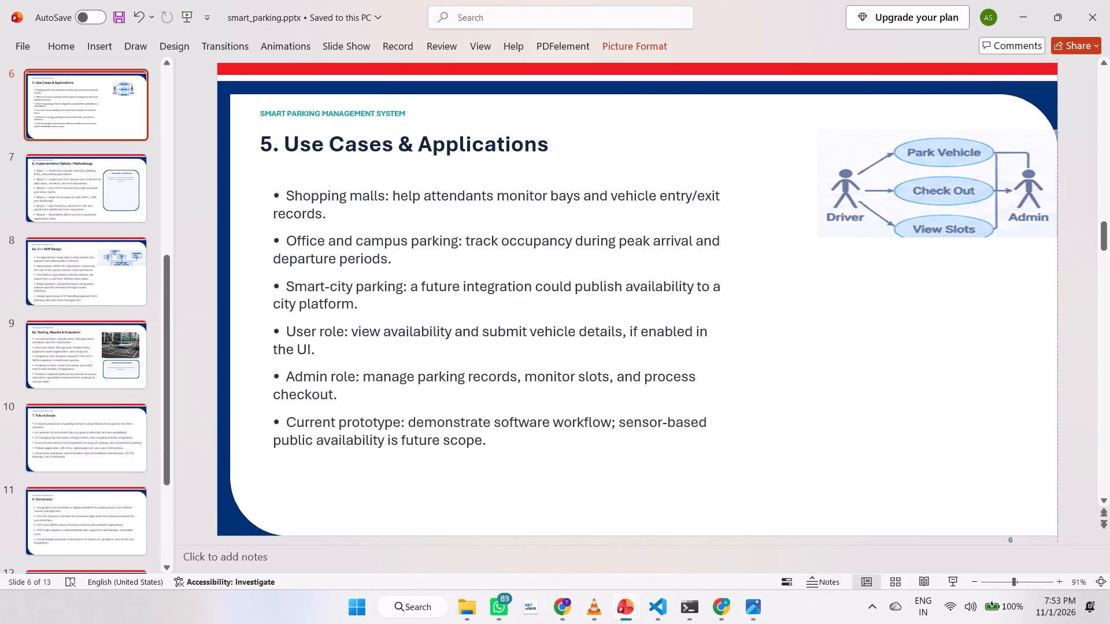
left_click_drag(1056, 192, 1055, 192)
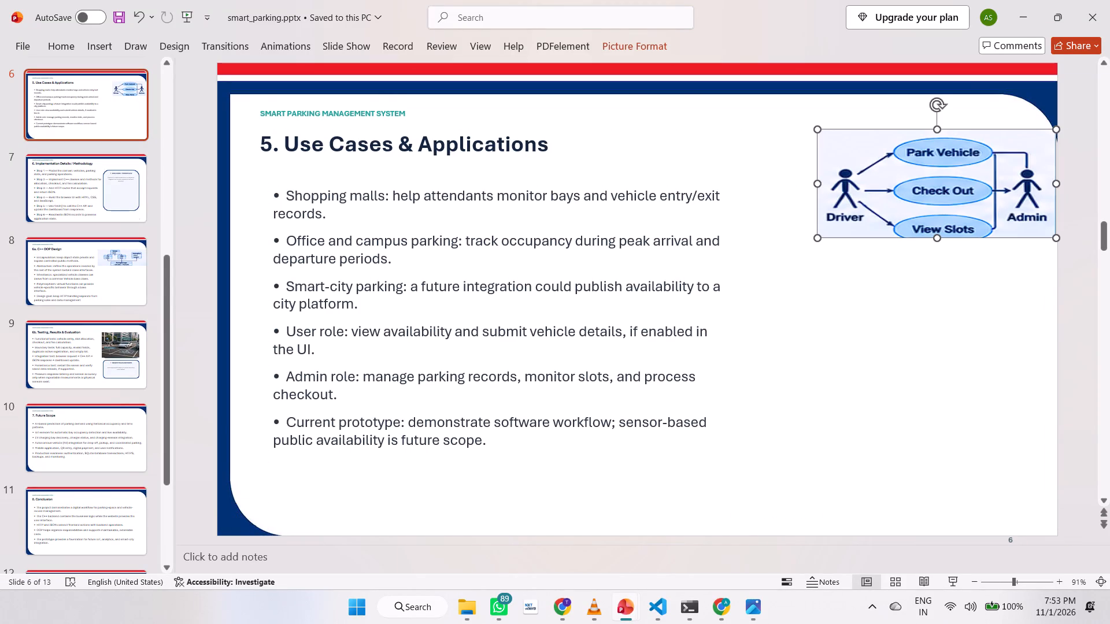
left_click_drag(855, 180, 785, 180)
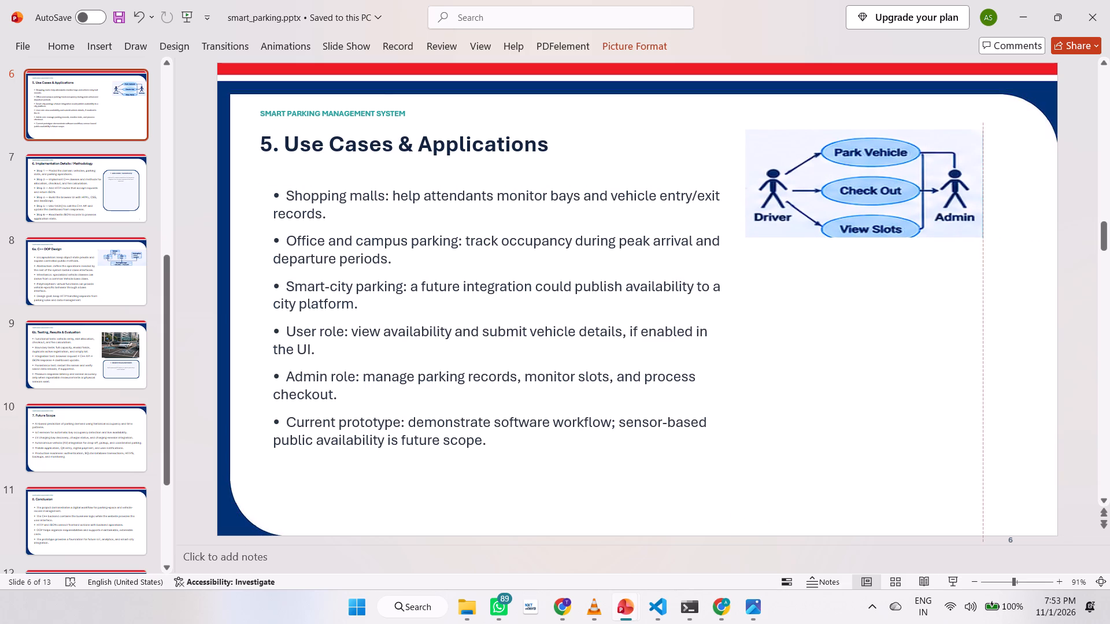
left_click_drag(785, 180, 804, 177)
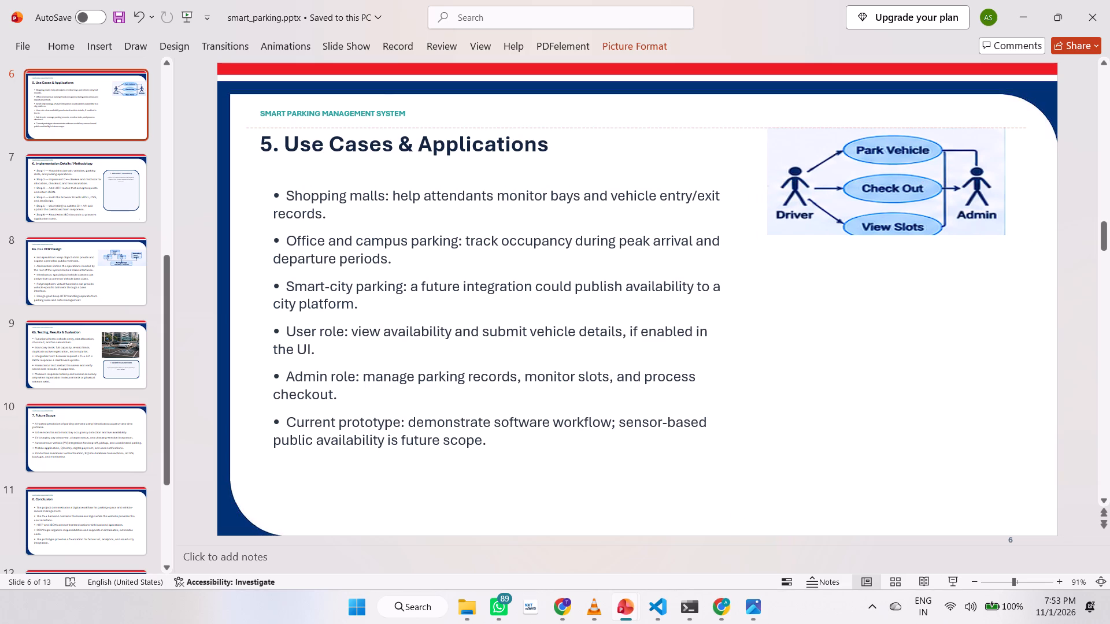
left_click_drag(804, 177, 801, 179)
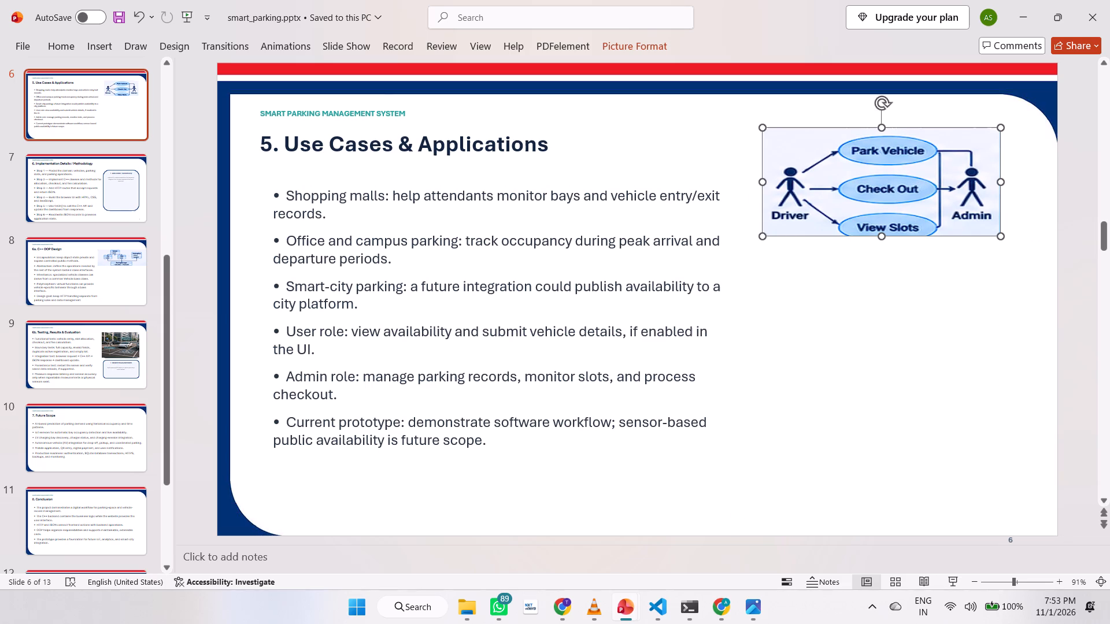
left_click(567, 615)
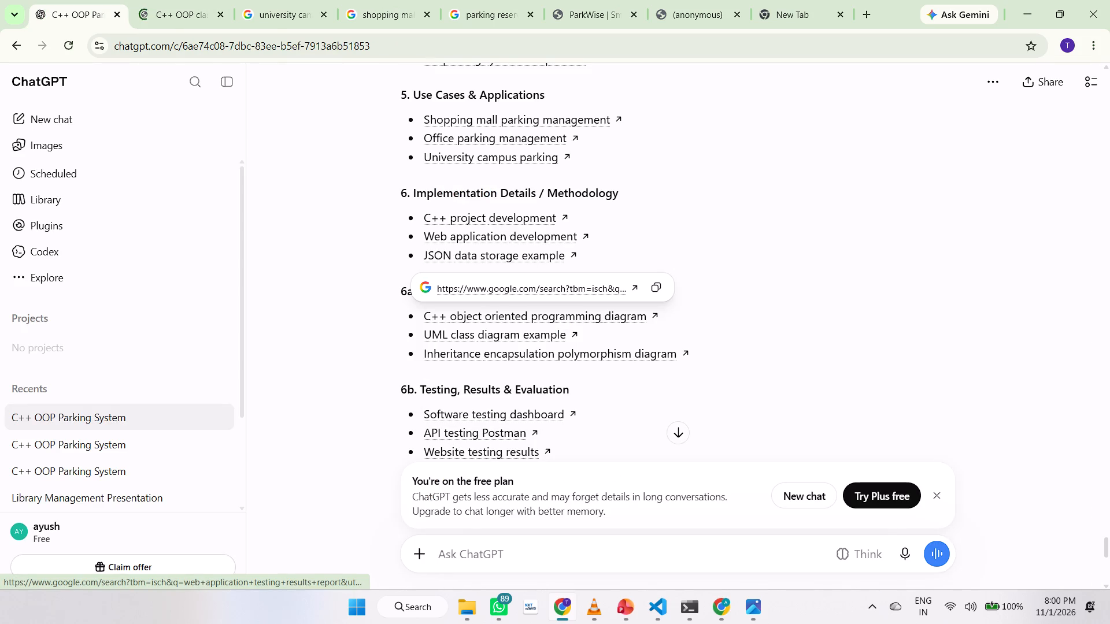
left_click(474, 454)
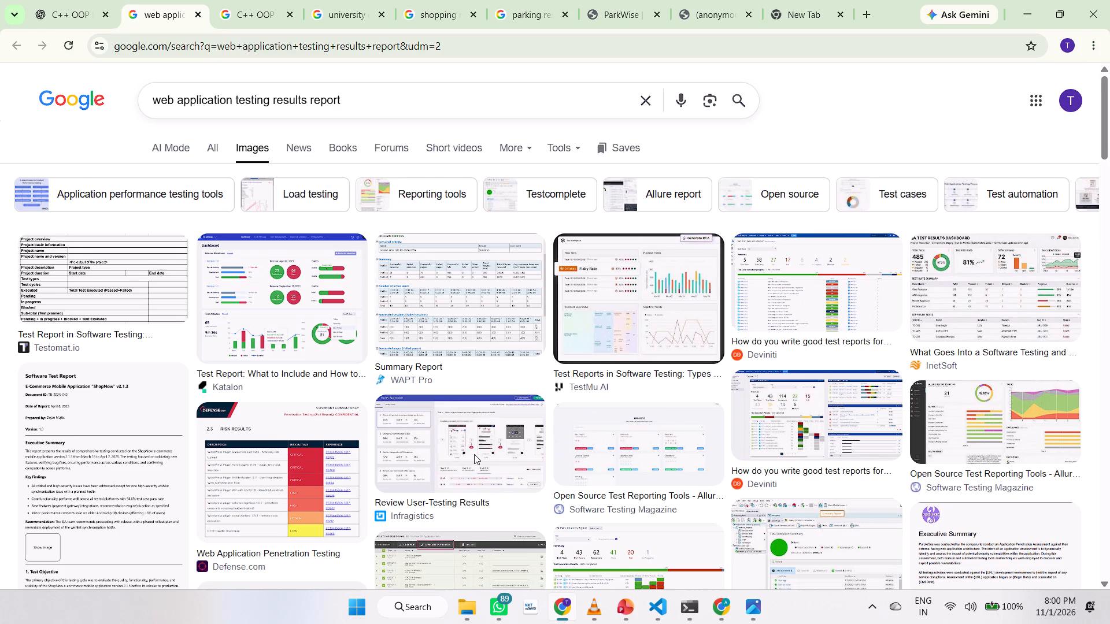
scroll(474, 454, "down", 1)
Back in smart_parking.pptx, shorten the slide 9 title to "6b. Results & Evaluation" by removing the word "Testing,".
left_click(613, 612)
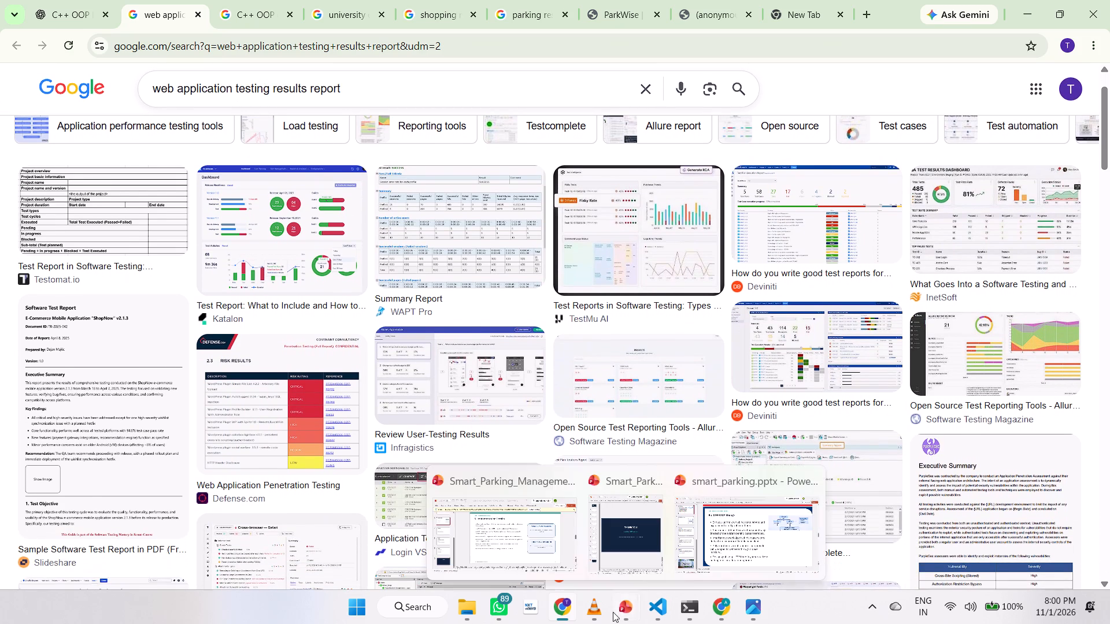
left_click(749, 524)
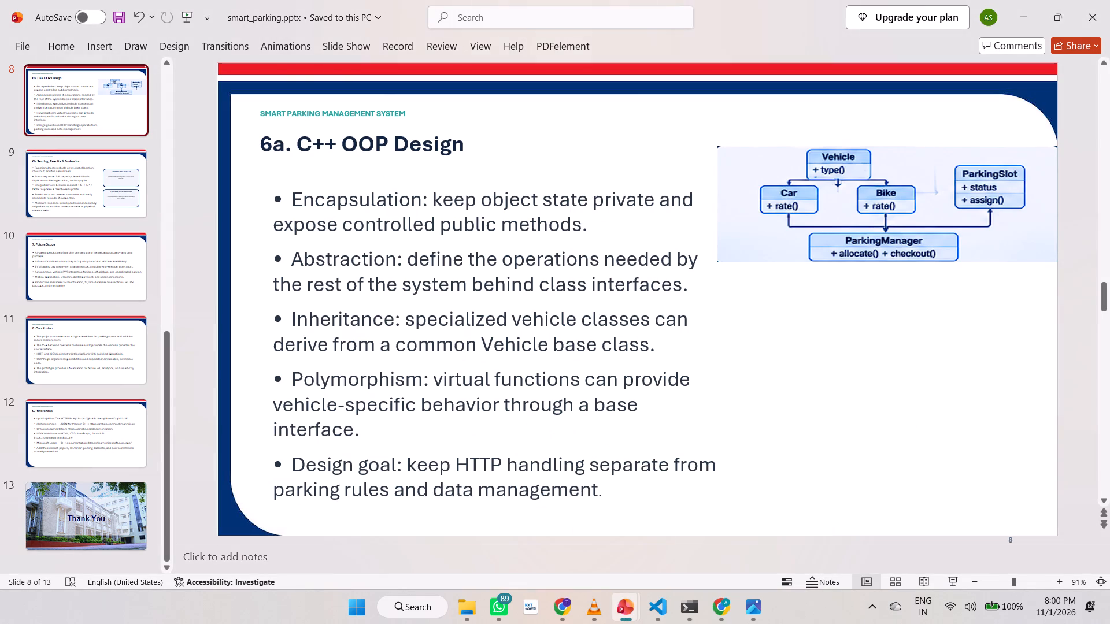
left_click(81, 218)
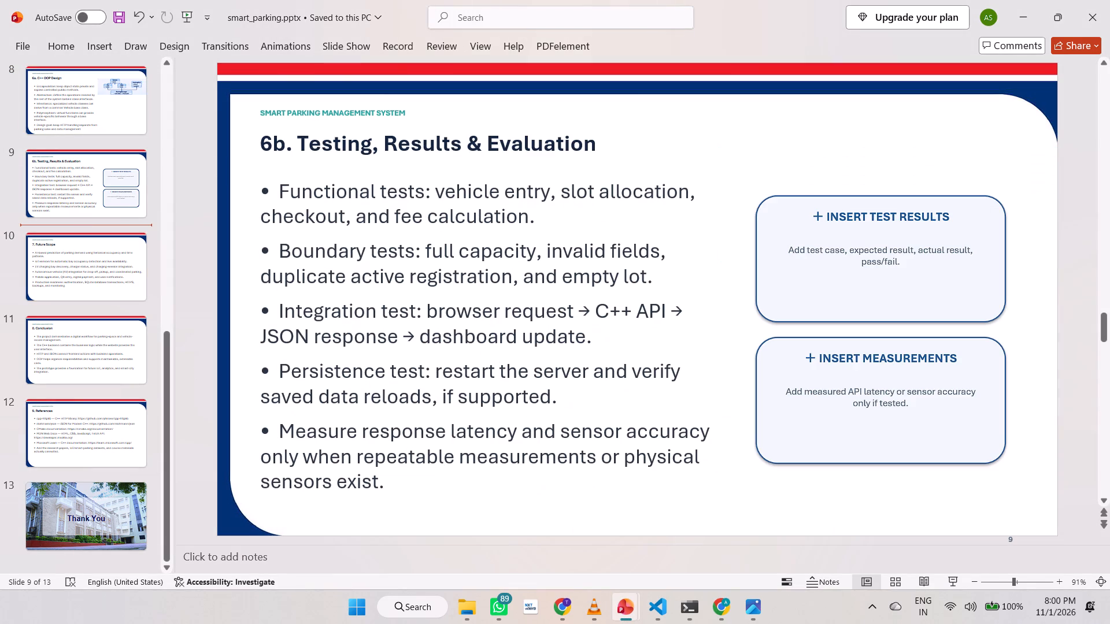
left_click(390, 146)
left_click_drag(388, 146, 363, 144)
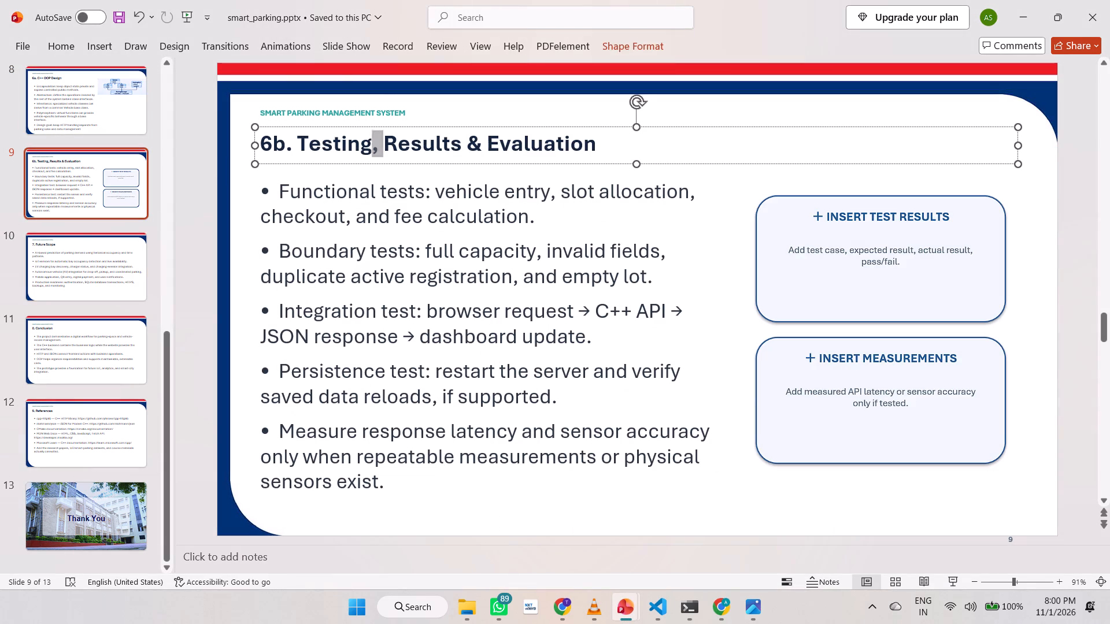
left_click_drag(363, 144, 325, 139)
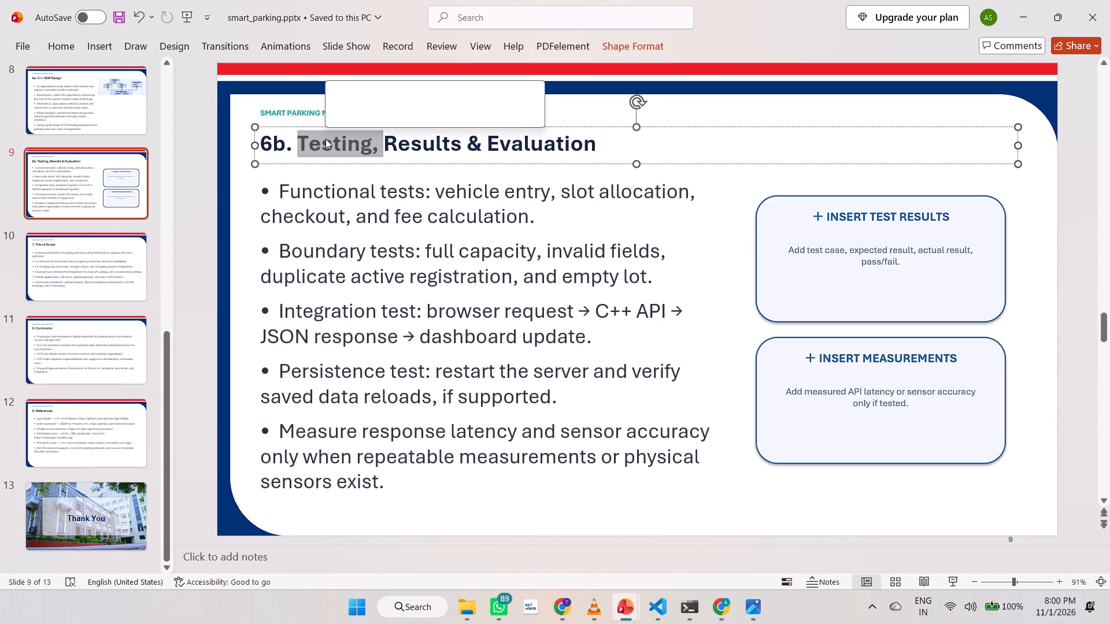
key("BackSpace")
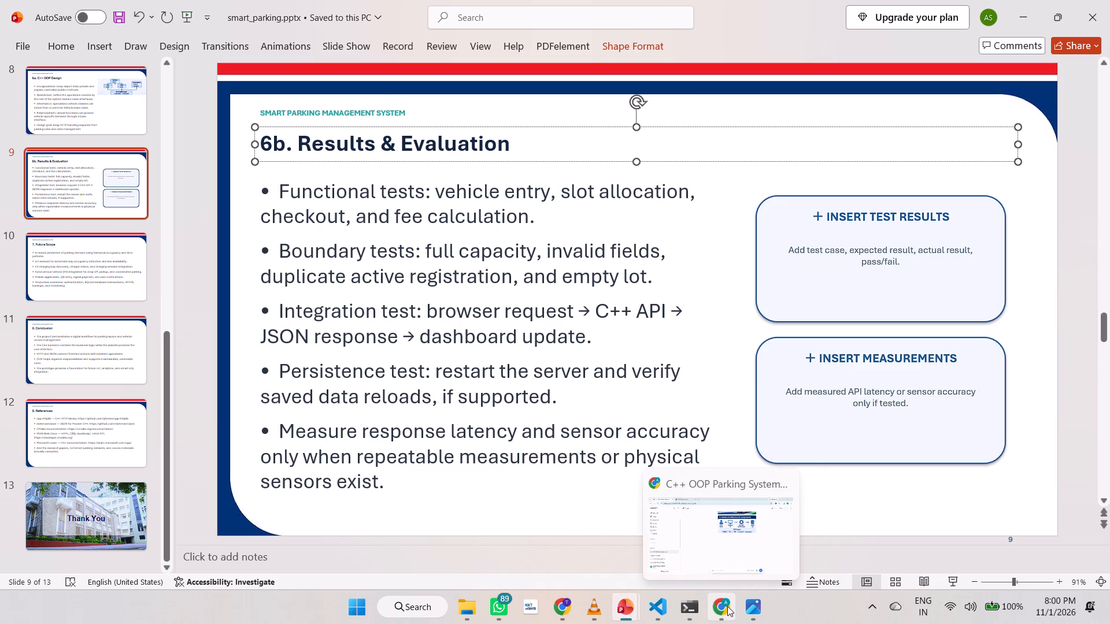
In Chrome, preview the Katalon test report dashboard image and examine the web application testing results report images for one suited to slide 6b.
left_click(548, 617)
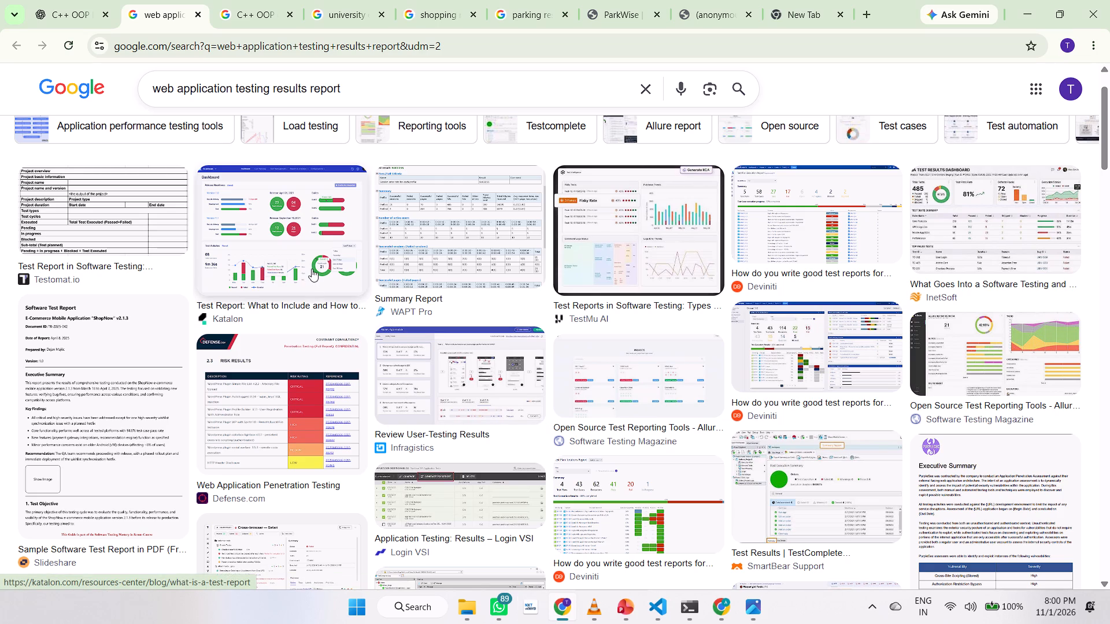
left_click(312, 265)
left_click(312, 265)
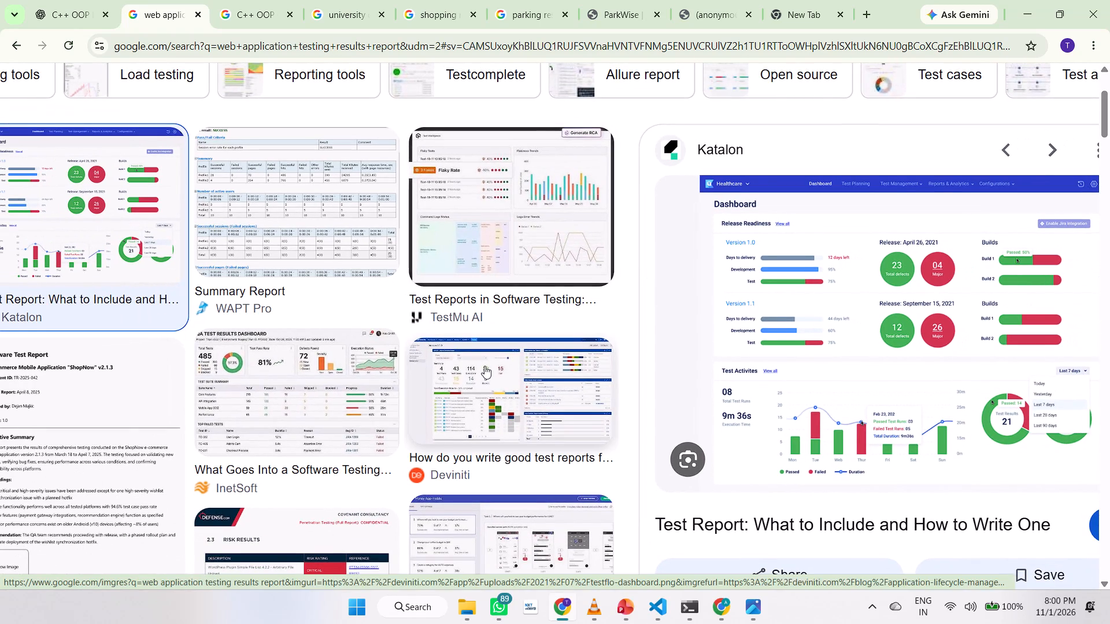
scroll(484, 366, "down", 6)
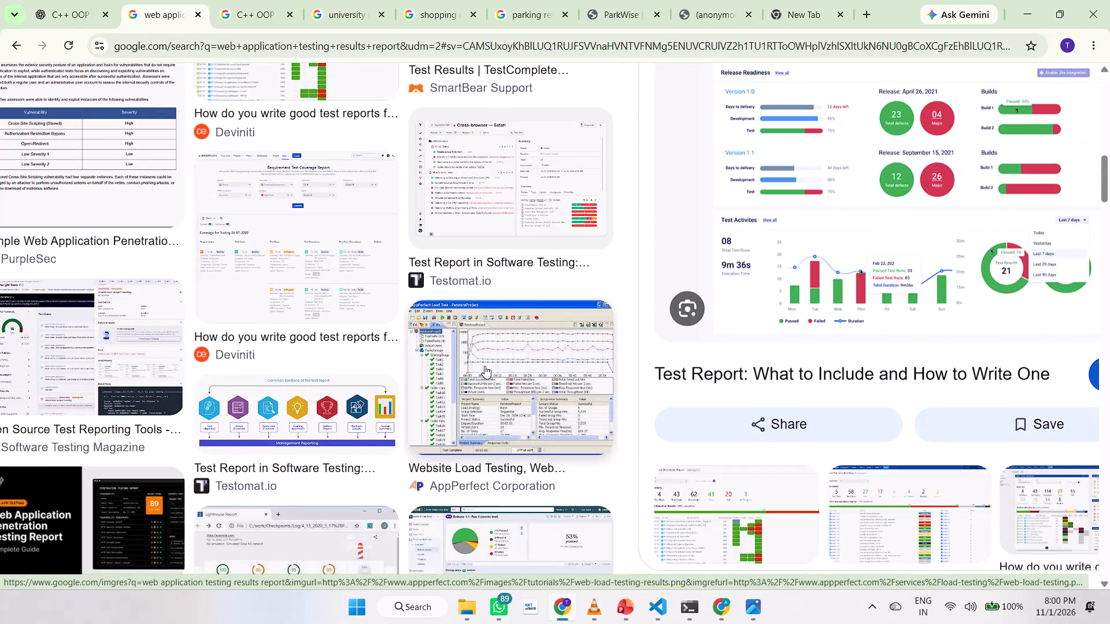
scroll(484, 366, "down", 1)
scroll(530, 414, "down", 3)
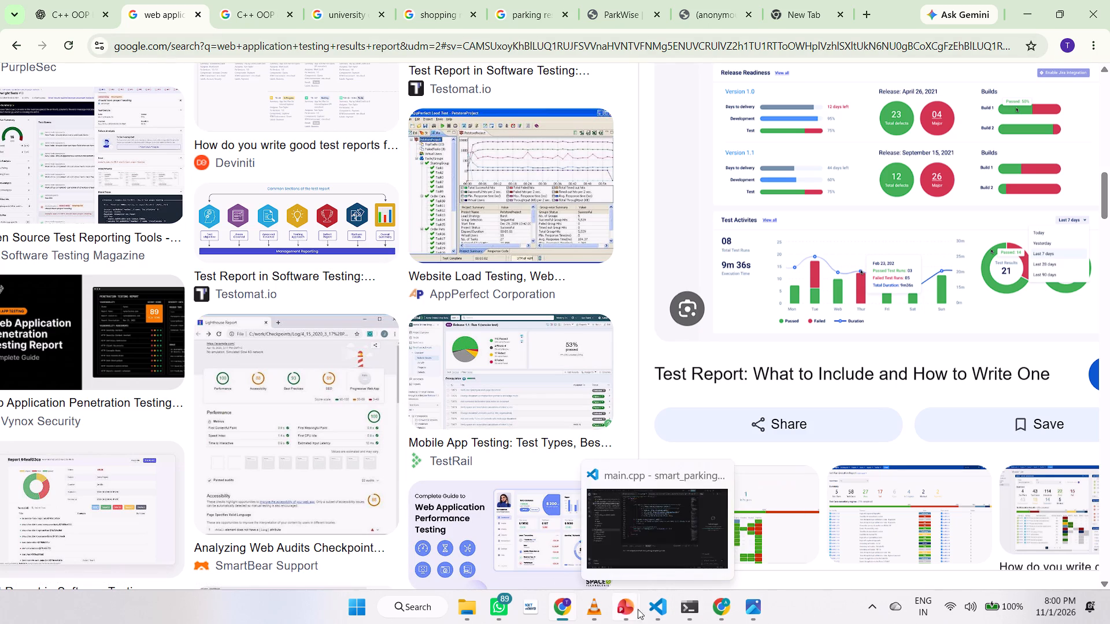
In Chrome, check the ParkWise Parking history and Dashboard pages for a visual suited to slide 6b, and revisit the testing report images.
left_click(568, 610)
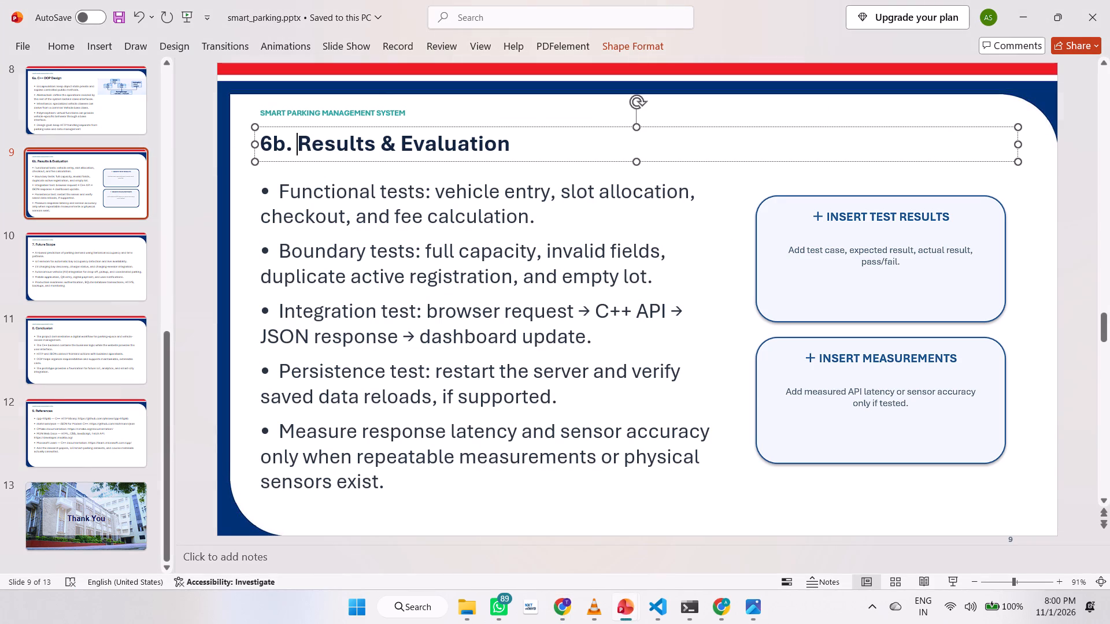
left_click(557, 614)
left_click(613, 17)
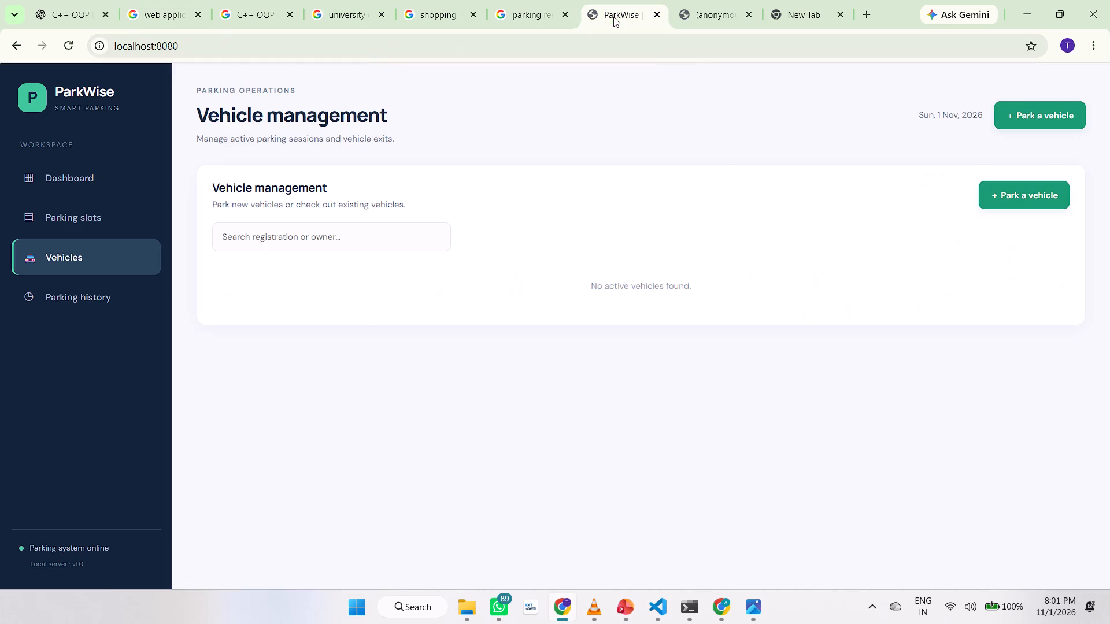
left_click(100, 284)
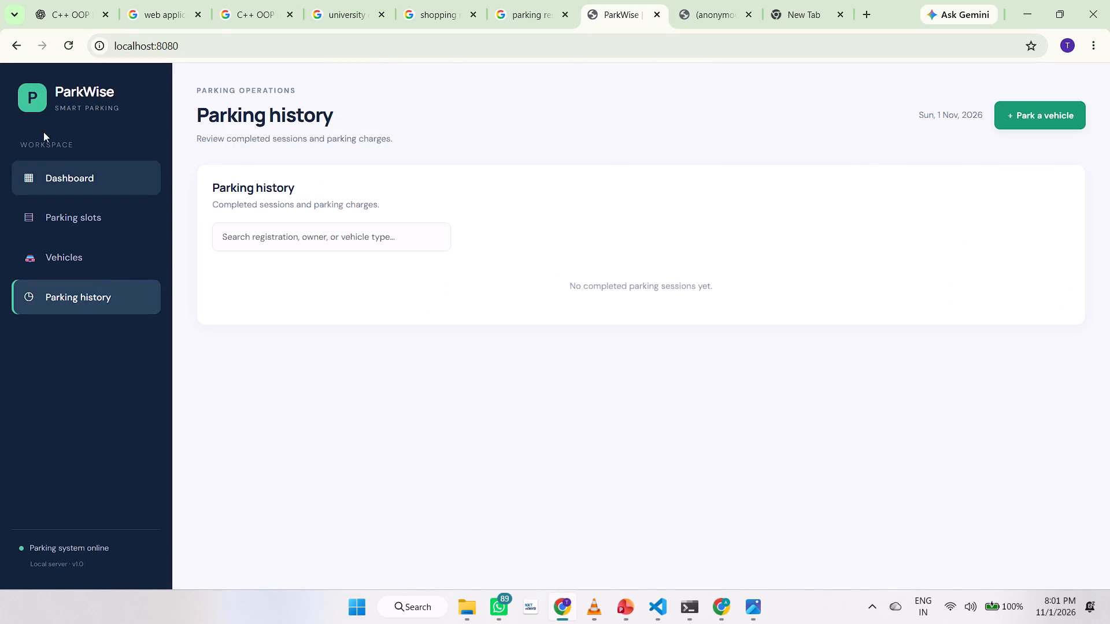
left_click(64, 177)
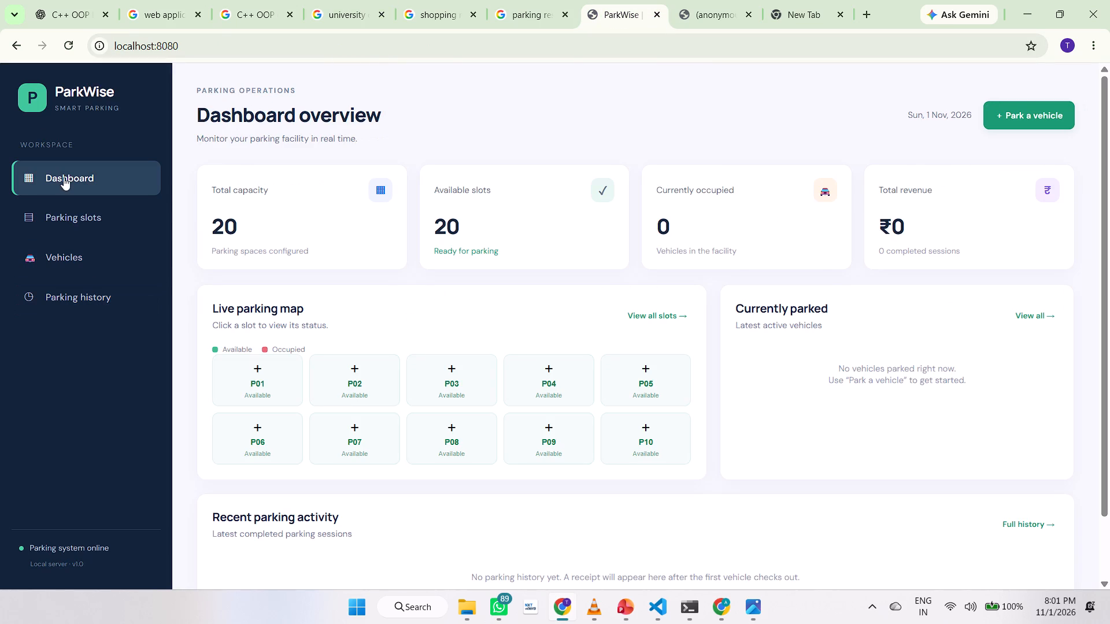
scroll(256, 333, "down", 2)
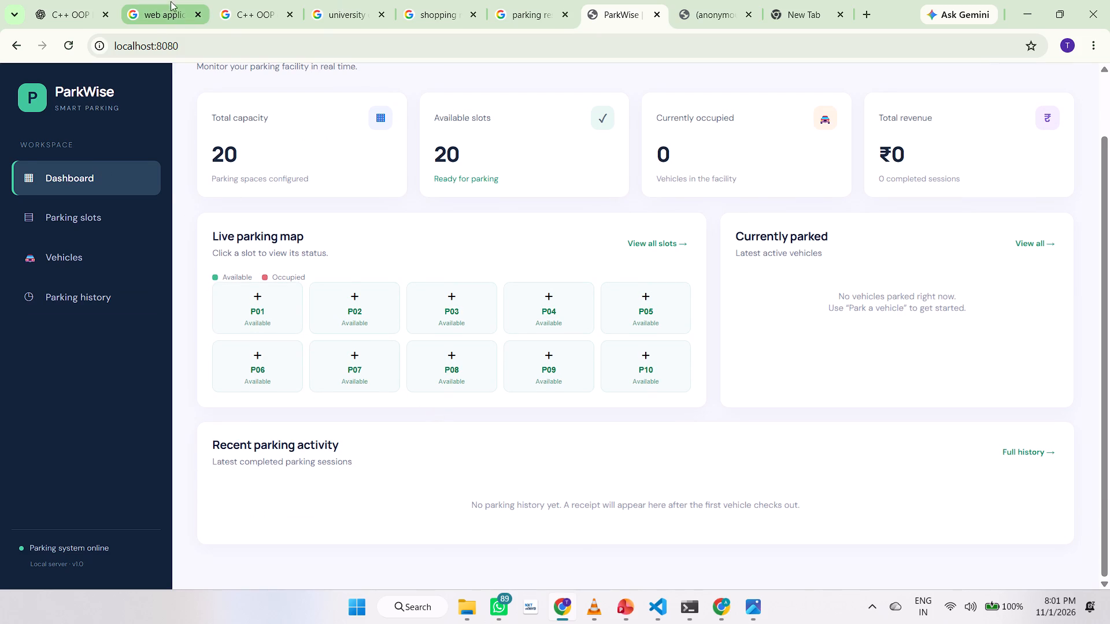
left_click(150, 2)
scroll(400, 328, "up", 8)
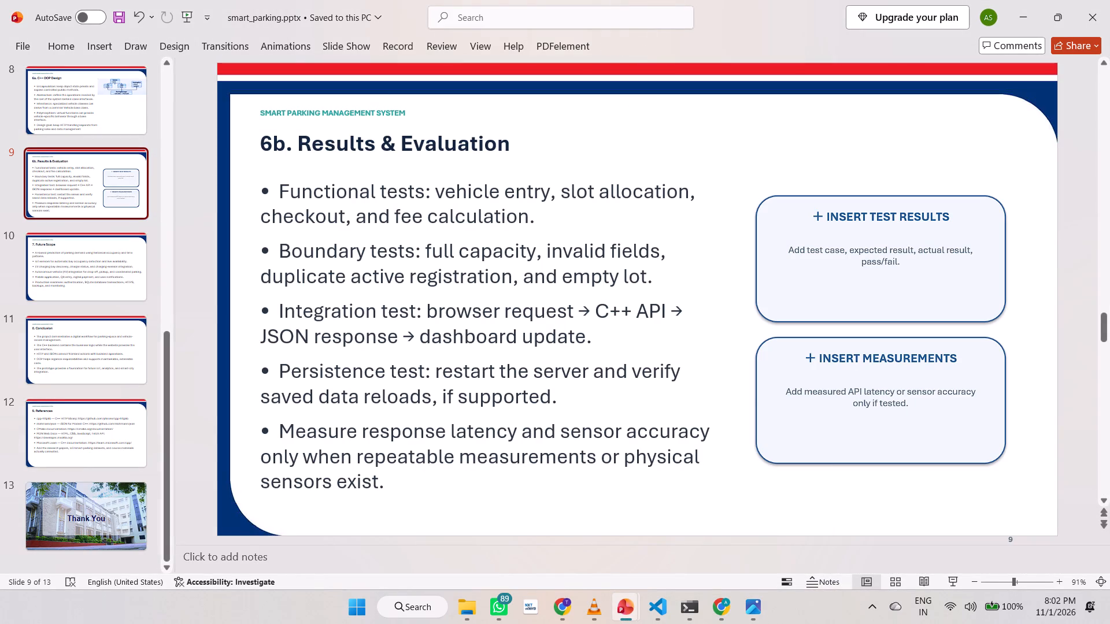
left_click(133, 102)
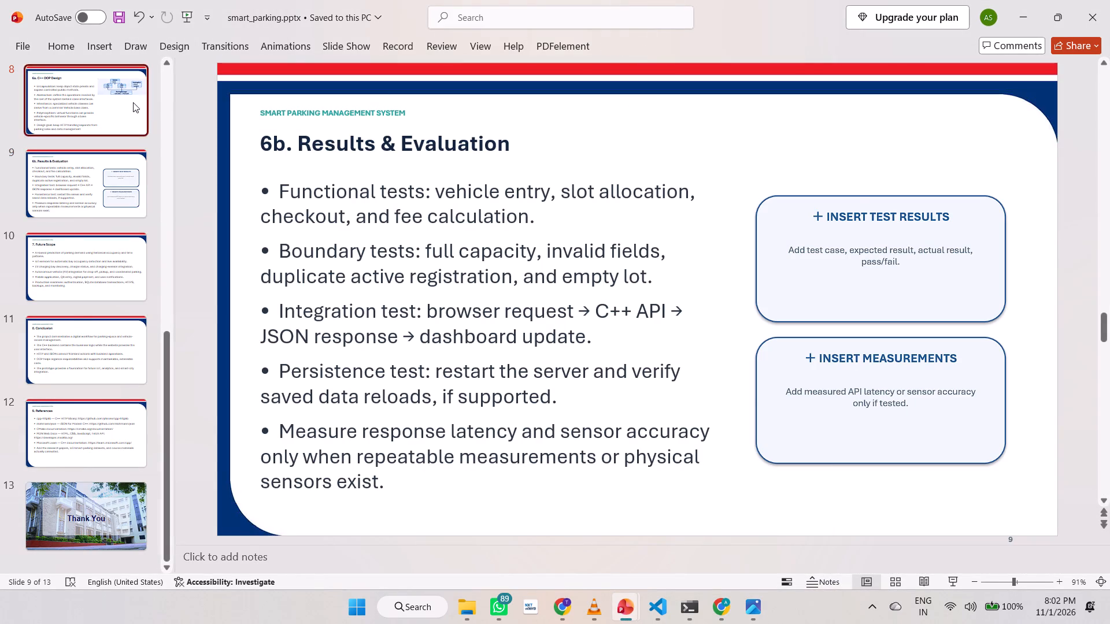
scroll(133, 102, "up", 1)
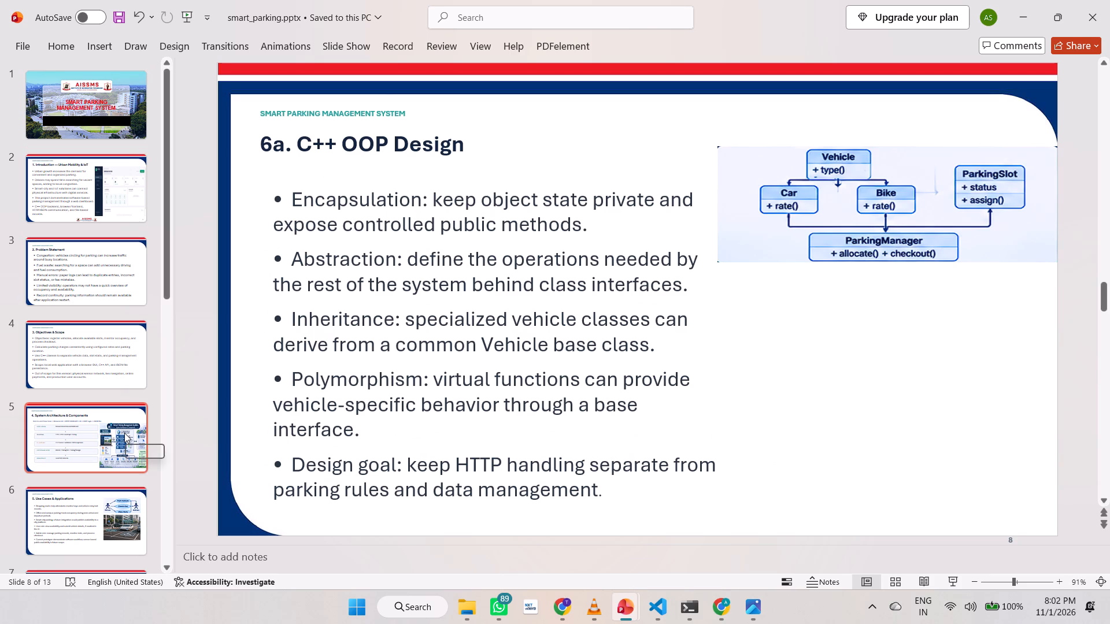
left_click(124, 433)
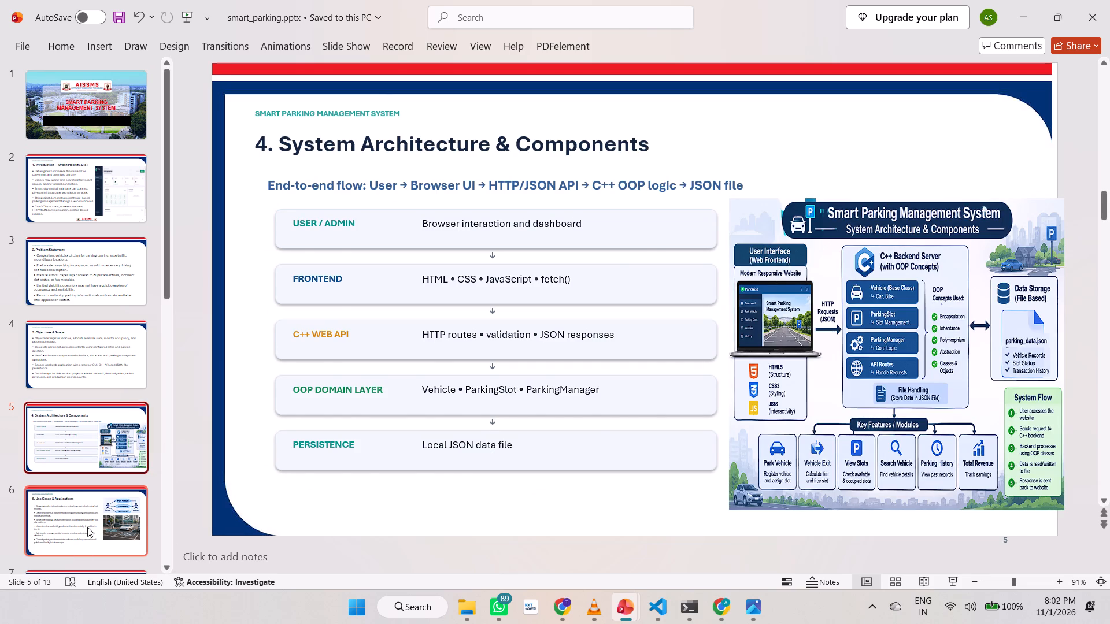
left_click(88, 525)
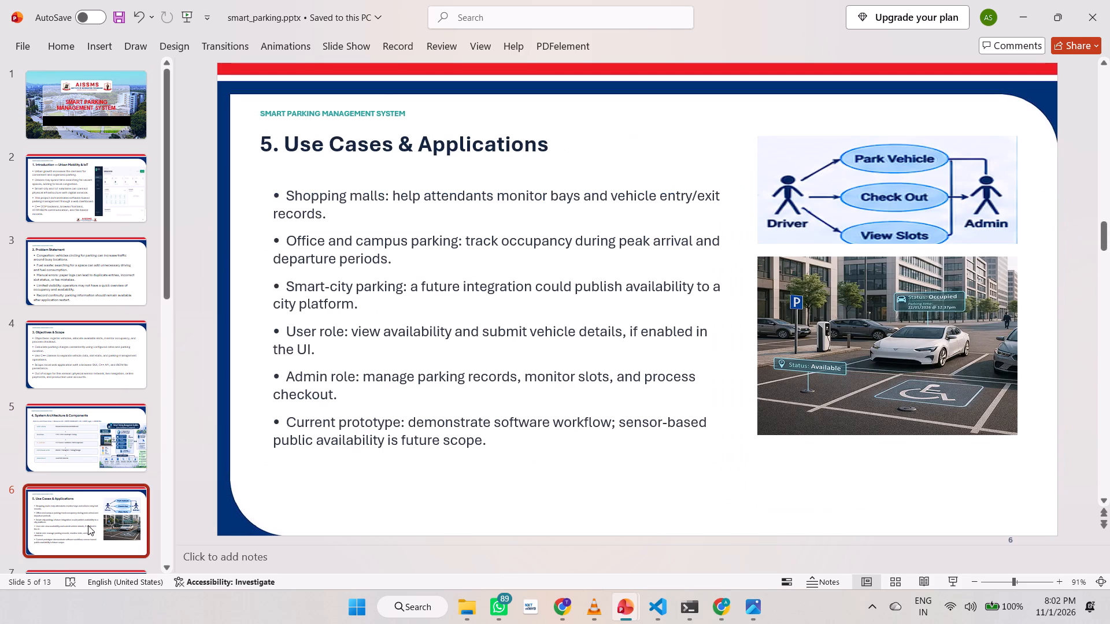
key("Down")
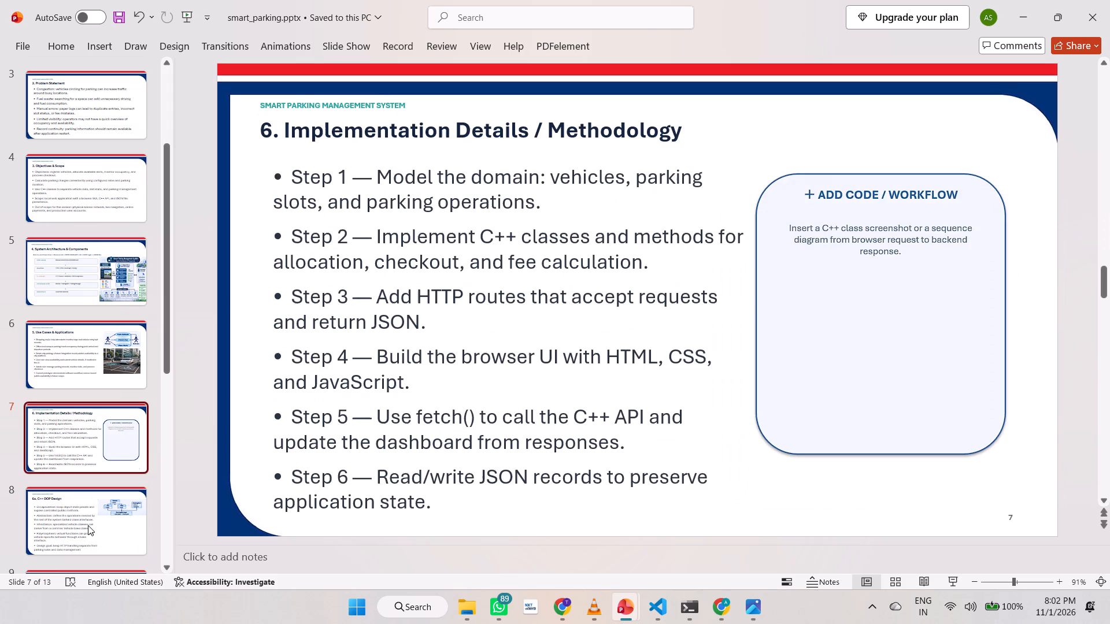
key("Up")
key("Up")
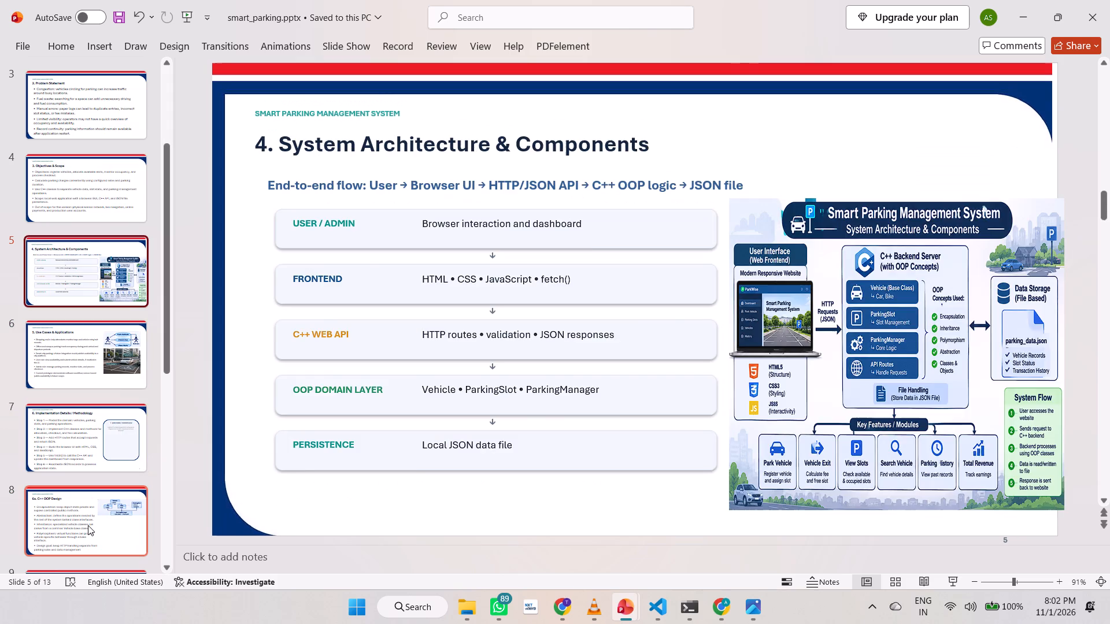
On the Use Cases & Applications slide, shift the parking photo and the Driver–Admin diagram down and slightly right, widening the gap between them.
key("Down")
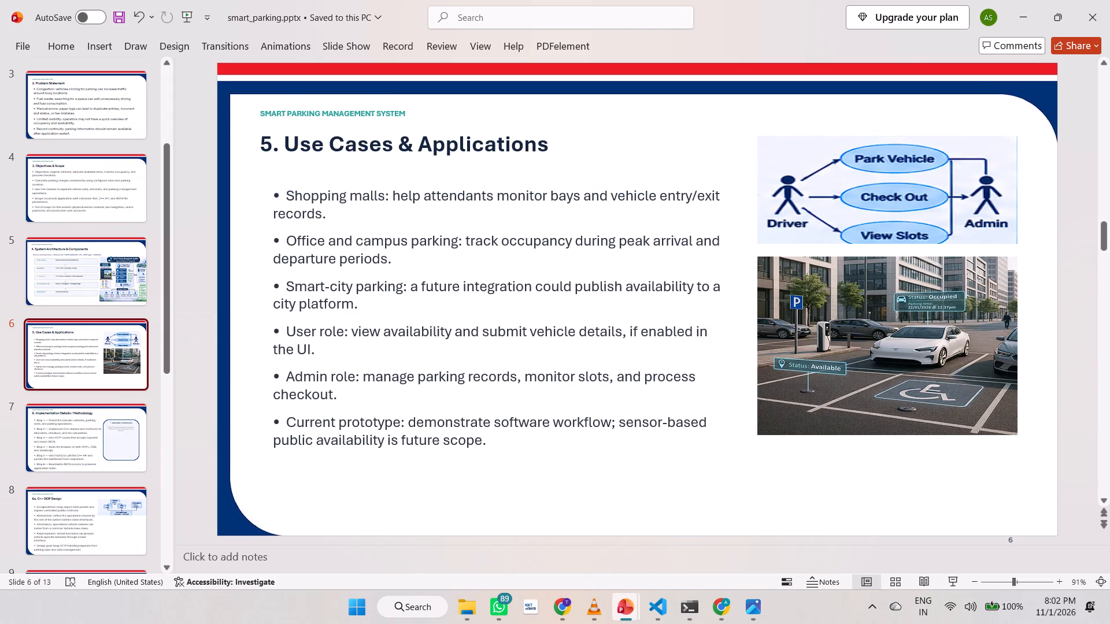
left_click(876, 412)
left_click_drag(876, 412, 885, 455)
left_click_drag(873, 226, 883, 237)
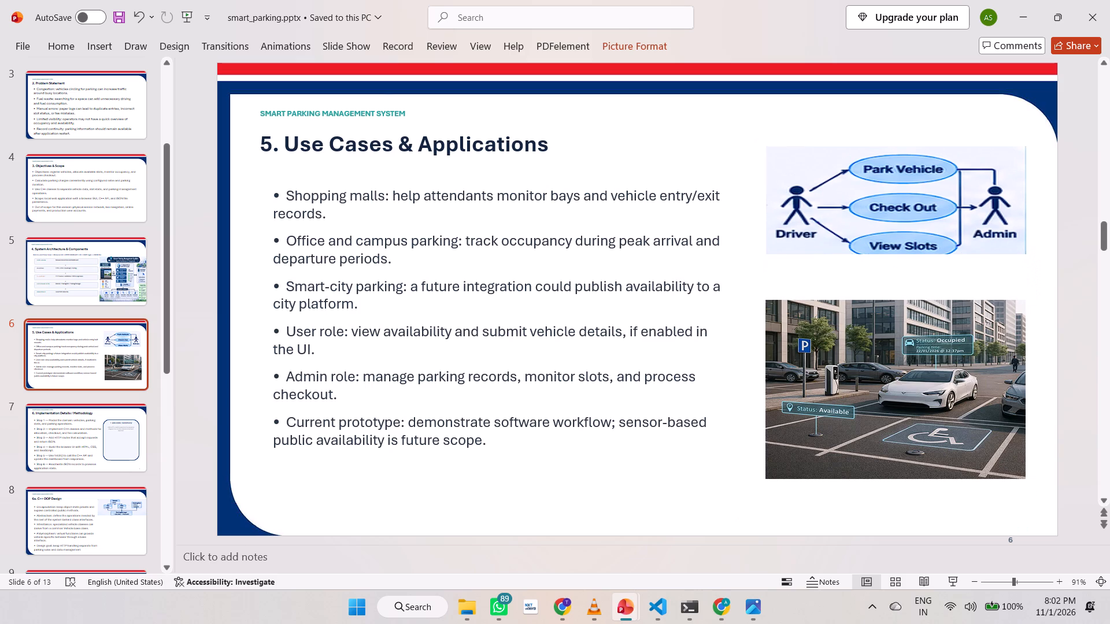
left_click_drag(883, 237, 884, 244)
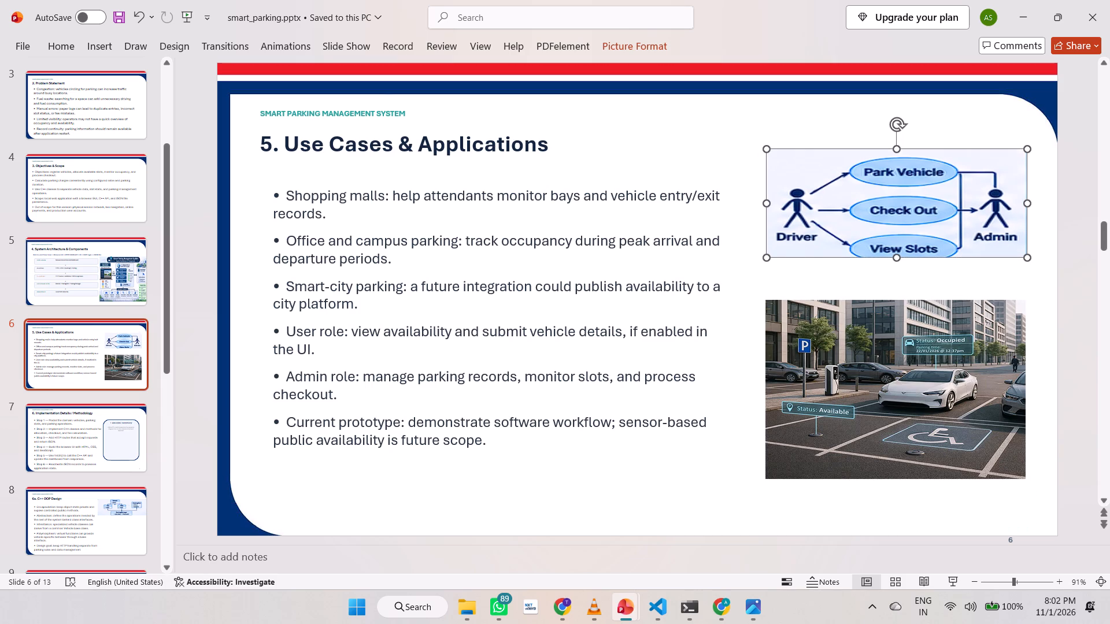
For the Implementation Details / Methodology slide, examine the ChatGPT-linked Google Images results for C++ project development, JSON data storage and inheritance–encapsulation–polymorphism diagrams.
left_click(98, 441)
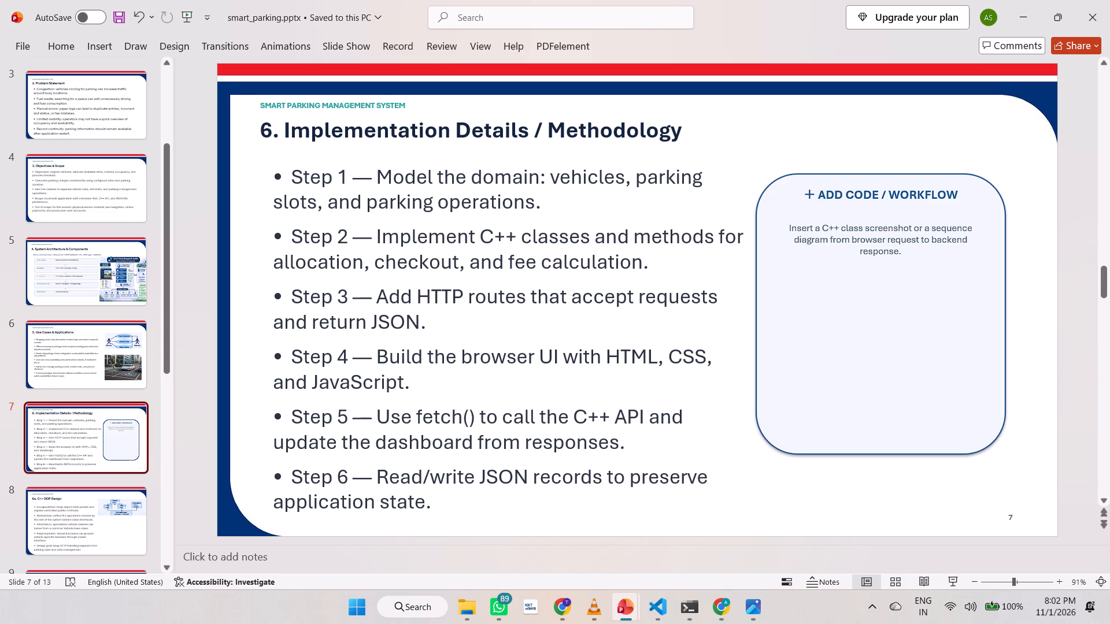
left_click(553, 622)
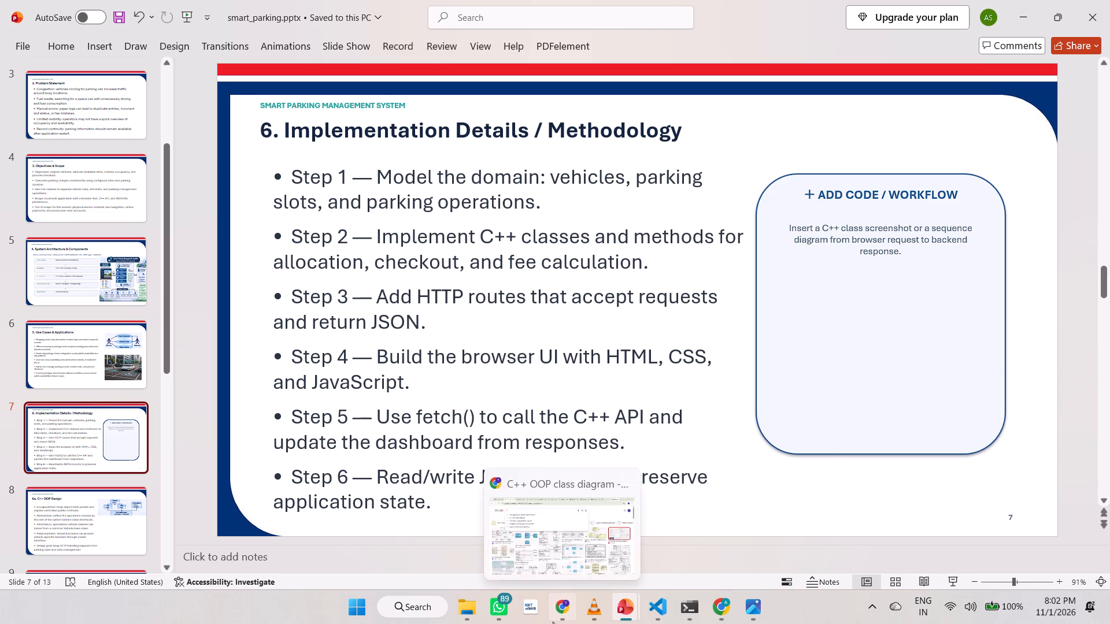
left_click(68, 7)
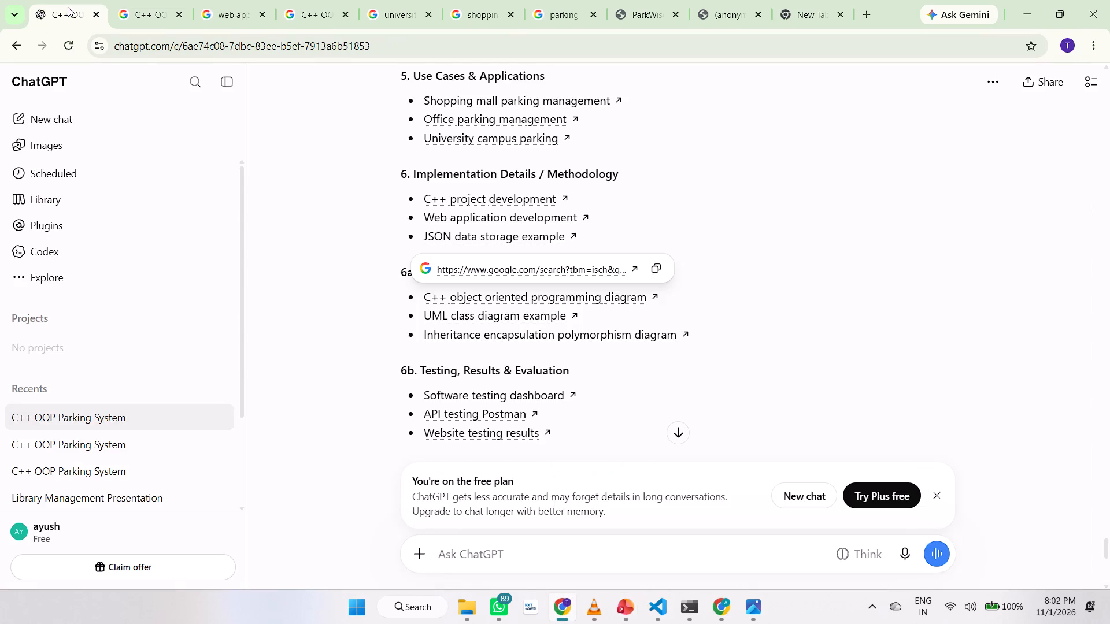
left_click(442, 198)
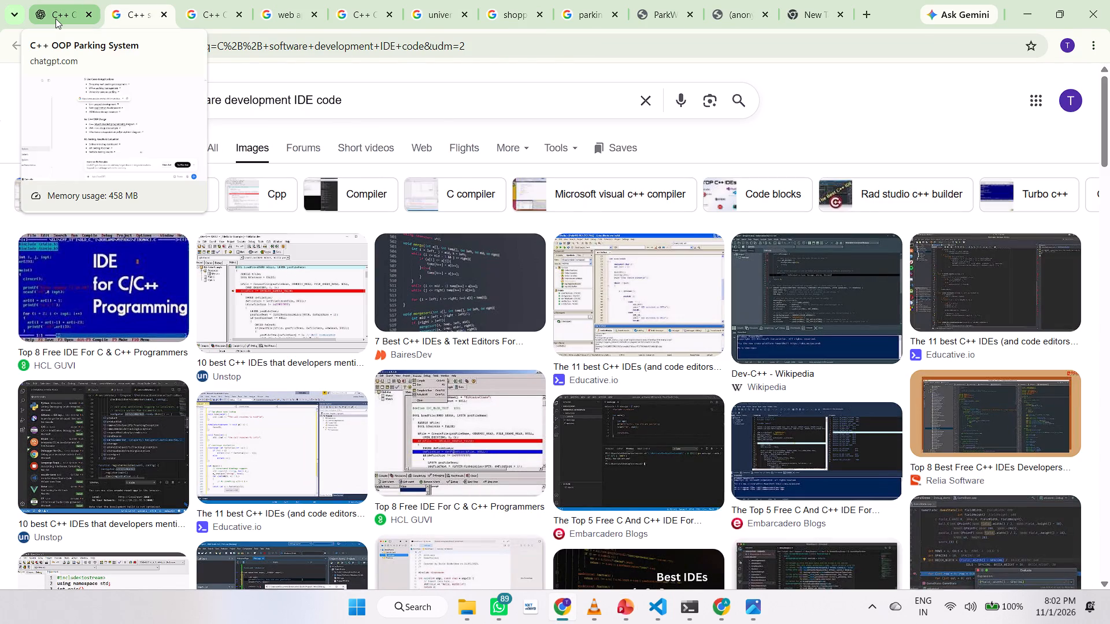
left_click(55, 18)
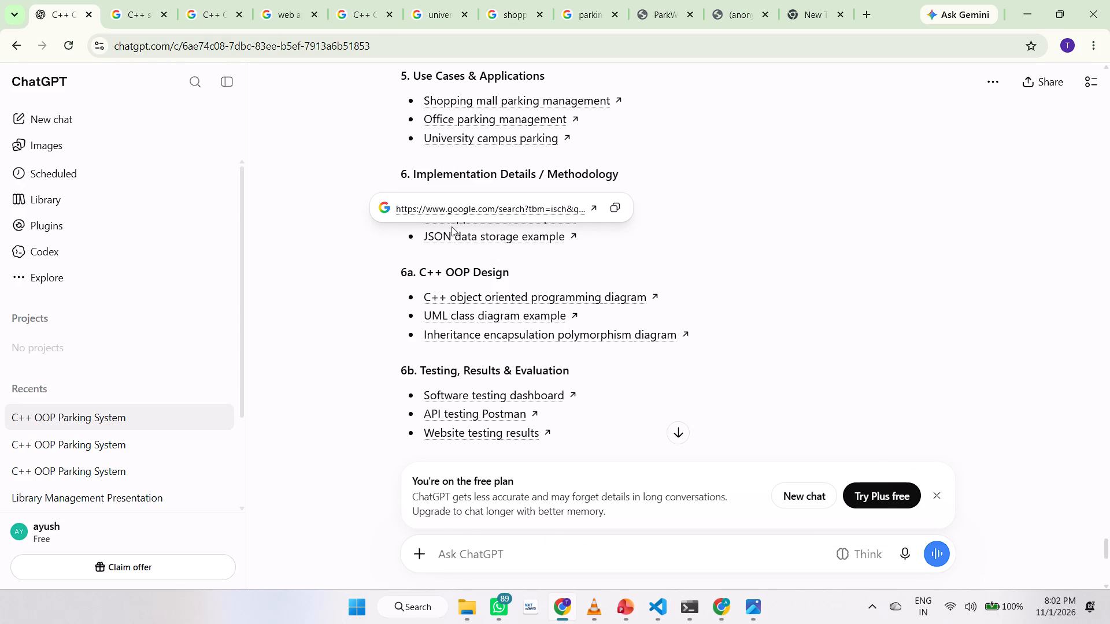
left_click(458, 221)
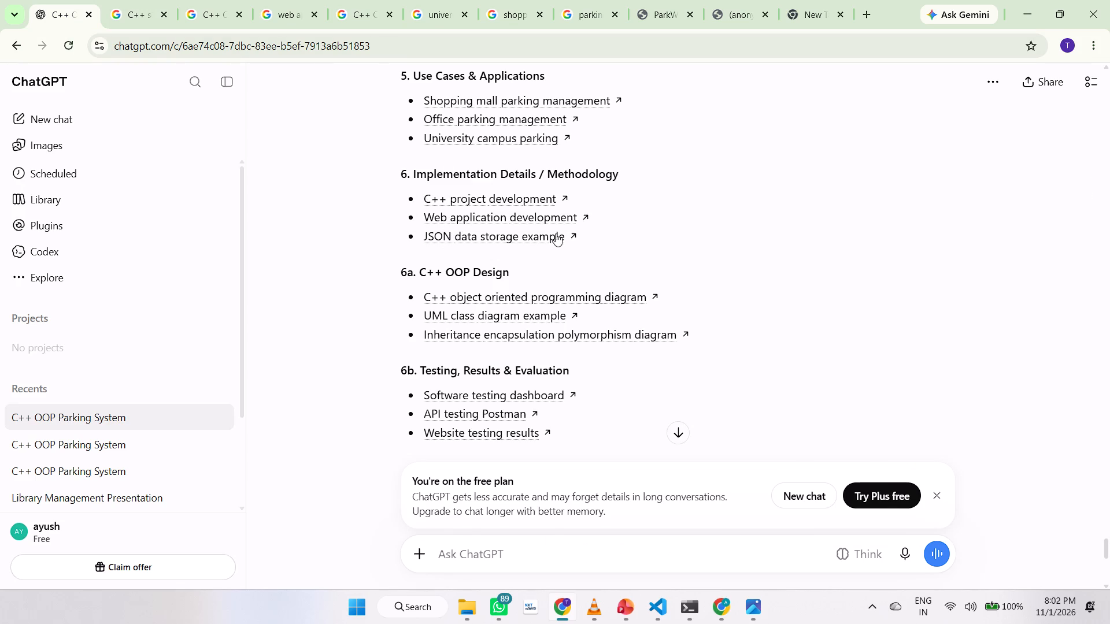
left_click(545, 213)
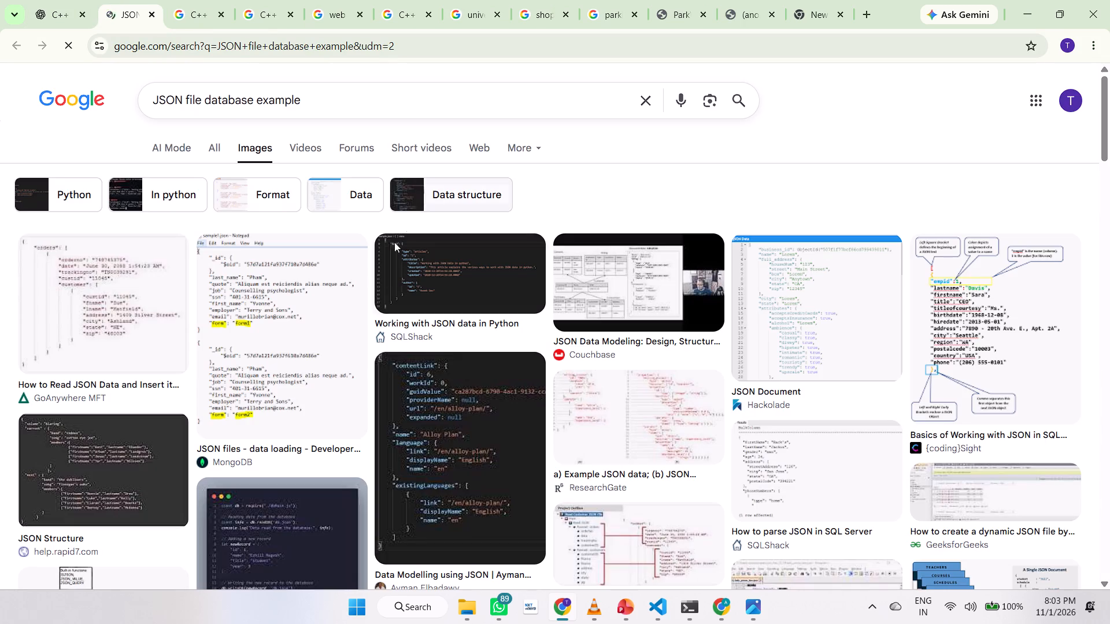
left_click(49, 9)
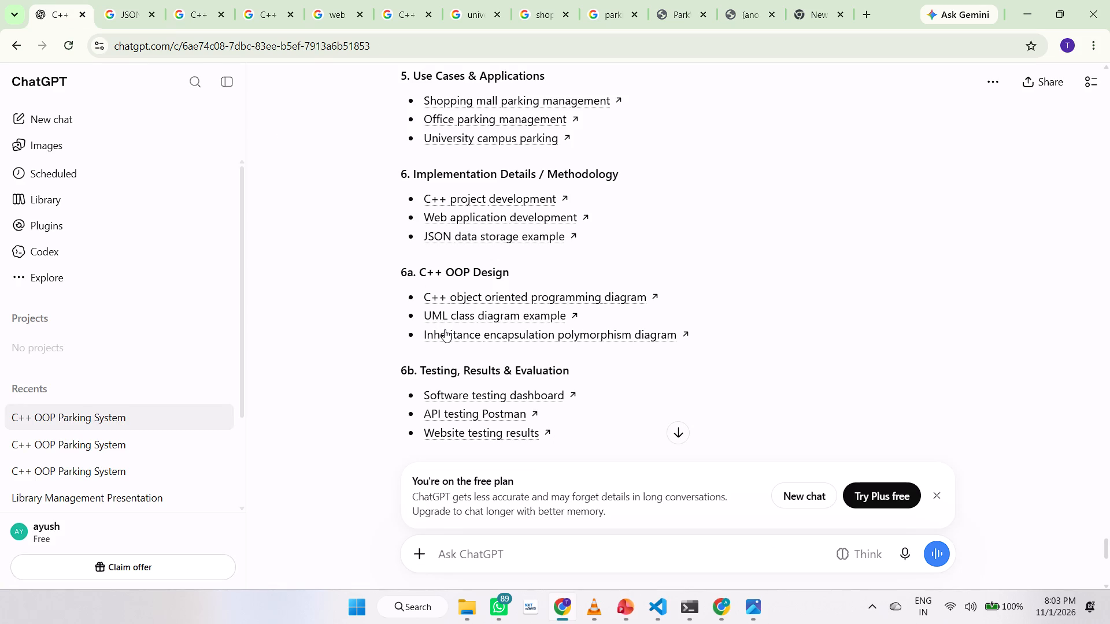
left_click(445, 329)
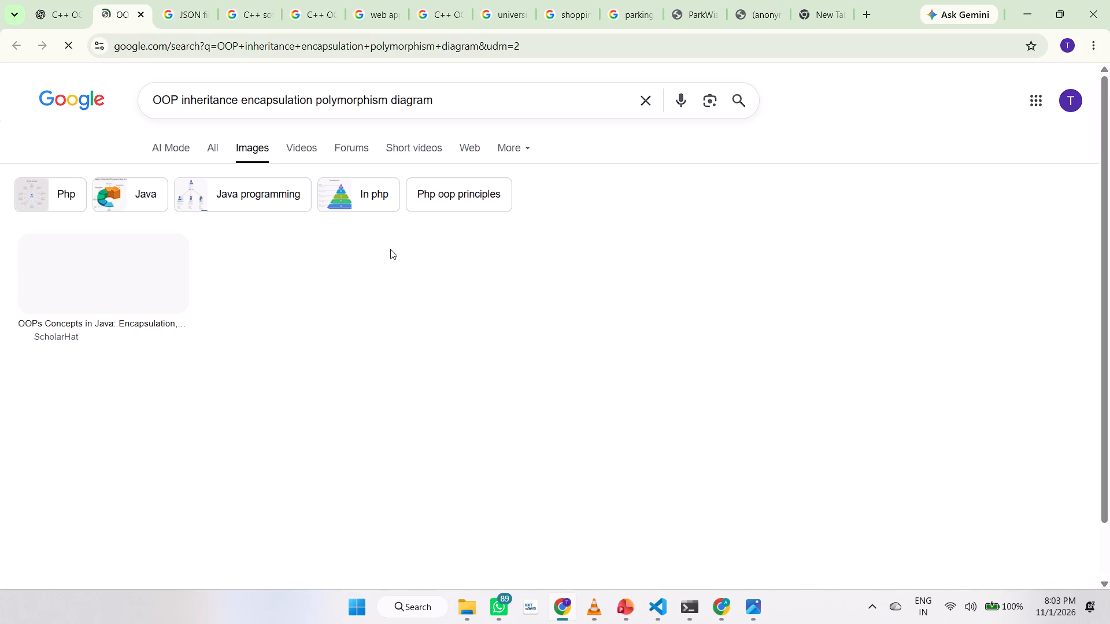
scroll(390, 250, "down", 1)
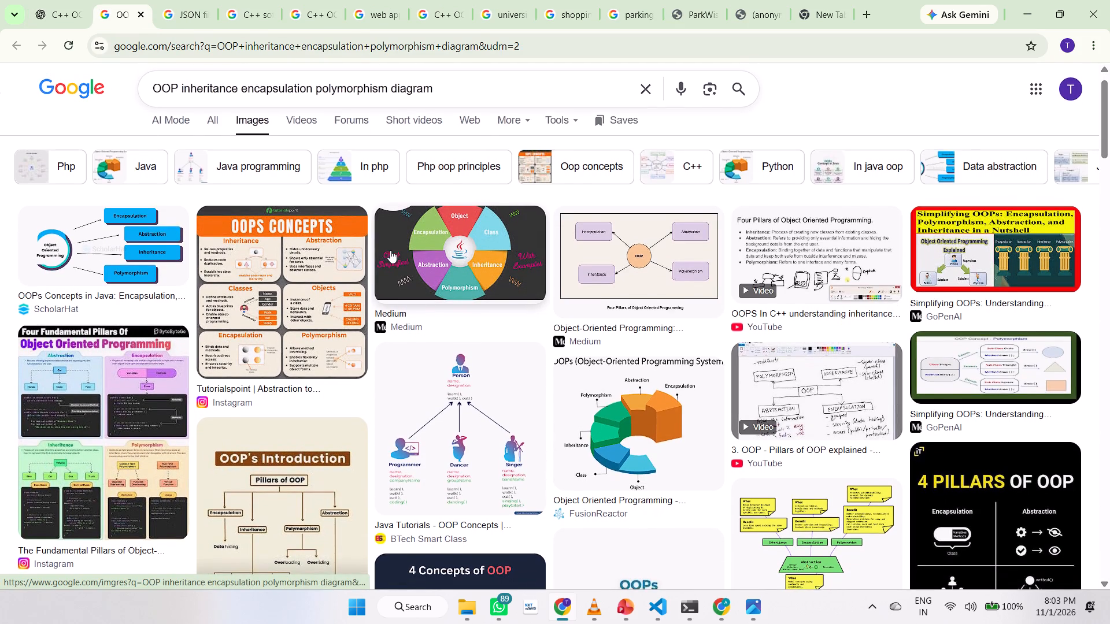
scroll(390, 250, "down", 1)
Switch to Visual Studio Code and look through main.cpp for a code section near the file's beginning suitable for a screenshot.
left_click(661, 606)
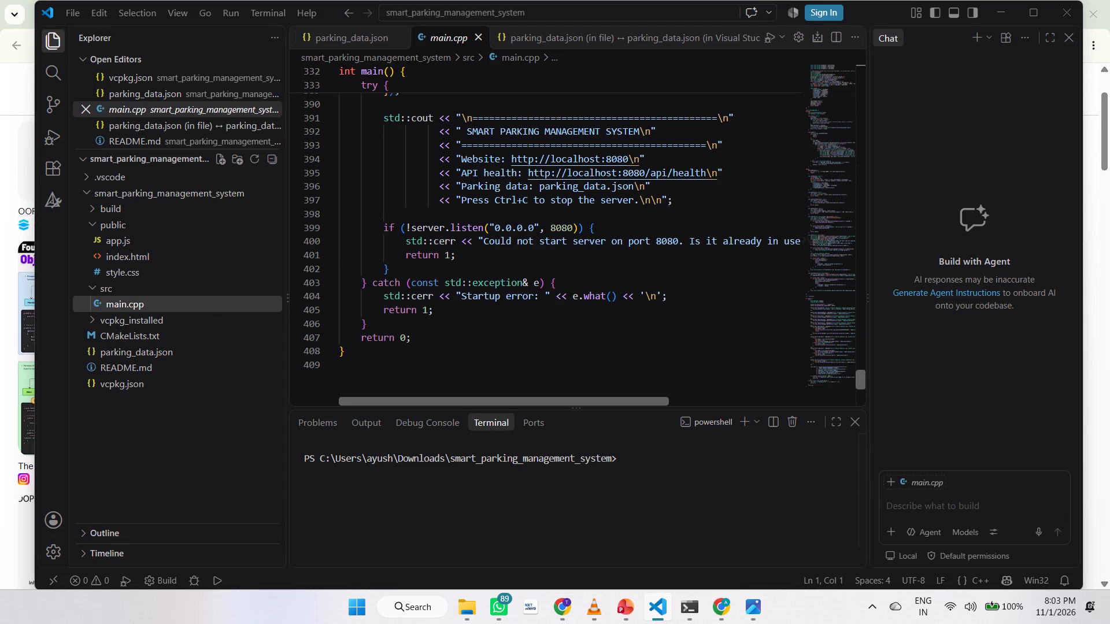
scroll(399, 281, "up", 15)
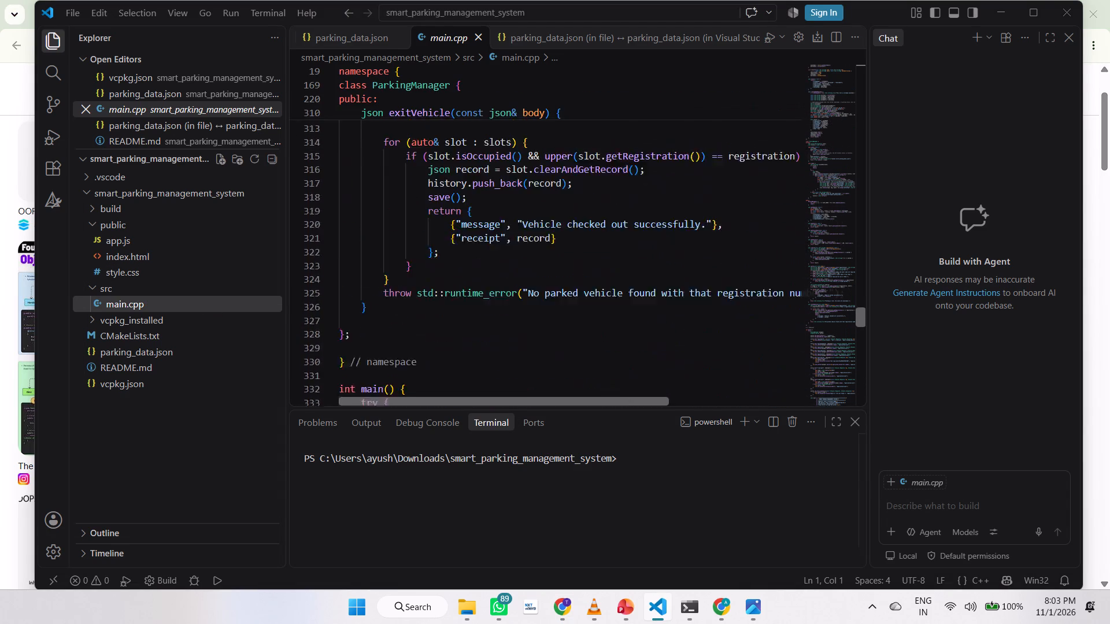
scroll(399, 281, "up", 17)
scroll(399, 281, "up", 10)
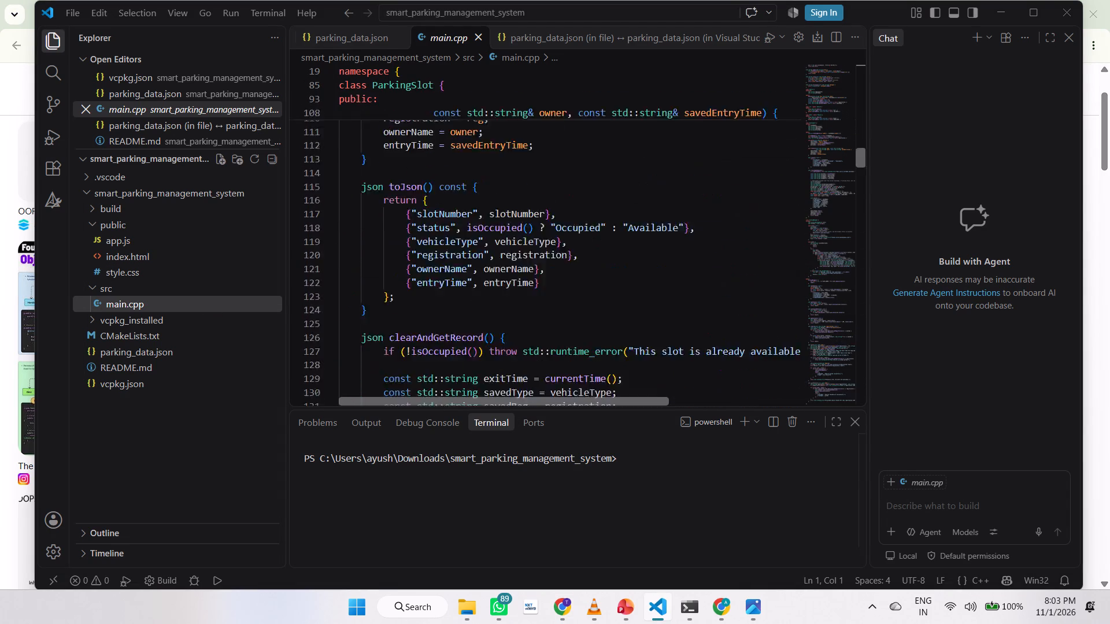
scroll(399, 281, "up", 10)
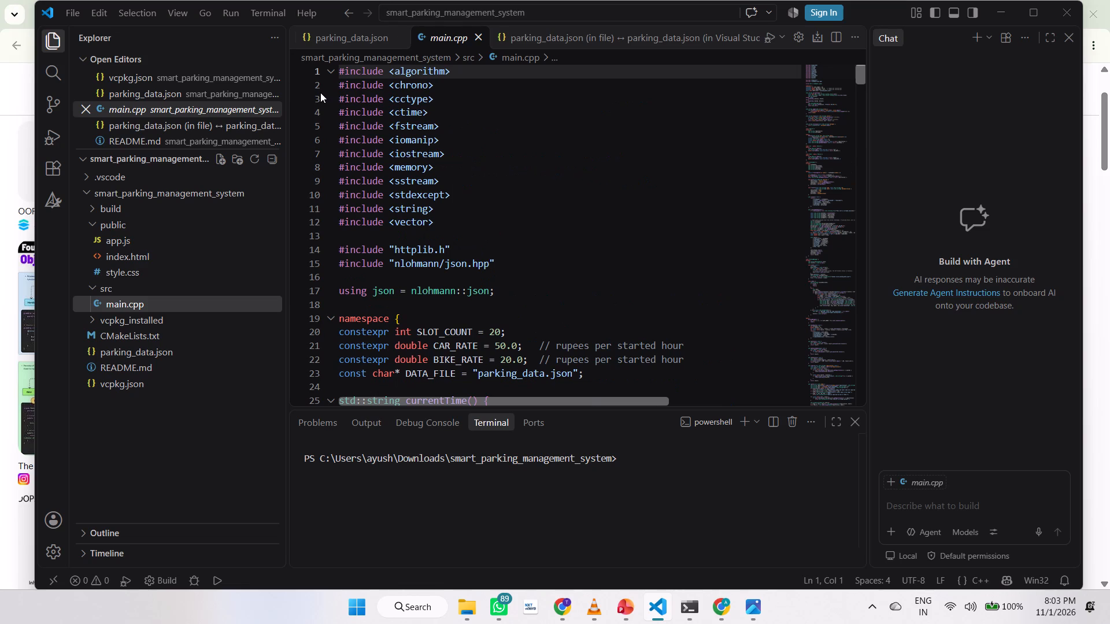
scroll(320, 92, "down", 4)
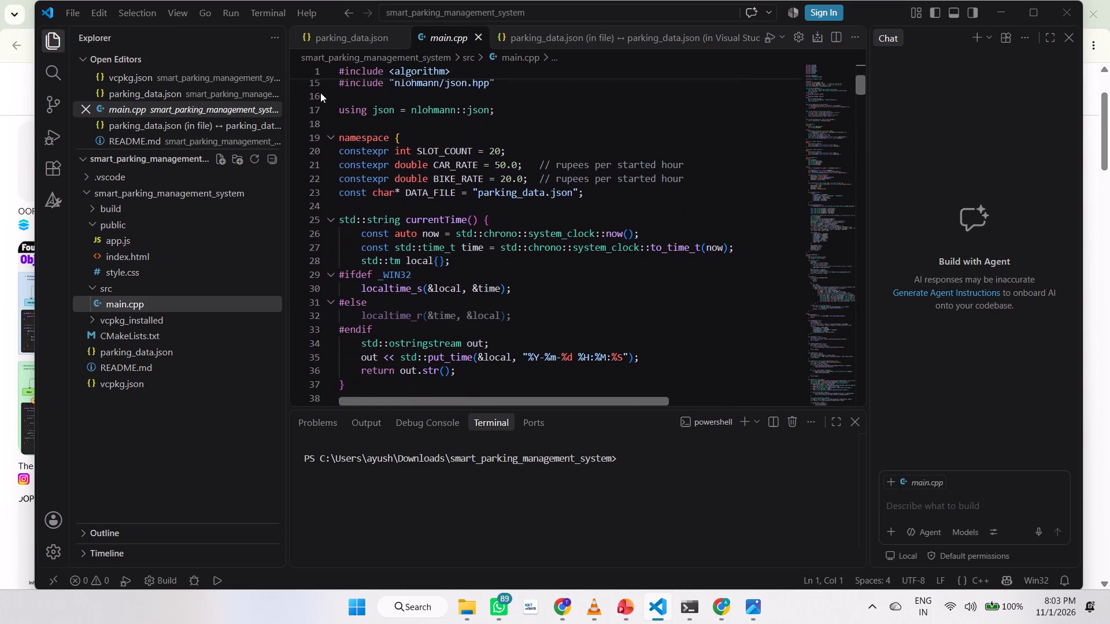
scroll(320, 92, "down", 1)
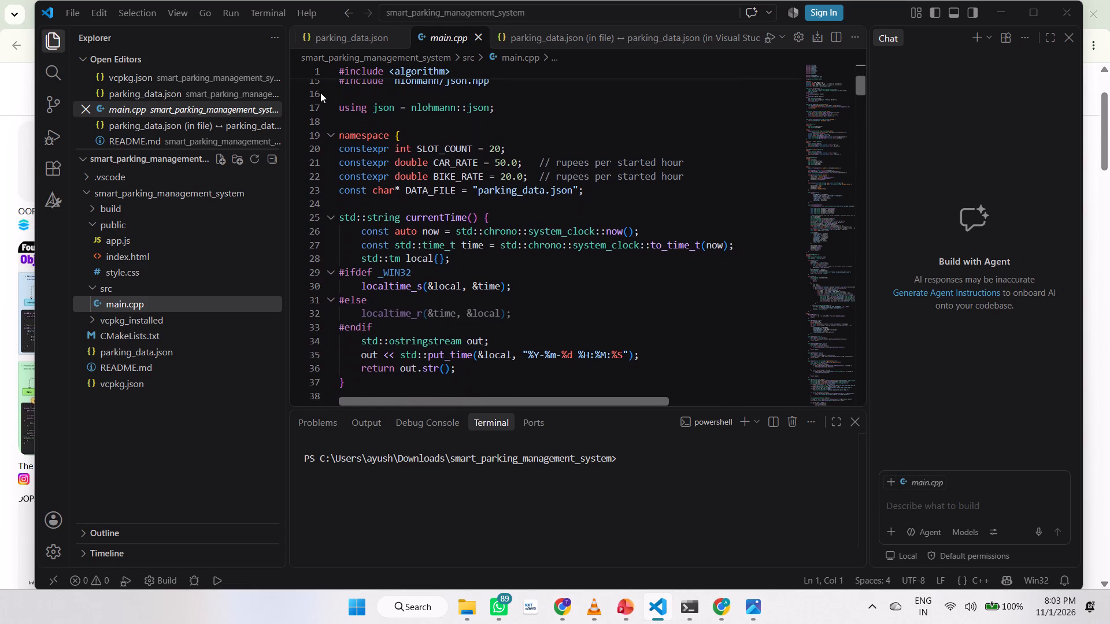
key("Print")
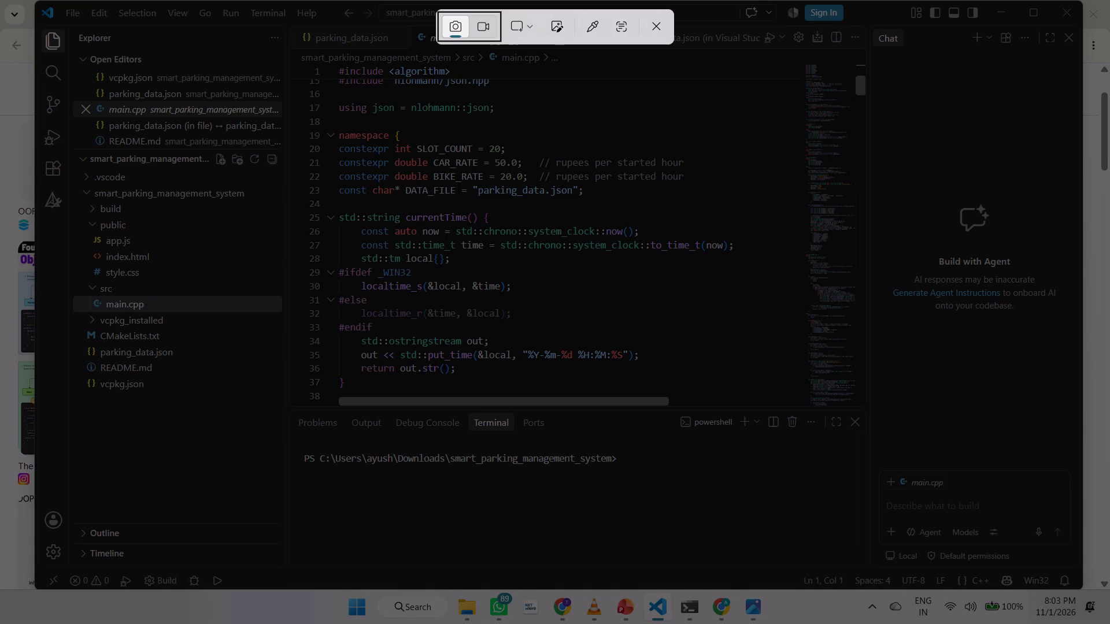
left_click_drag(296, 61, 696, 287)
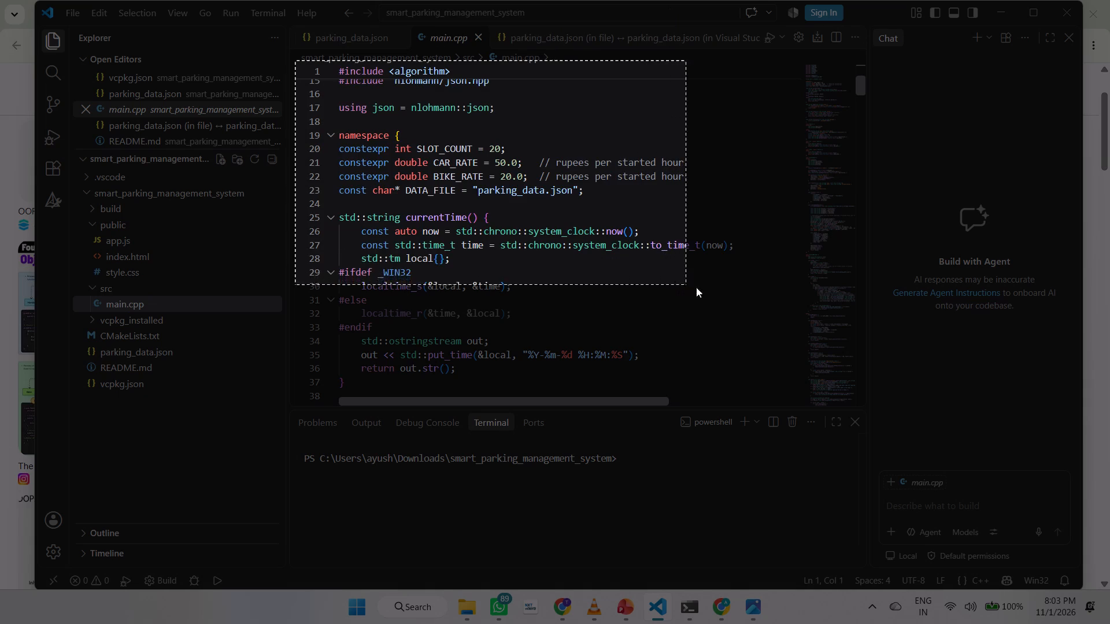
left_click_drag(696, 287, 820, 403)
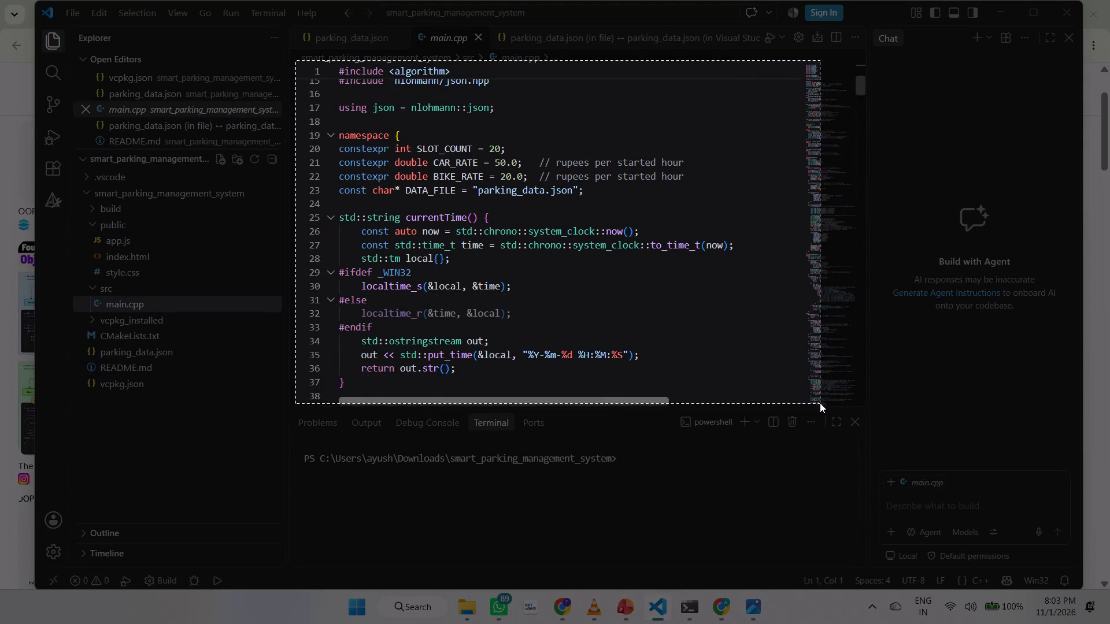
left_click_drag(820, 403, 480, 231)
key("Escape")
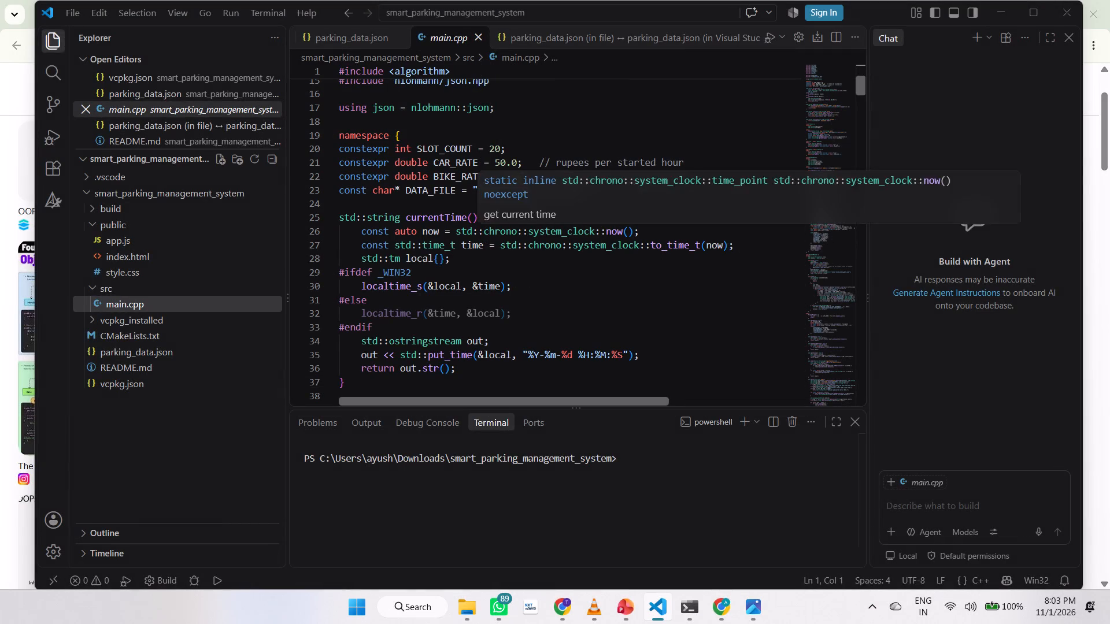
Enlarge the main.cpp code area by hiding the Explorer and Chat, maximizing the window and closing the terminal.
left_click_drag(287, 227, 76, 203)
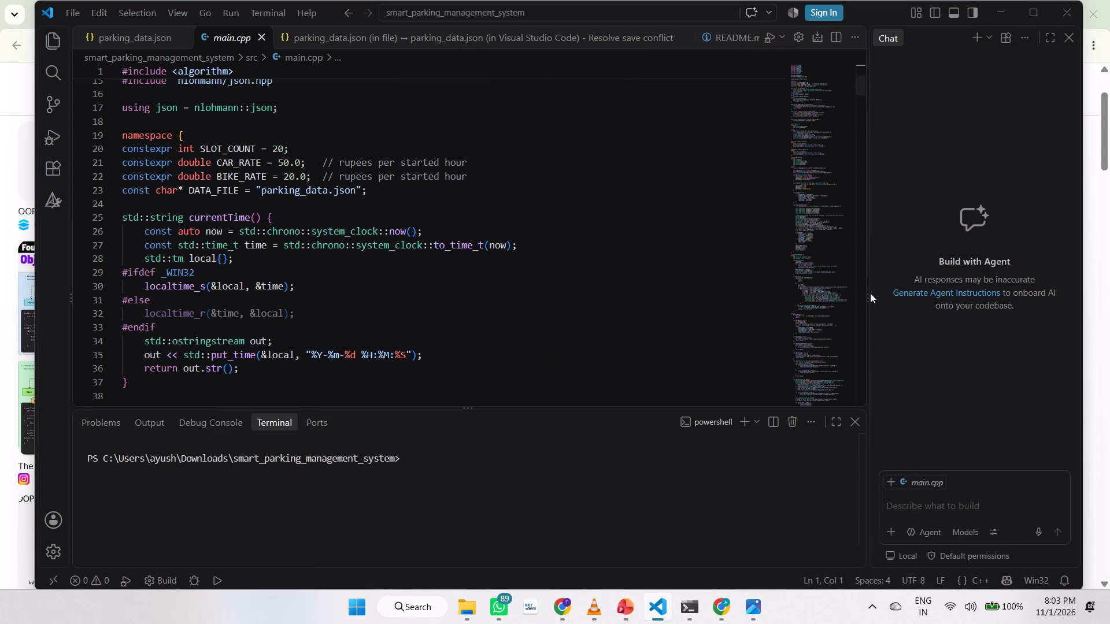
left_click_drag(868, 295, 1038, 283)
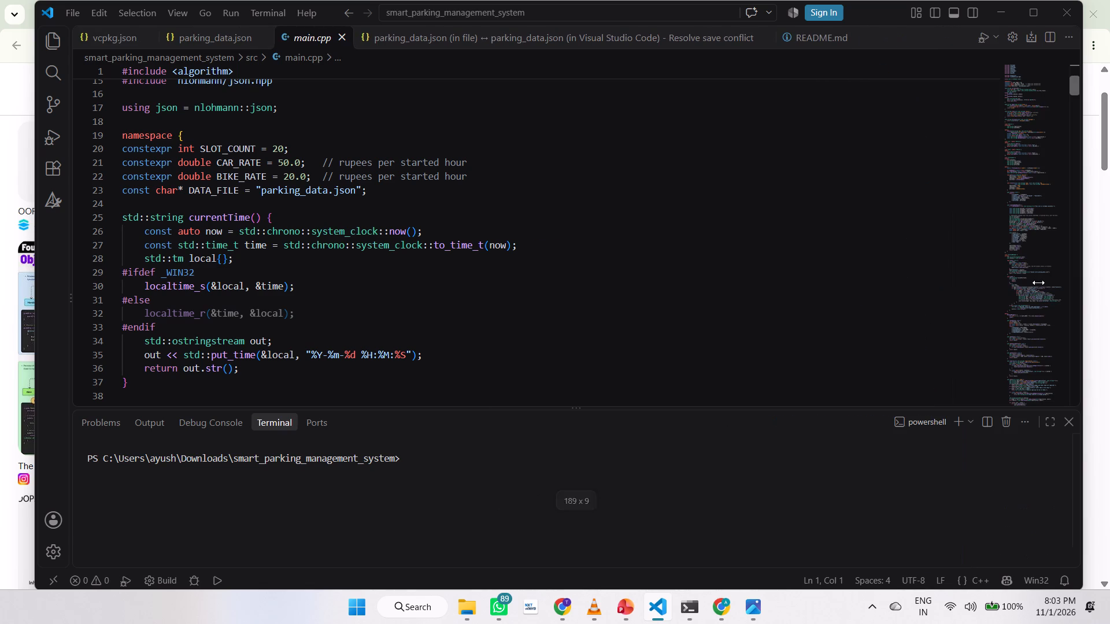
left_click_drag(1038, 283, 1037, 281)
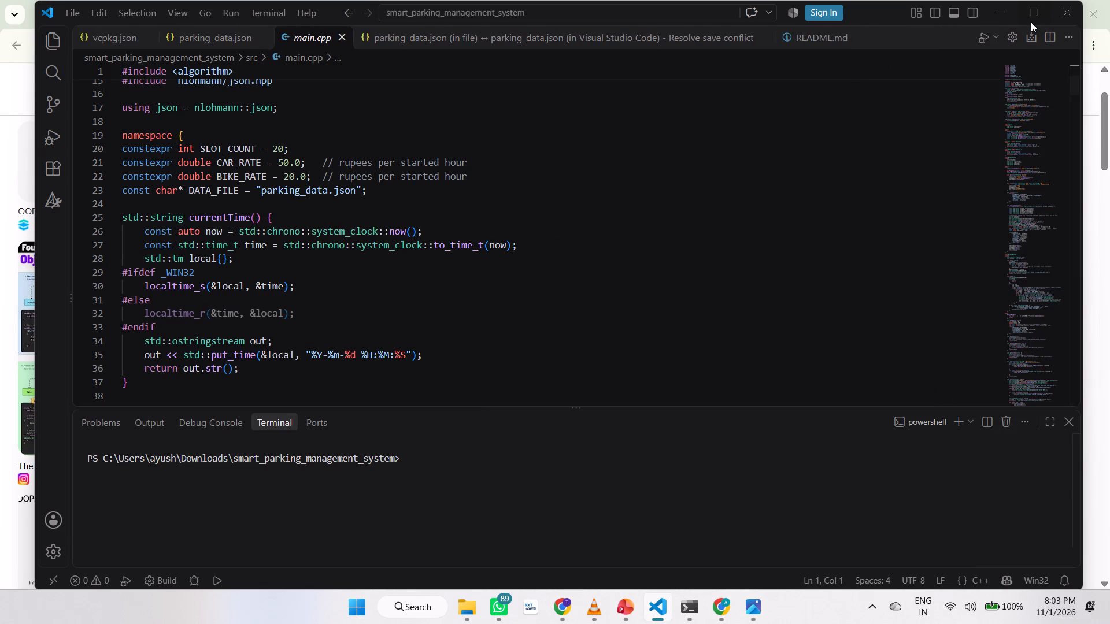
left_click(1032, 17)
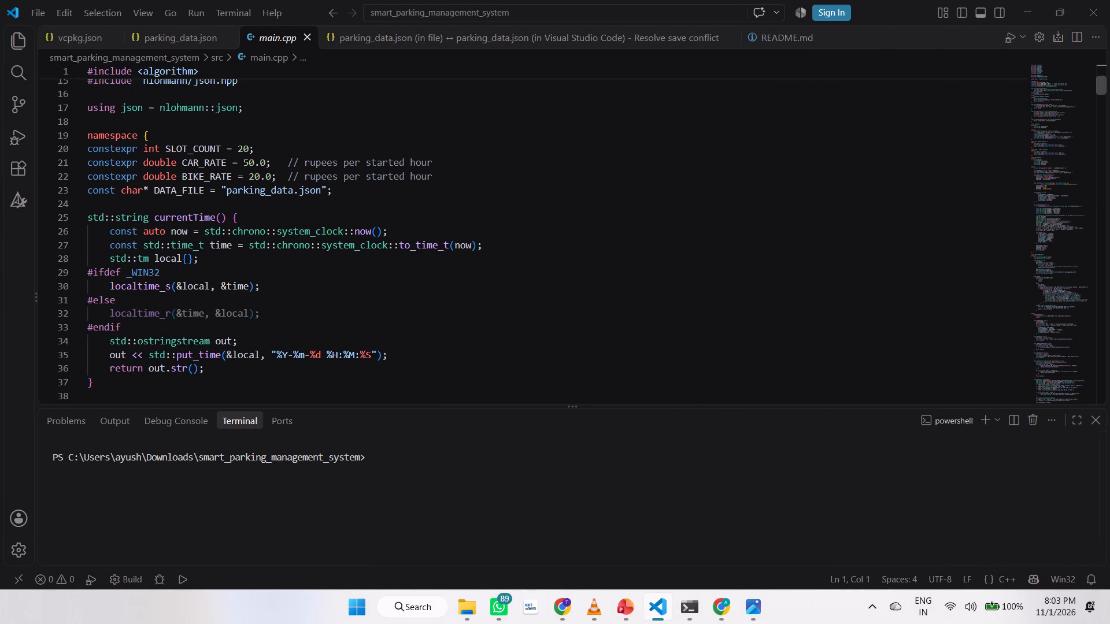
left_click(1096, 422)
Capture a screenshot of the main.cpp code from the file path down through line 50, leaving out the minimap.
scroll(779, 372, "down", 1)
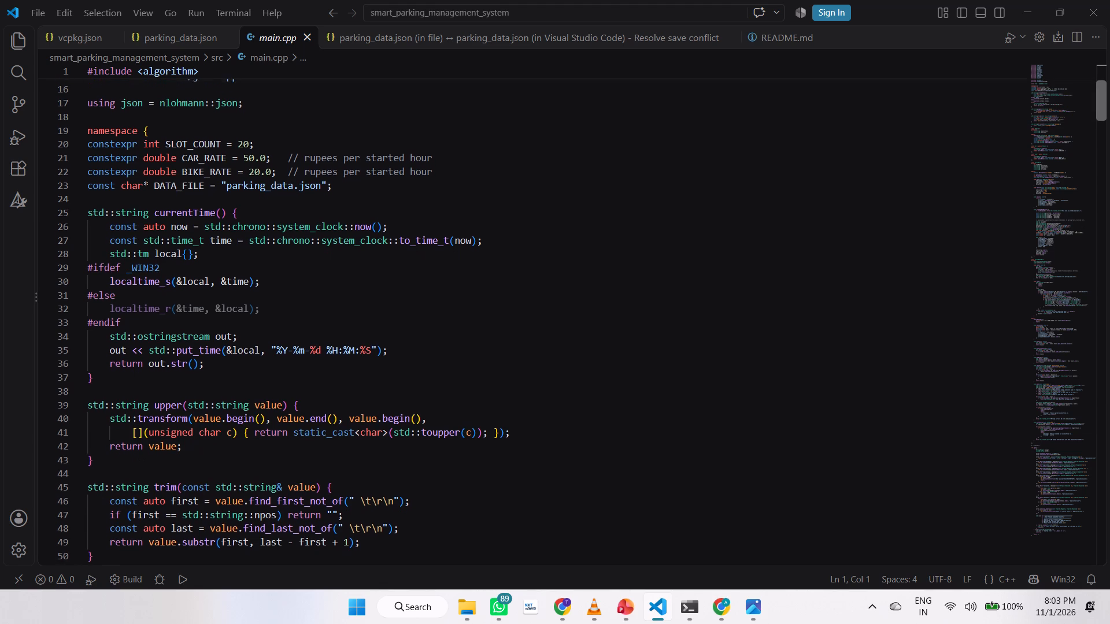
scroll(779, 372, "down", 1)
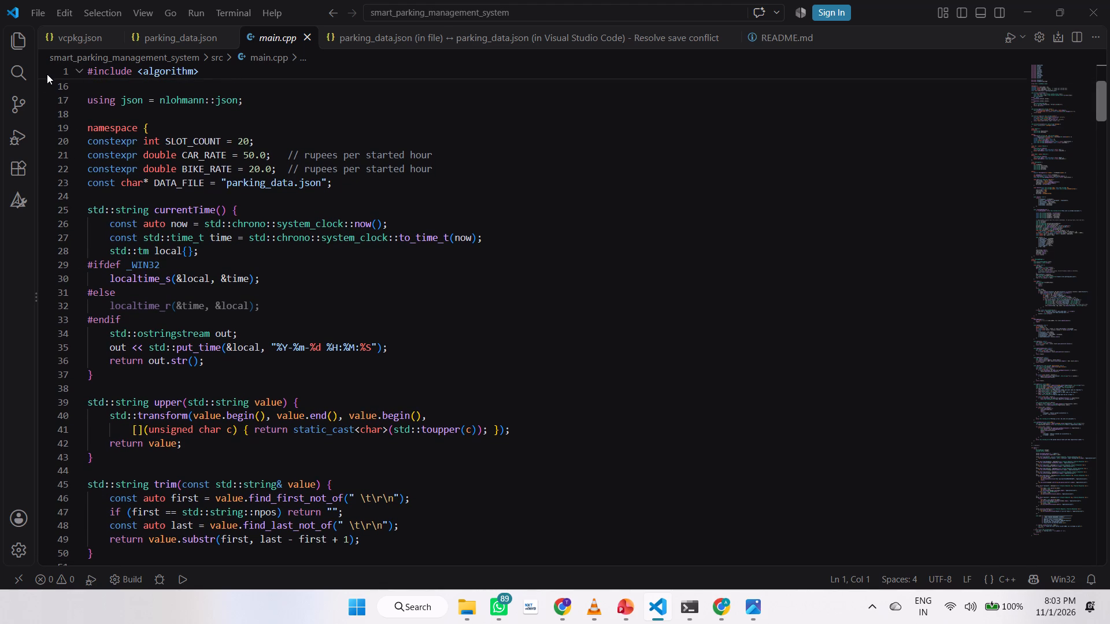
key("Print")
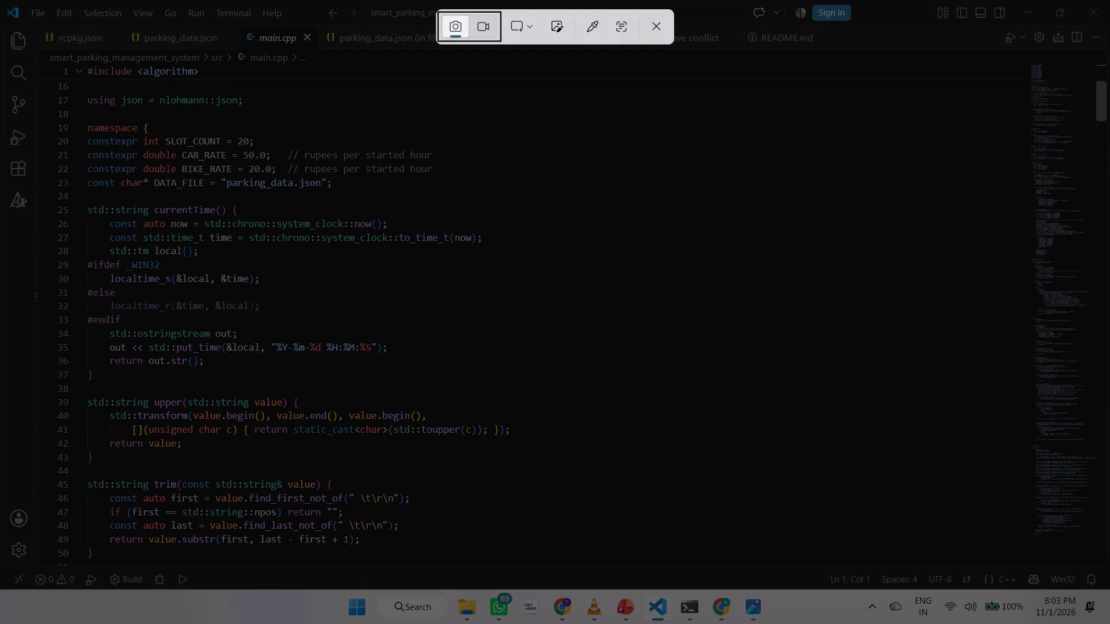
left_click(39, 51)
left_click_drag(39, 51, 718, 324)
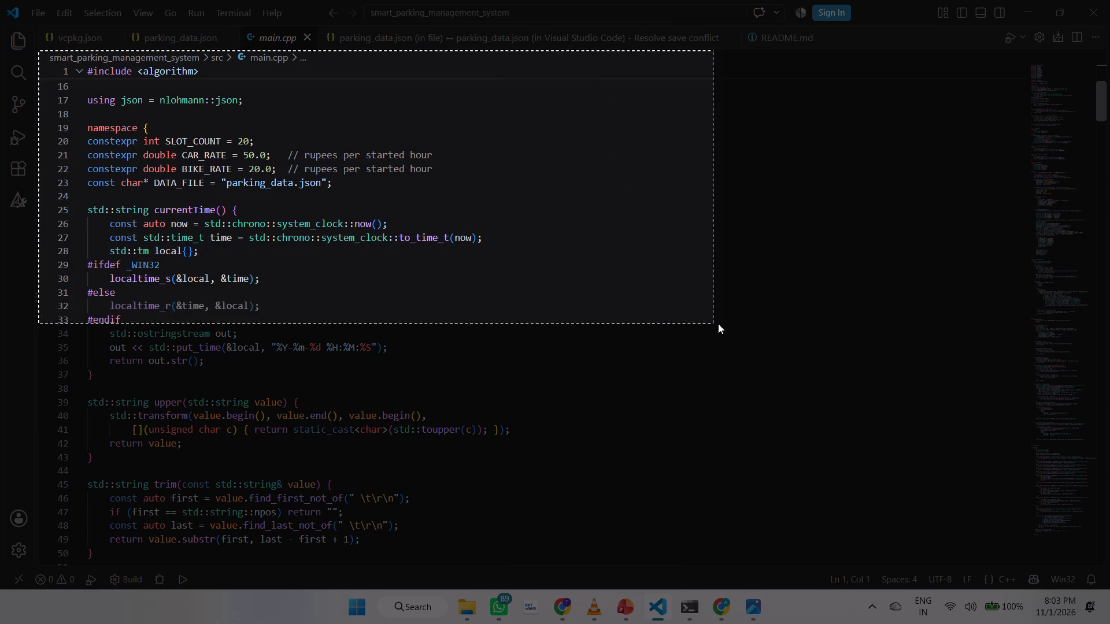
left_click_drag(718, 324, 937, 487)
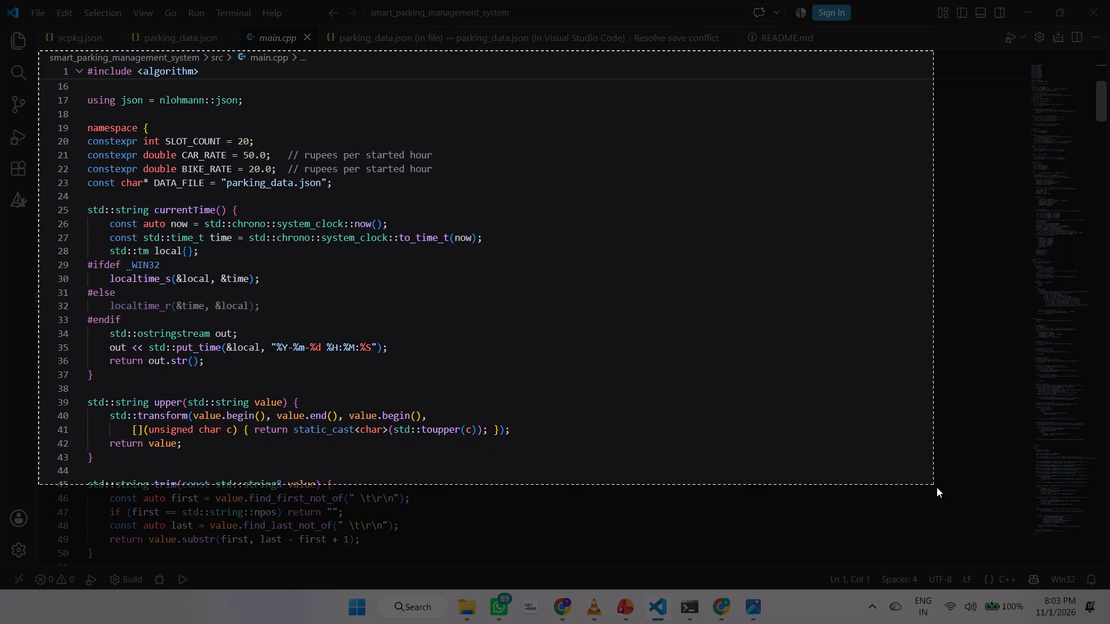
left_click_drag(937, 487, 1053, 570)
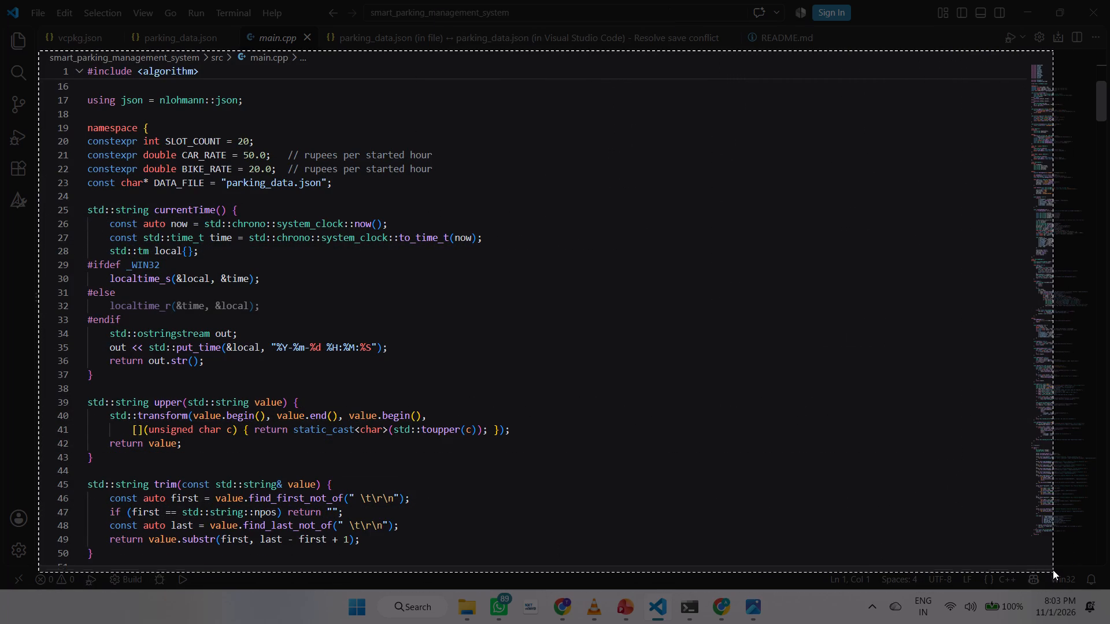
left_click_drag(1053, 570, 1031, 563)
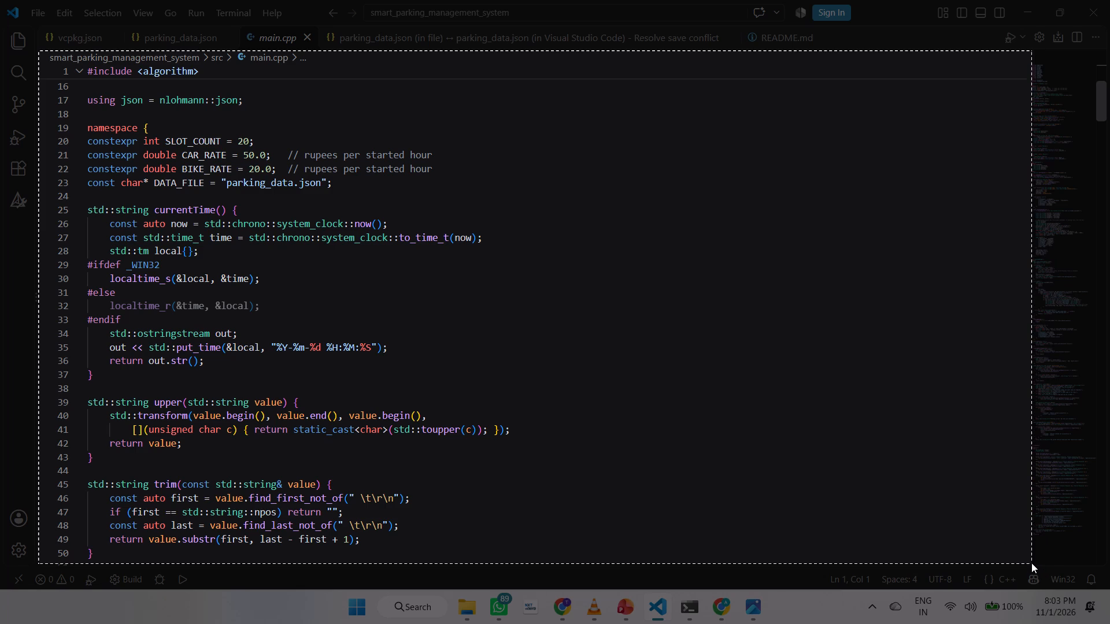
left_click_drag(1031, 563, 1026, 566)
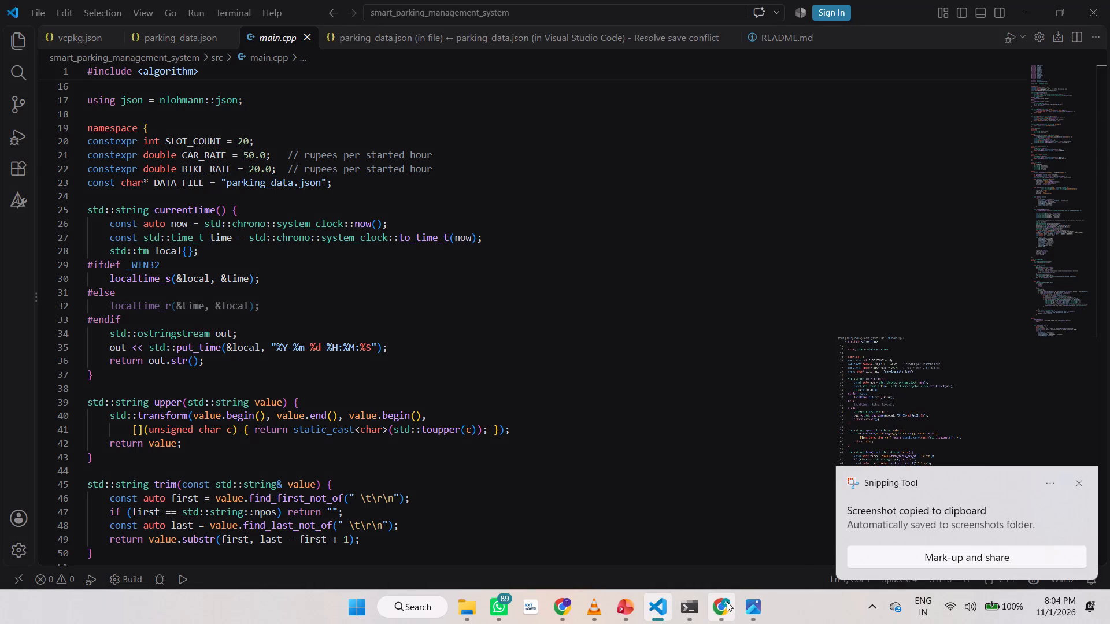
Switch to smart_parking.pptx in PowerPoint and delete the Add Code / Workflow placeholder with its texts from the Implementation Details / Methodology slide.
left_click(623, 610)
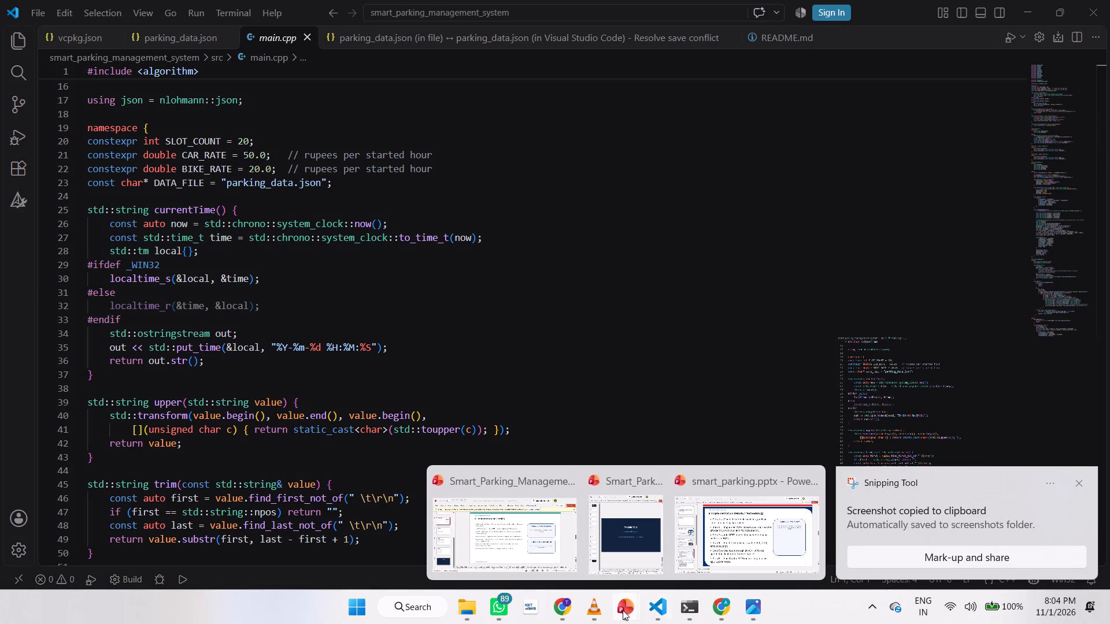
left_click(526, 562)
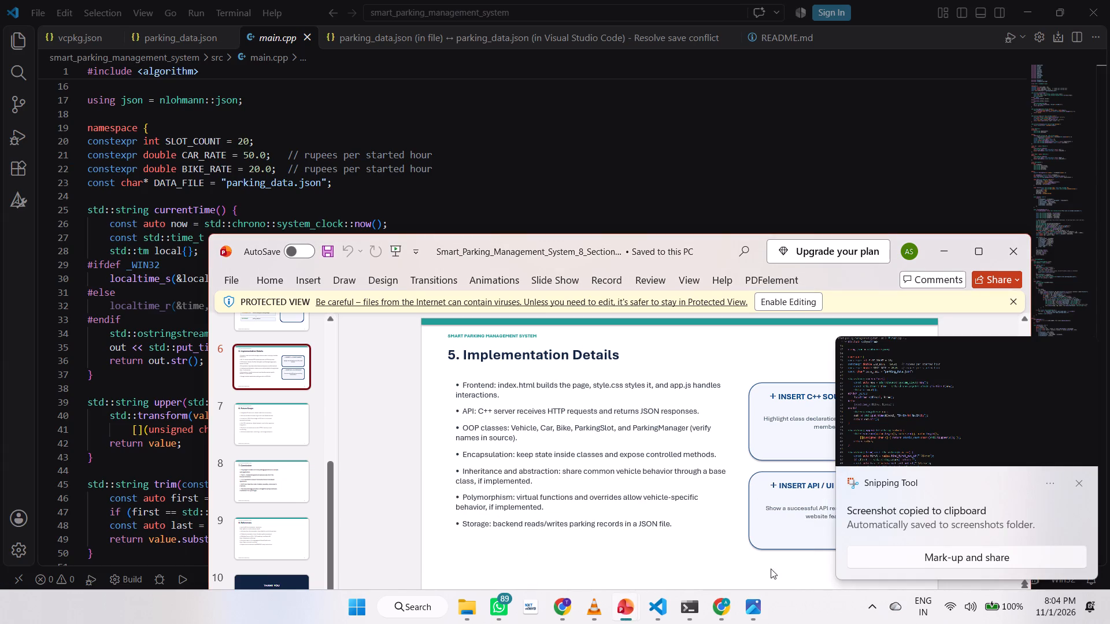
left_click(749, 541)
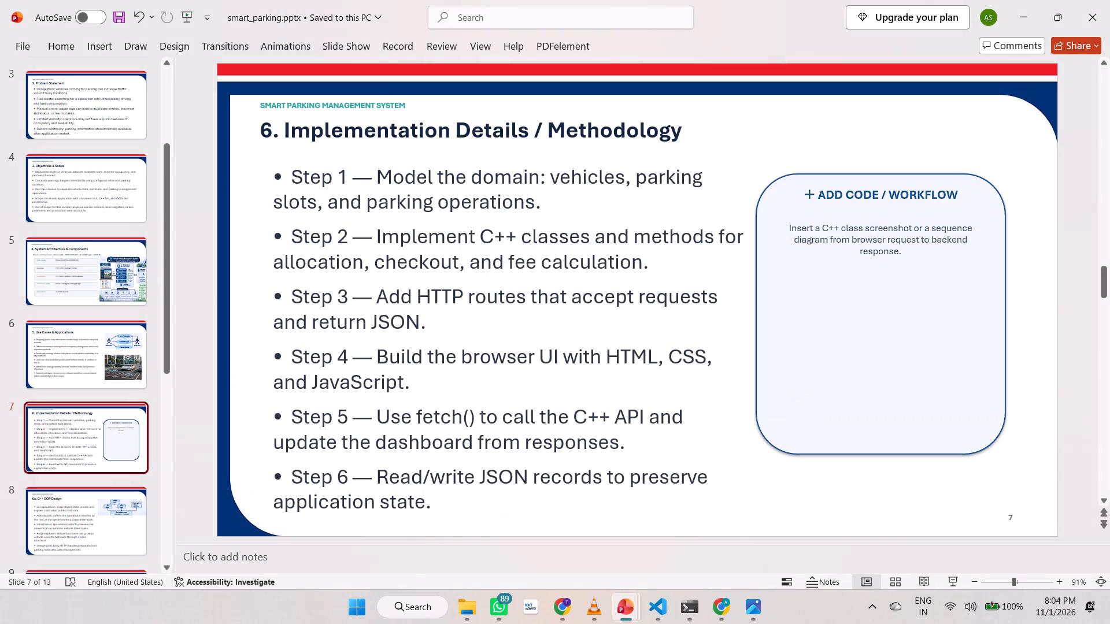
left_click(878, 409)
key("Delete")
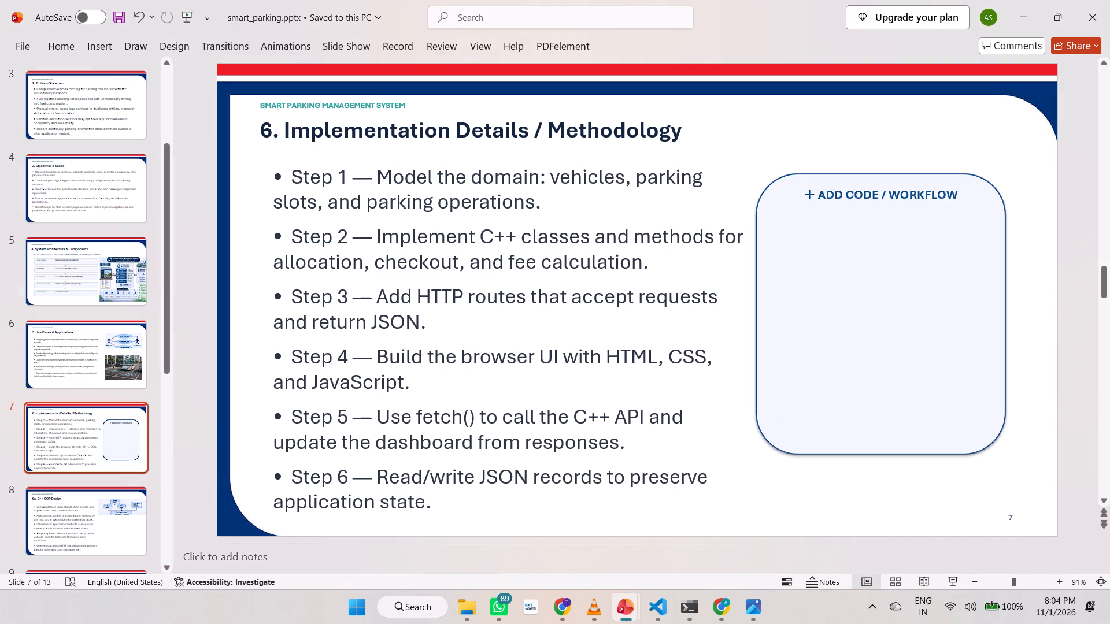
left_click(871, 174)
key("Delete")
key("Delete")
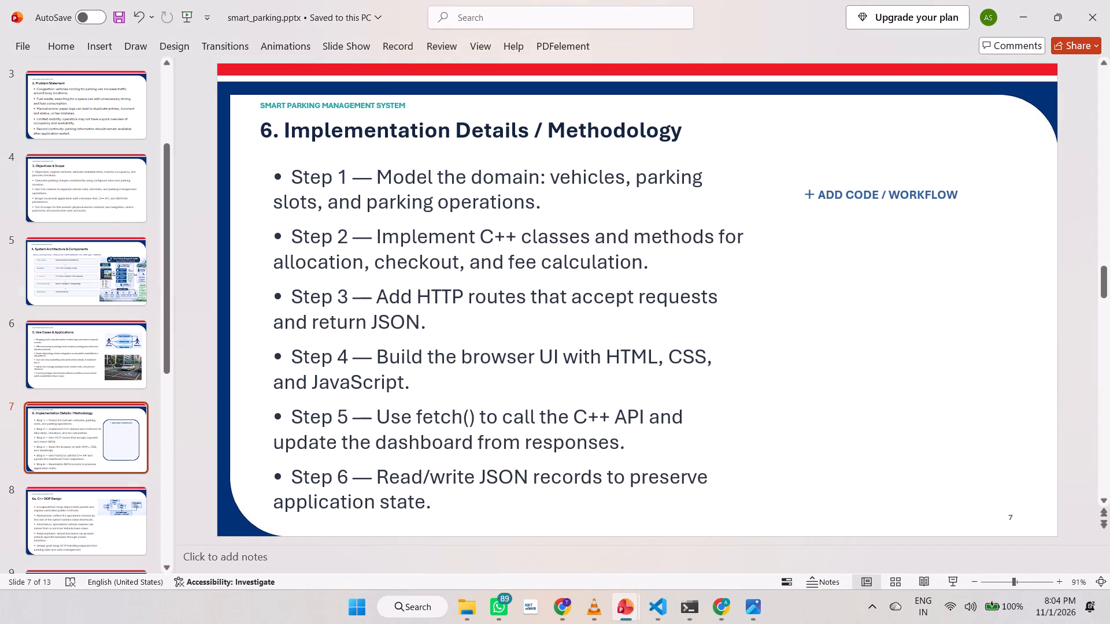
left_click(868, 190)
key("Delete")
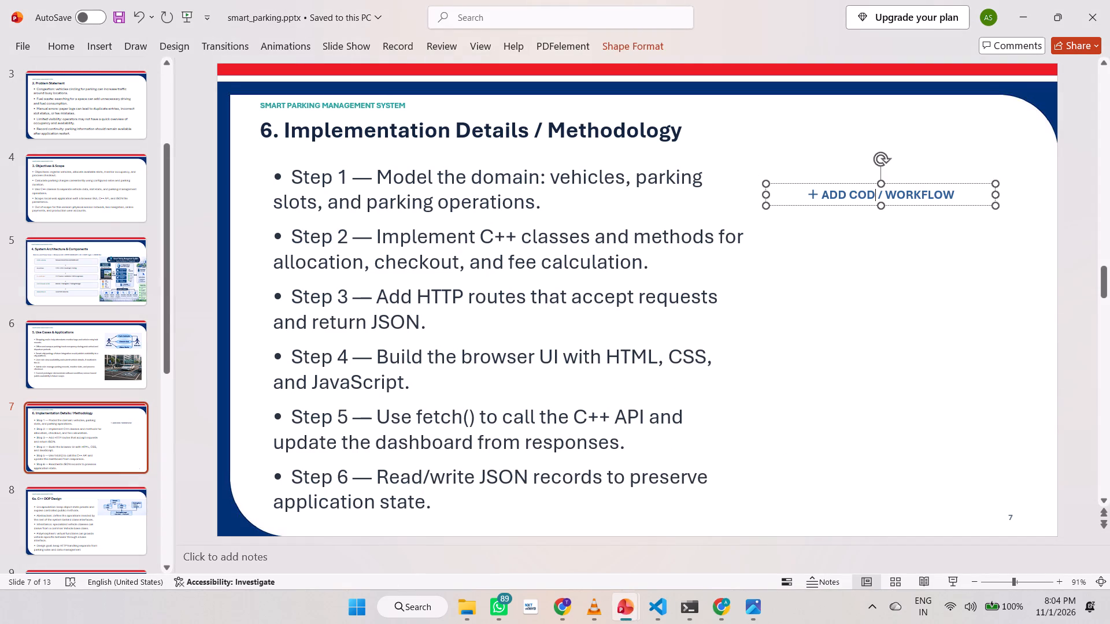
left_click(861, 183)
key("Delete")
left_click(816, 183)
key("Delete")
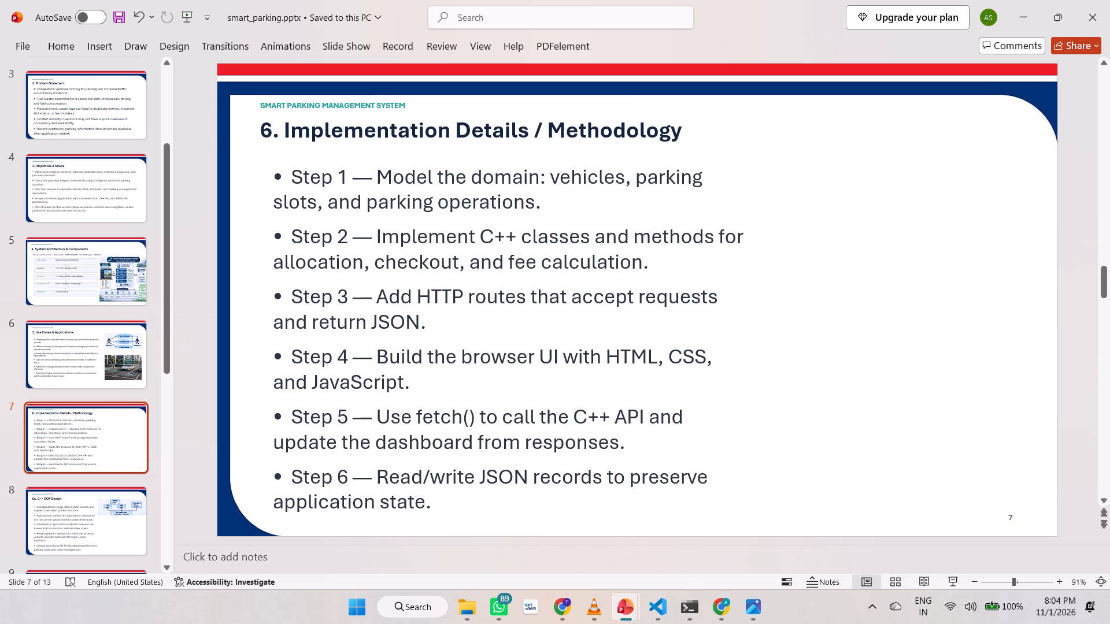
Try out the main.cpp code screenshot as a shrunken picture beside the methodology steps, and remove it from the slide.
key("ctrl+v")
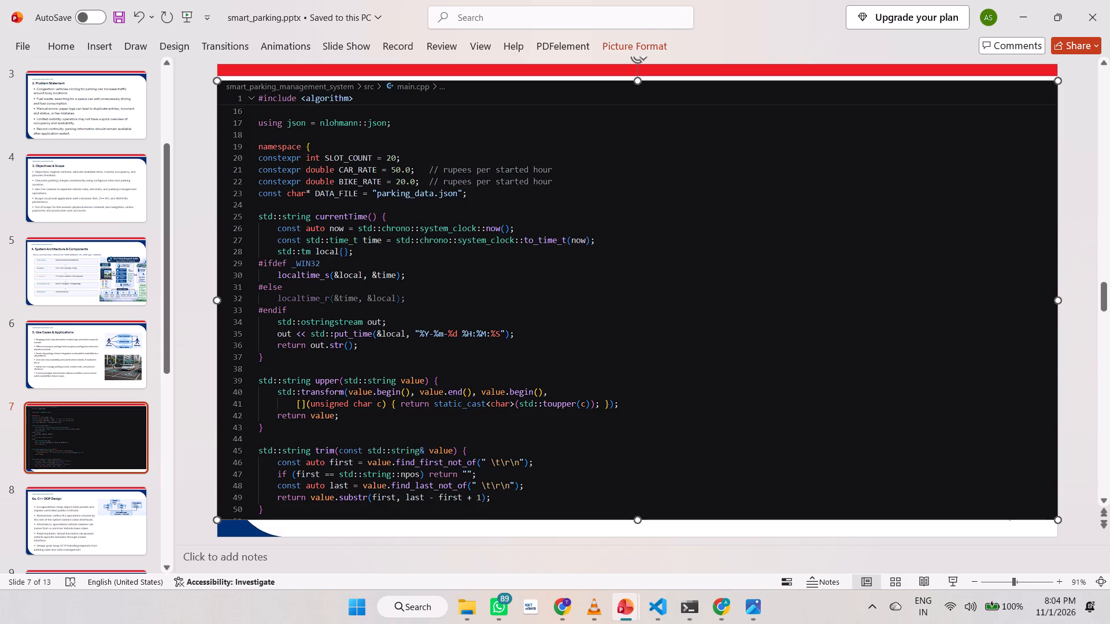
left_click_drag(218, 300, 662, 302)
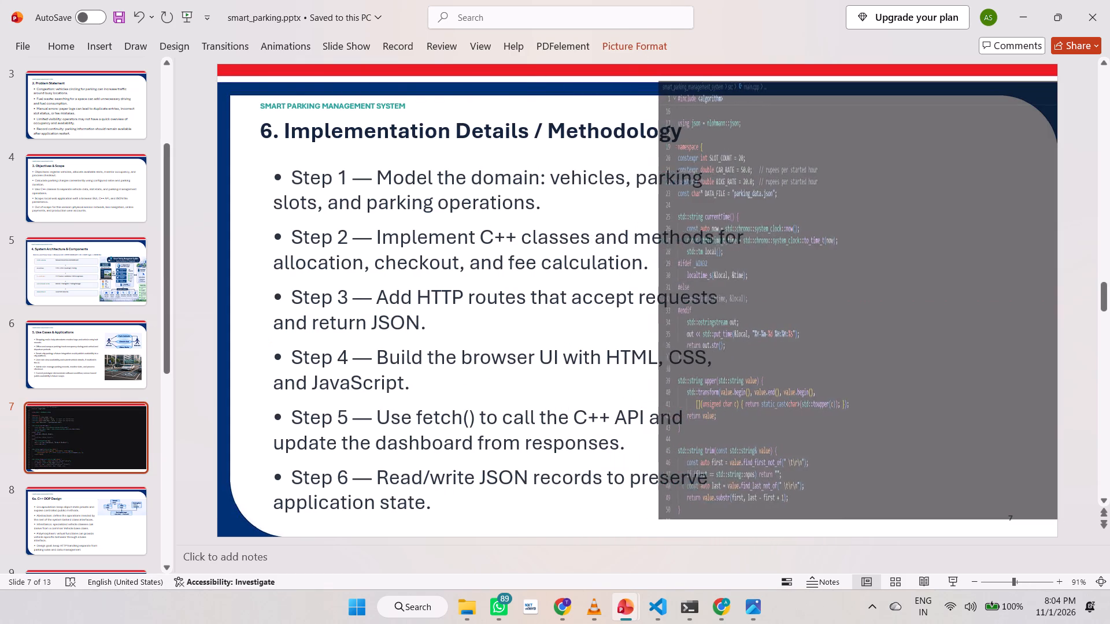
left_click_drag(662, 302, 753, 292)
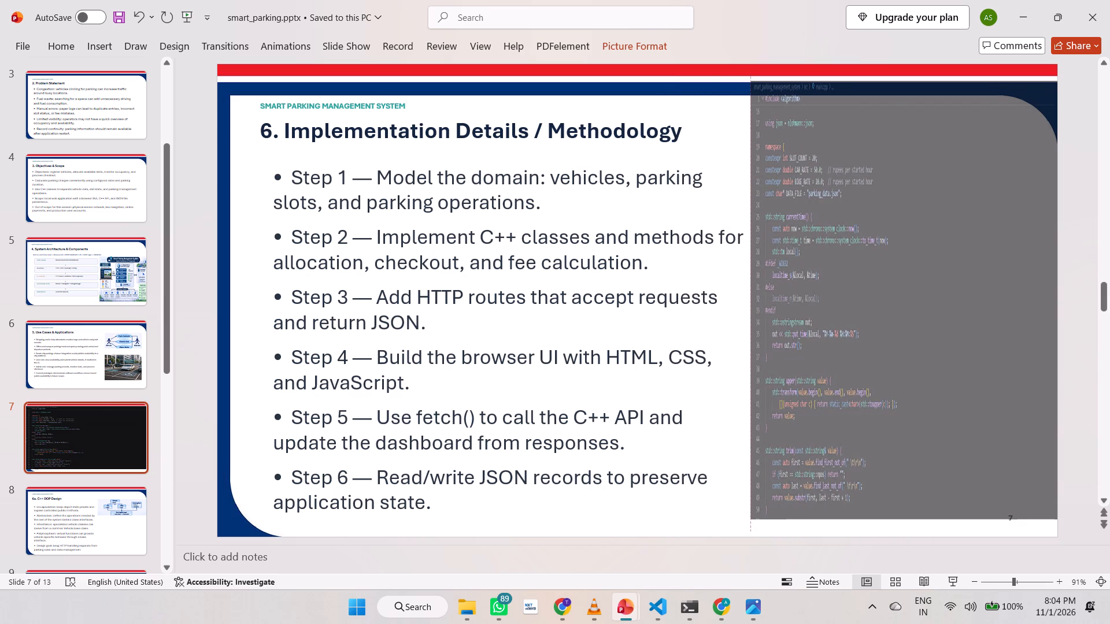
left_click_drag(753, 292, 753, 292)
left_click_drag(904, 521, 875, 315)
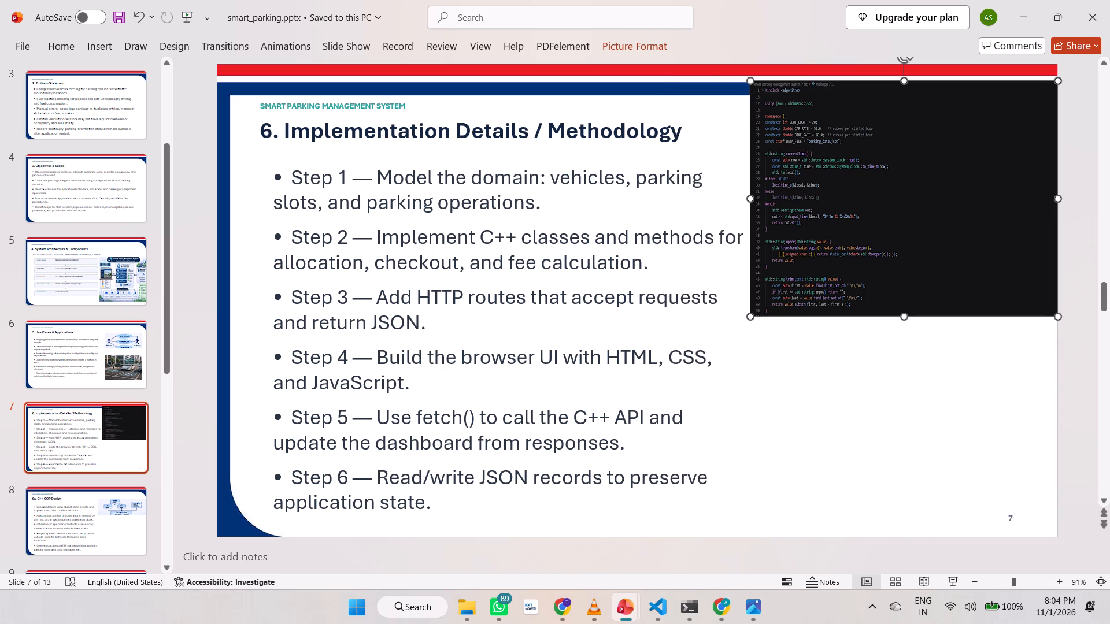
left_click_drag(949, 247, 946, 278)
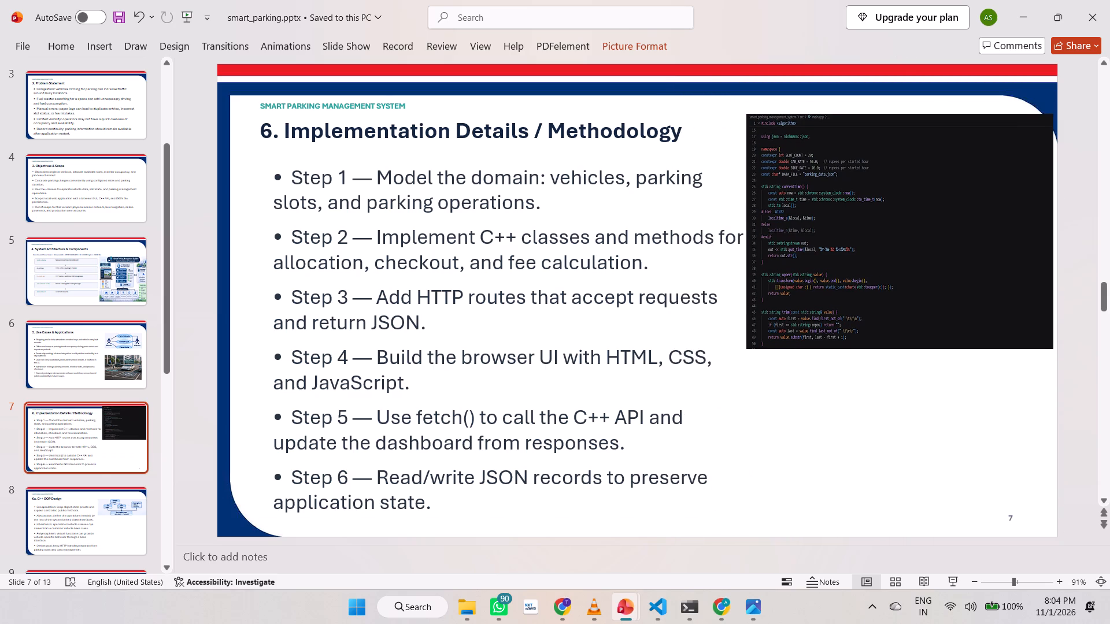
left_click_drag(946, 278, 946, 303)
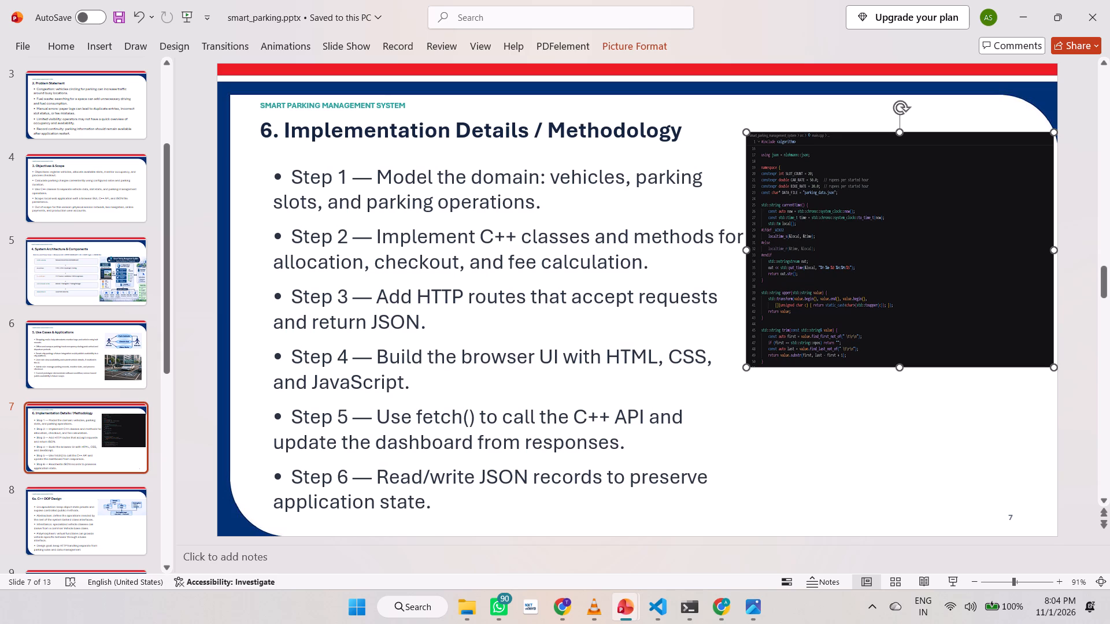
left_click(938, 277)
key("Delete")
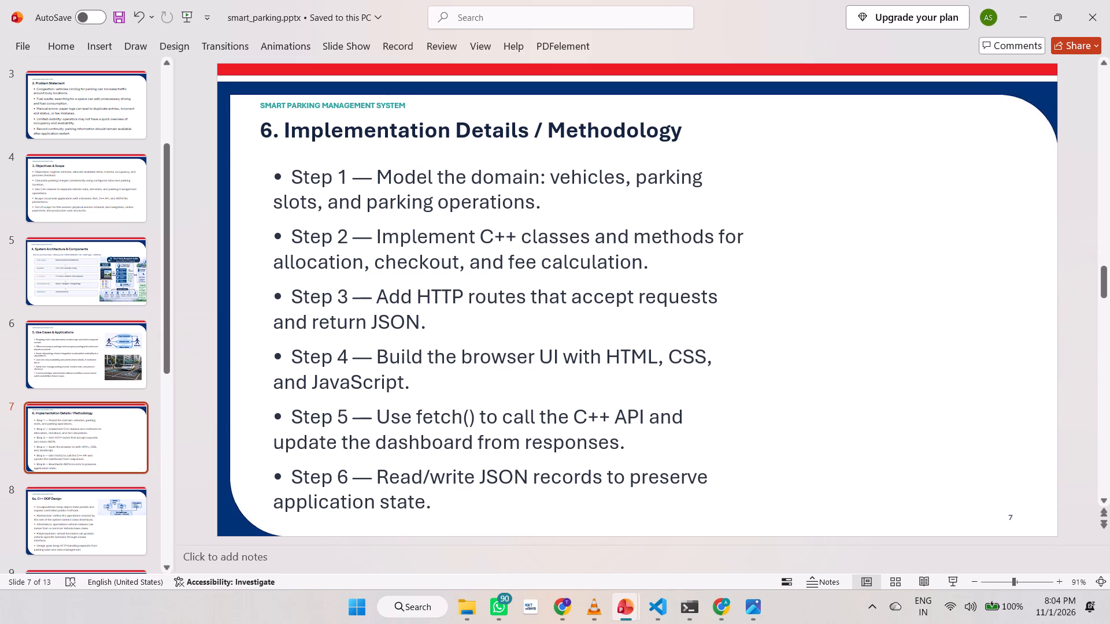
Widen the six-step text box on the Implementation Details / Methodology slide across the slide and shift it slightly toward the left border.
left_click(690, 288)
left_click_drag(752, 344, 1101, 278)
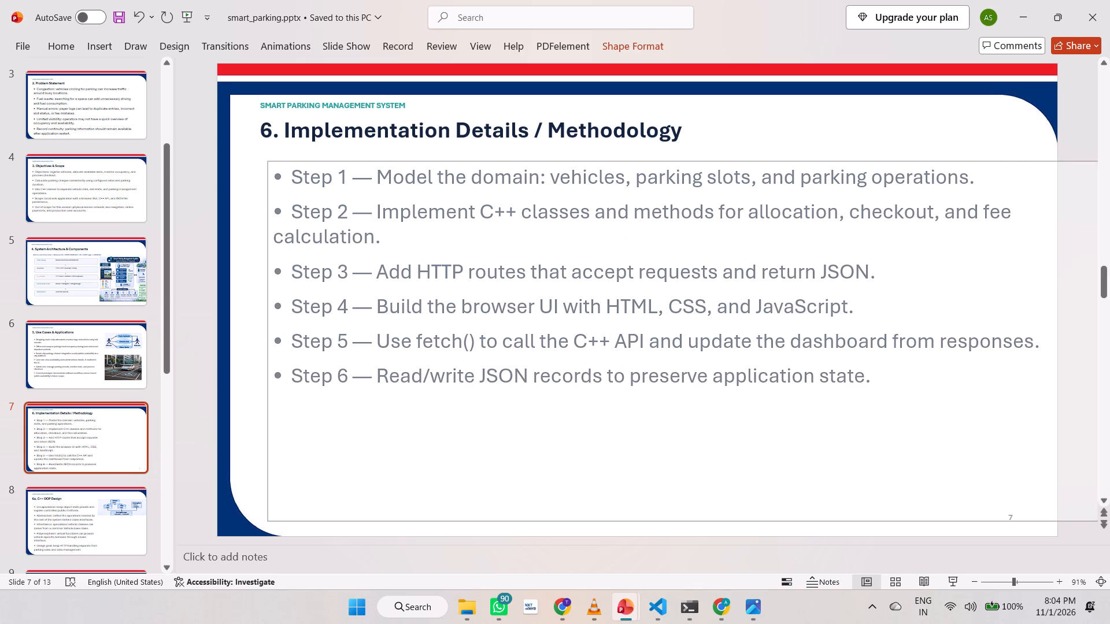
left_click_drag(1101, 278, 1072, 265)
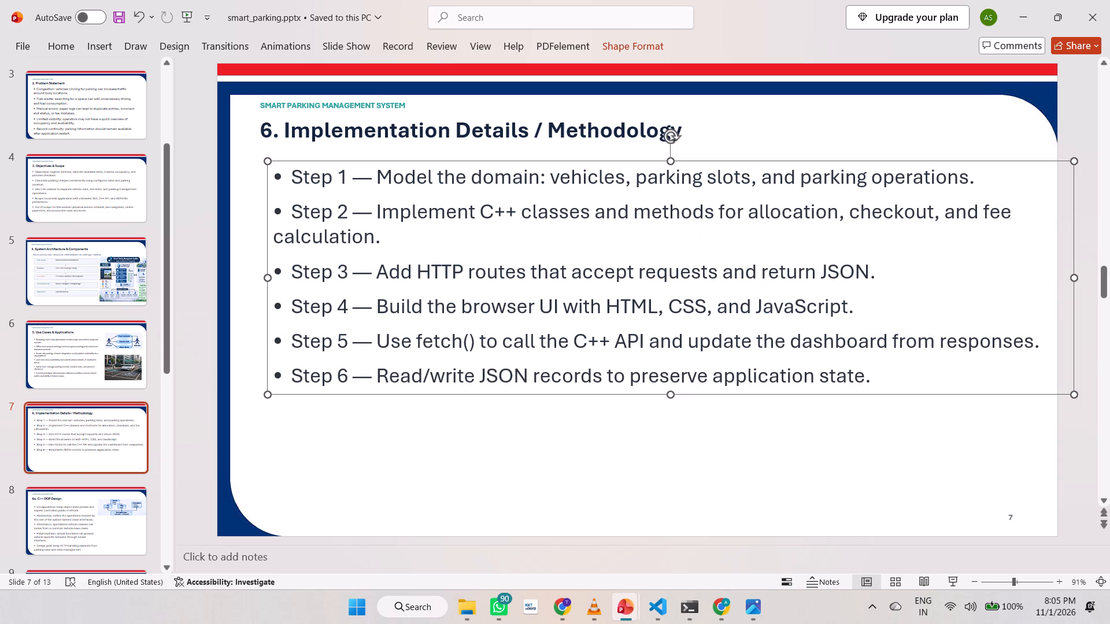
left_click_drag(721, 395, 702, 410)
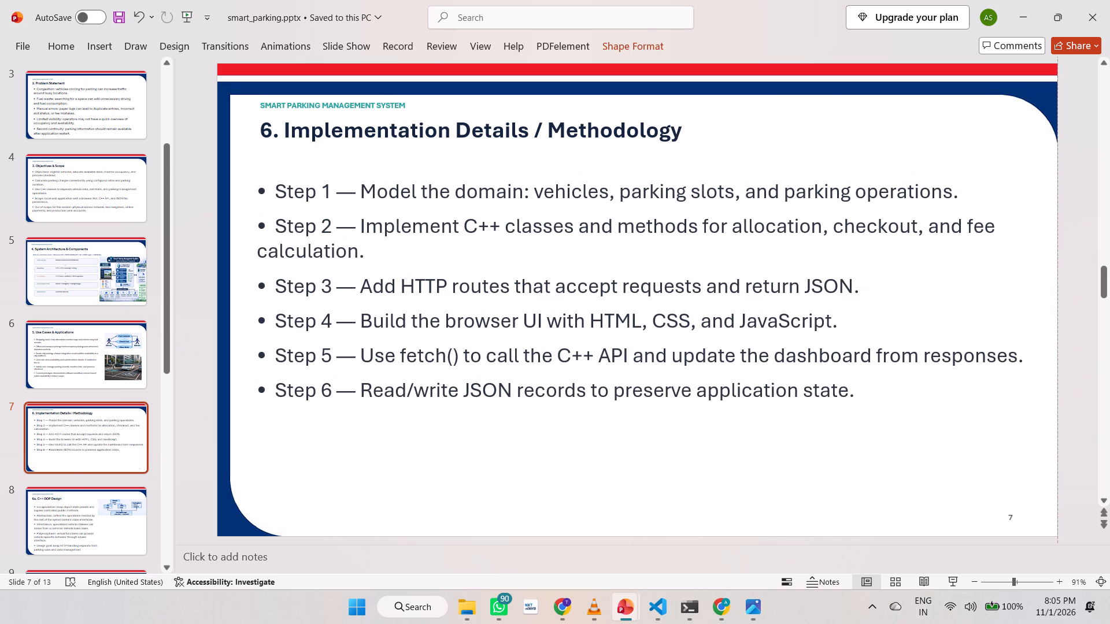
left_click_drag(702, 410, 705, 394)
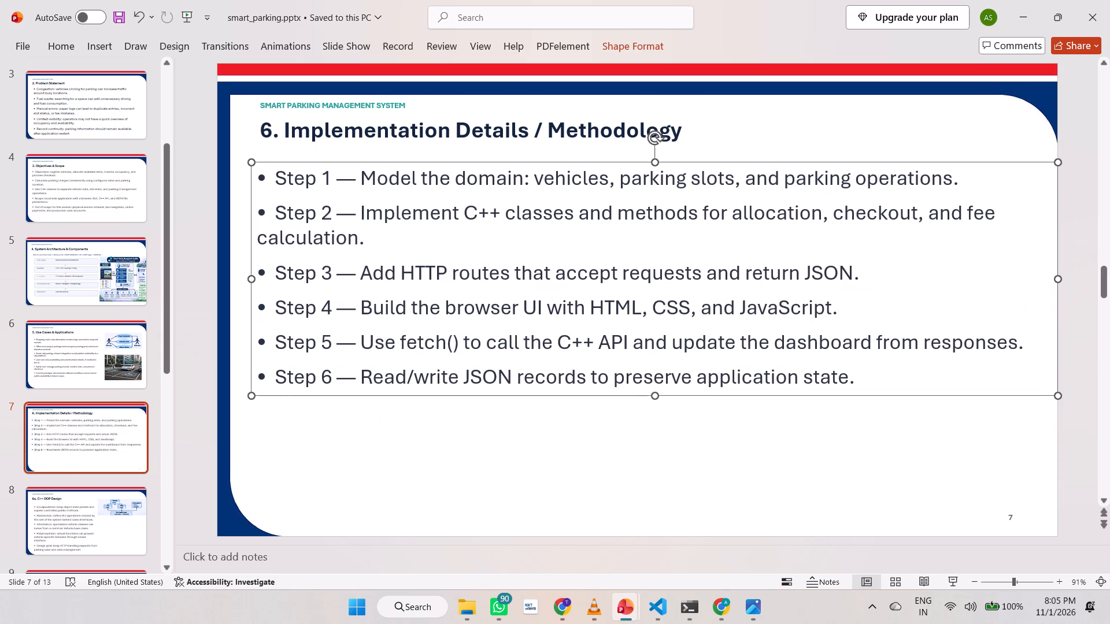
left_click_drag(1056, 277, 1048, 280)
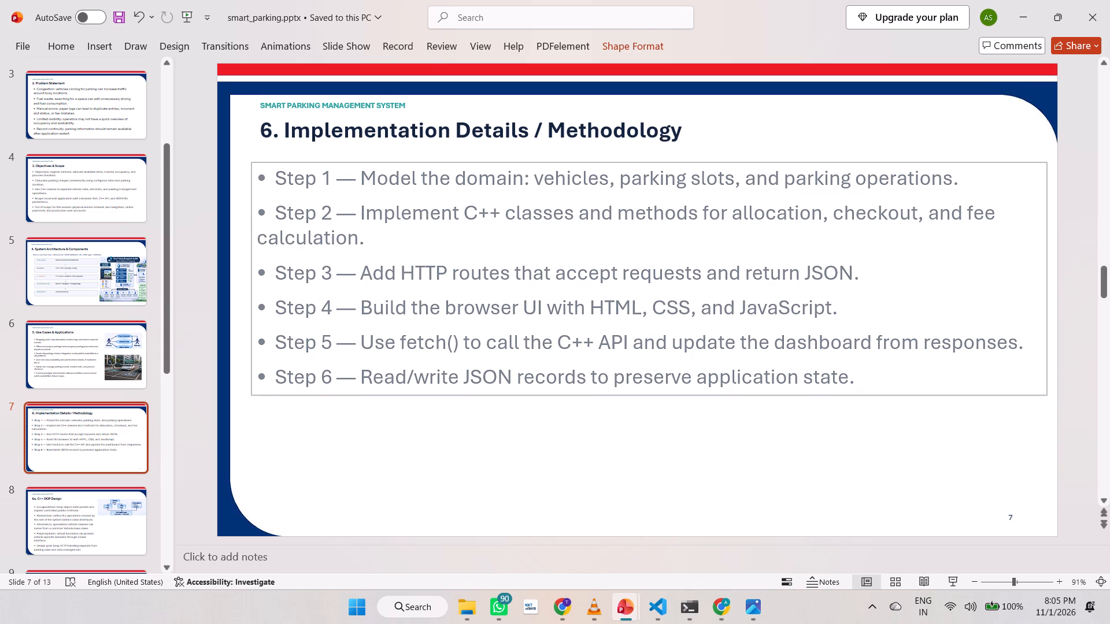
left_click_drag(1048, 280, 1039, 280)
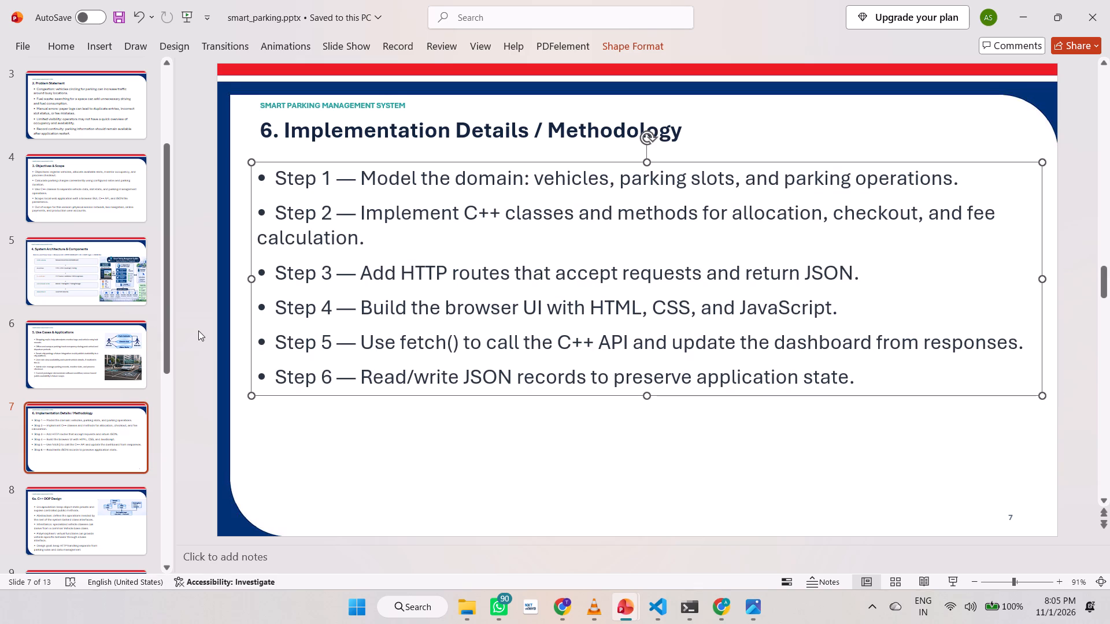
Set all bullet text on the Use Cases & Applications slide to font size 24.
left_click(57, 346)
left_click(288, 257)
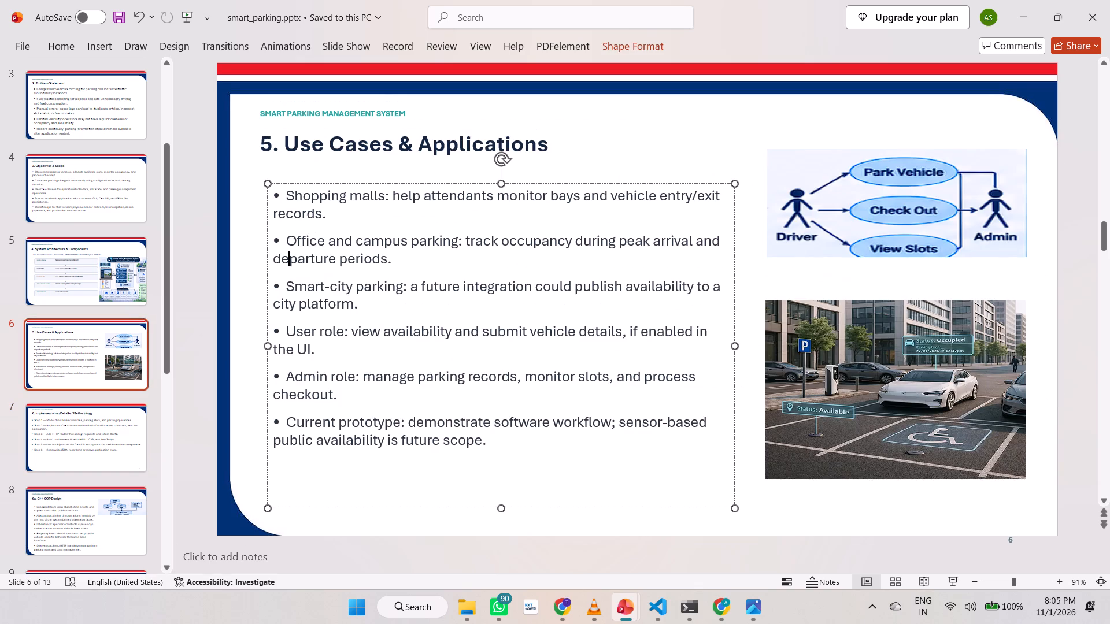
key("ctrl+a")
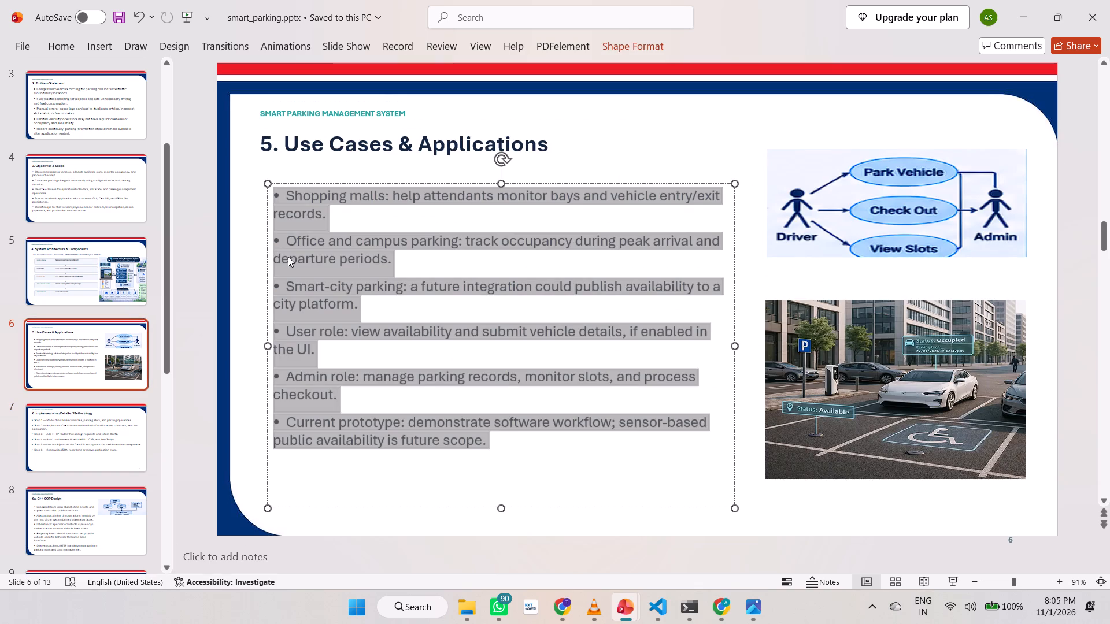
right_click(288, 257)
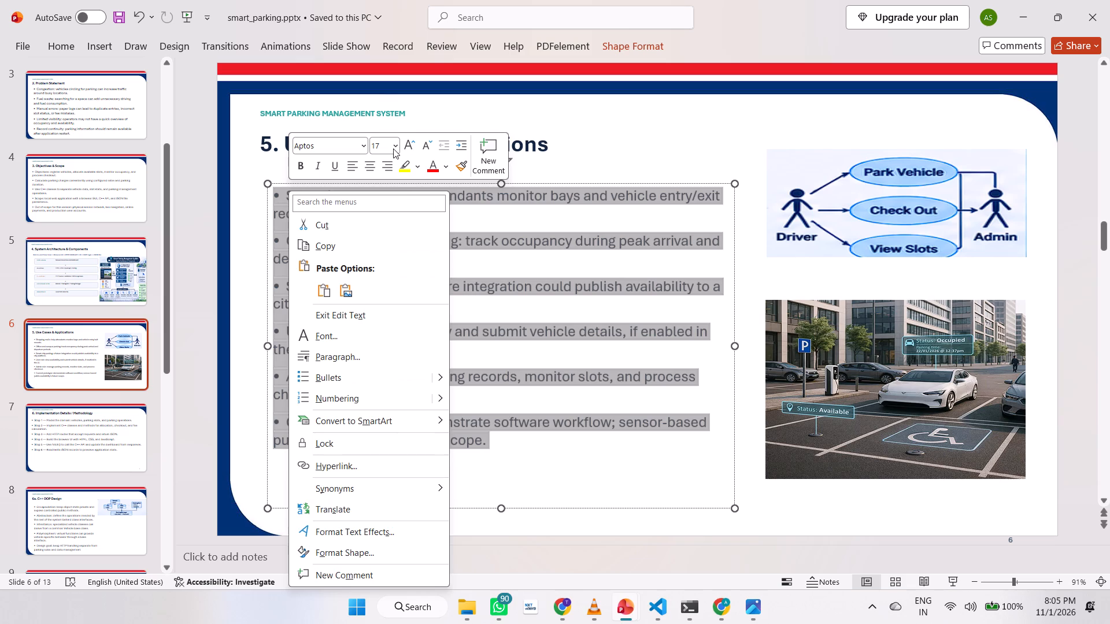
left_click_drag(392, 147, 393, 336)
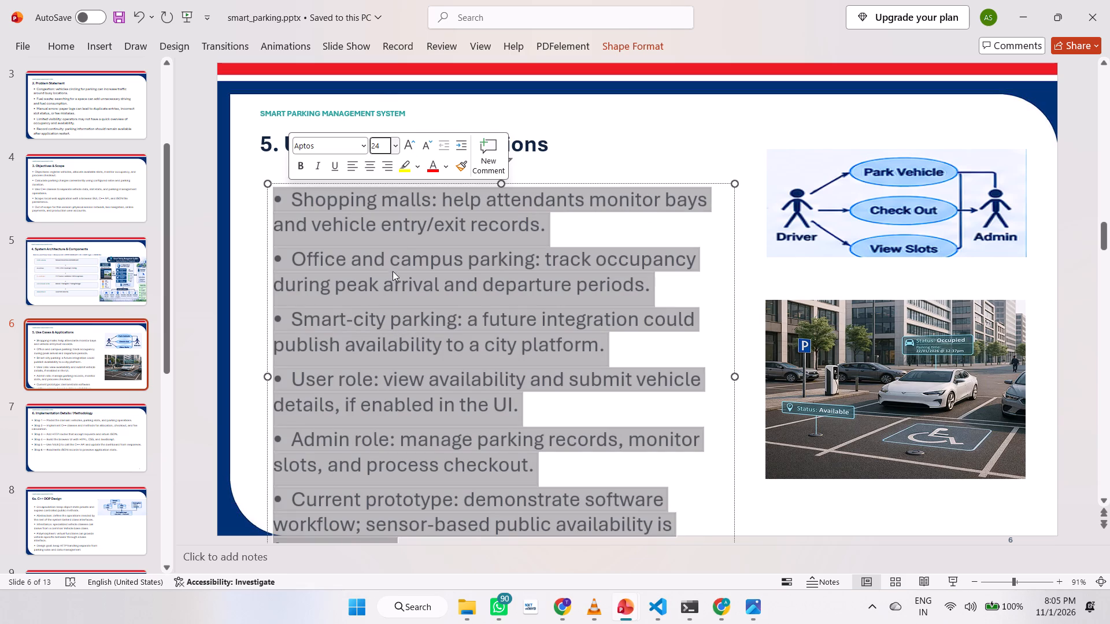
left_click(441, 343)
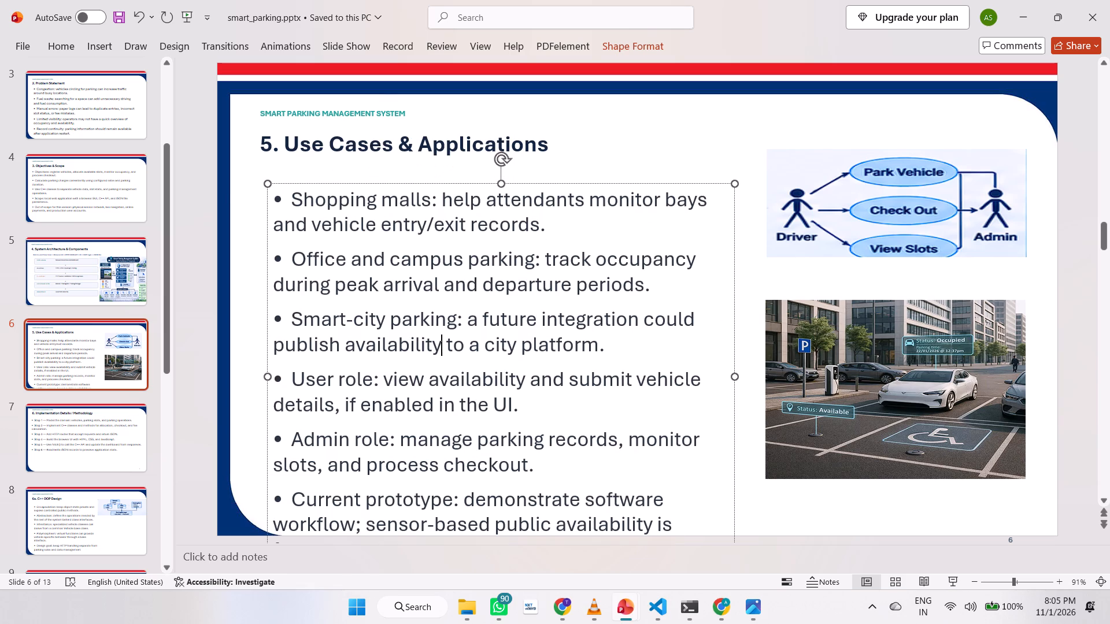
Widen the Use Cases & Applications bullet text box up to the pictures and move it up closer to the title.
left_click_drag(735, 374, 753, 369)
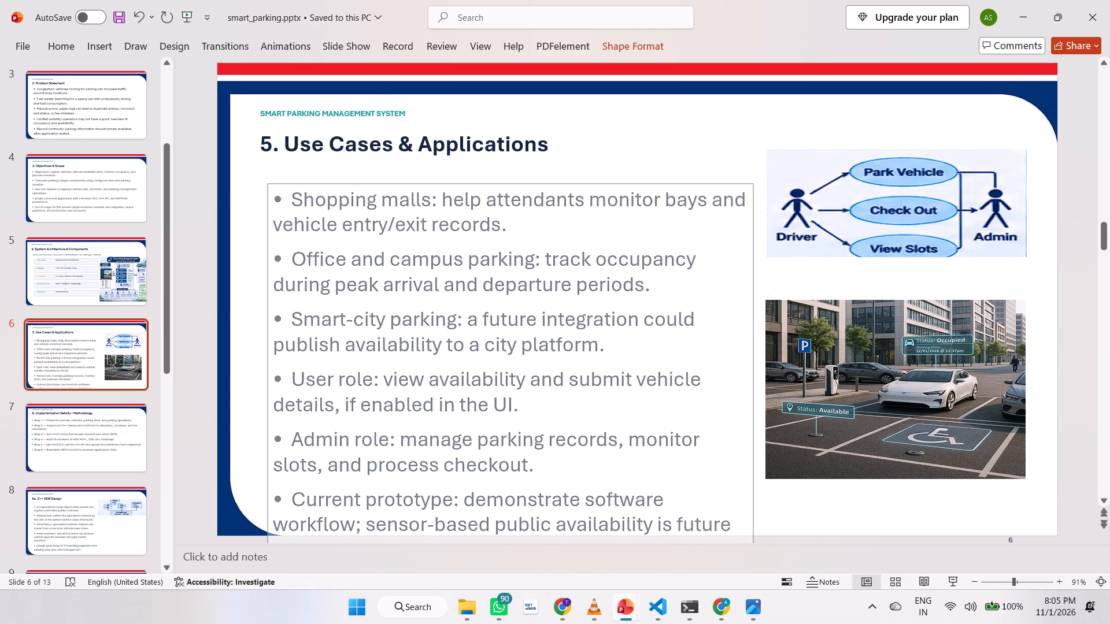
left_click_drag(753, 369, 758, 369)
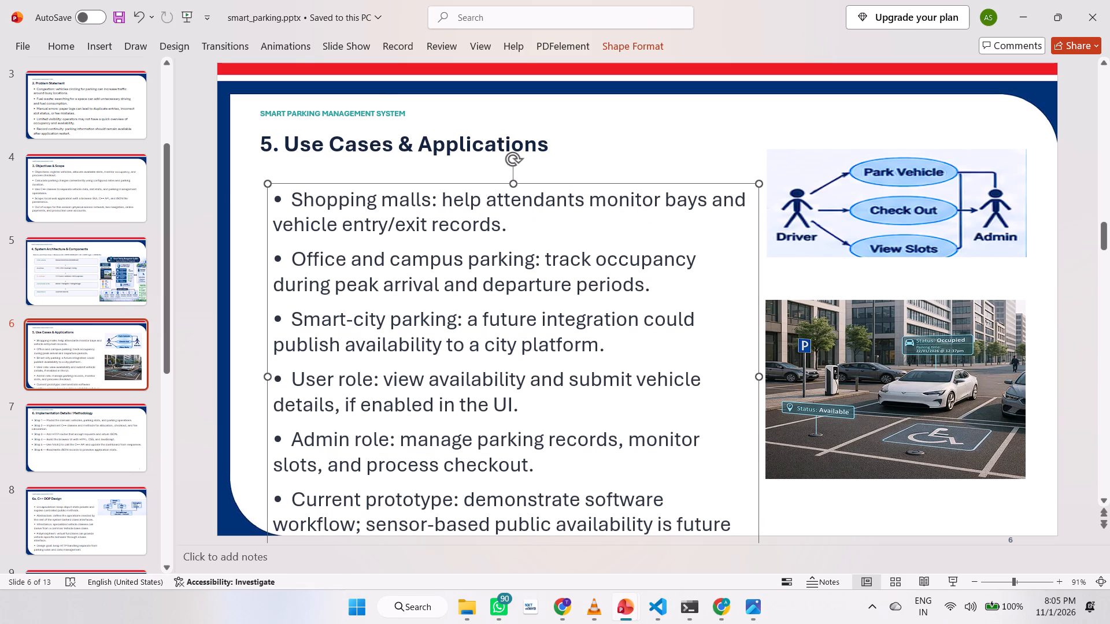
left_click_drag(426, 184, 426, 178)
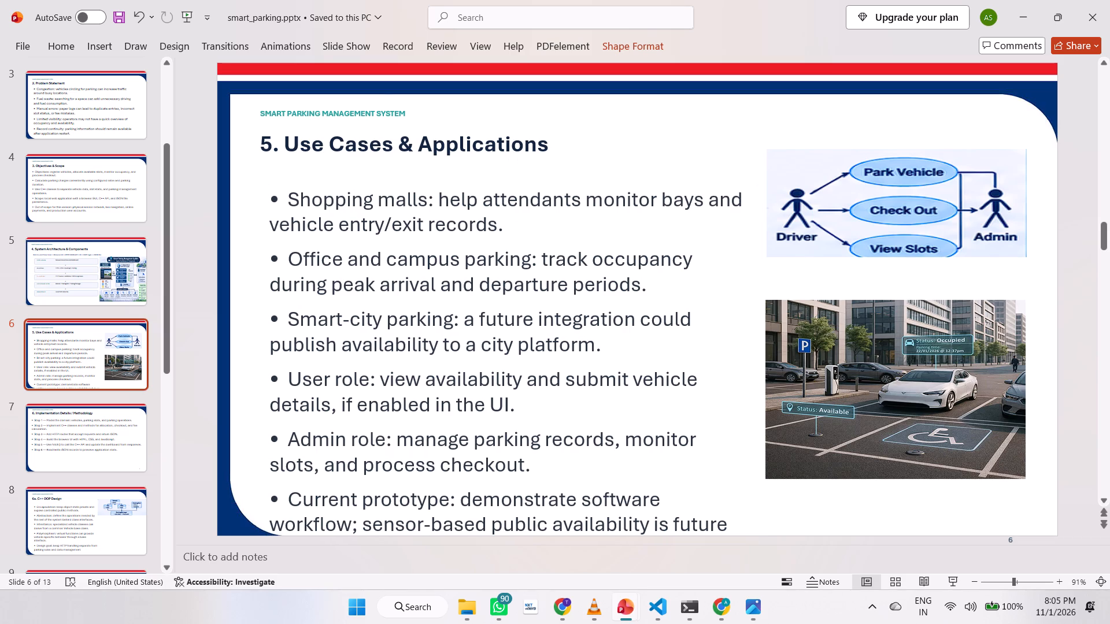
left_click_drag(426, 178, 426, 167)
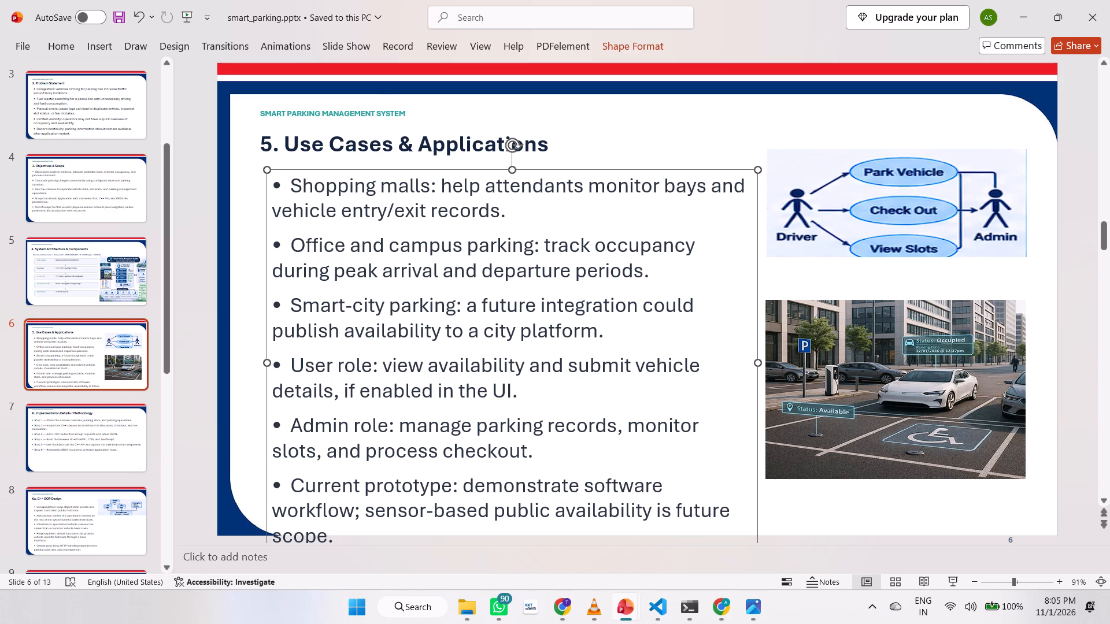
Delete the Smart-city parking bullet, including its empty line, from the Use Cases & Applications slide.
left_click_drag(526, 389, 345, 362)
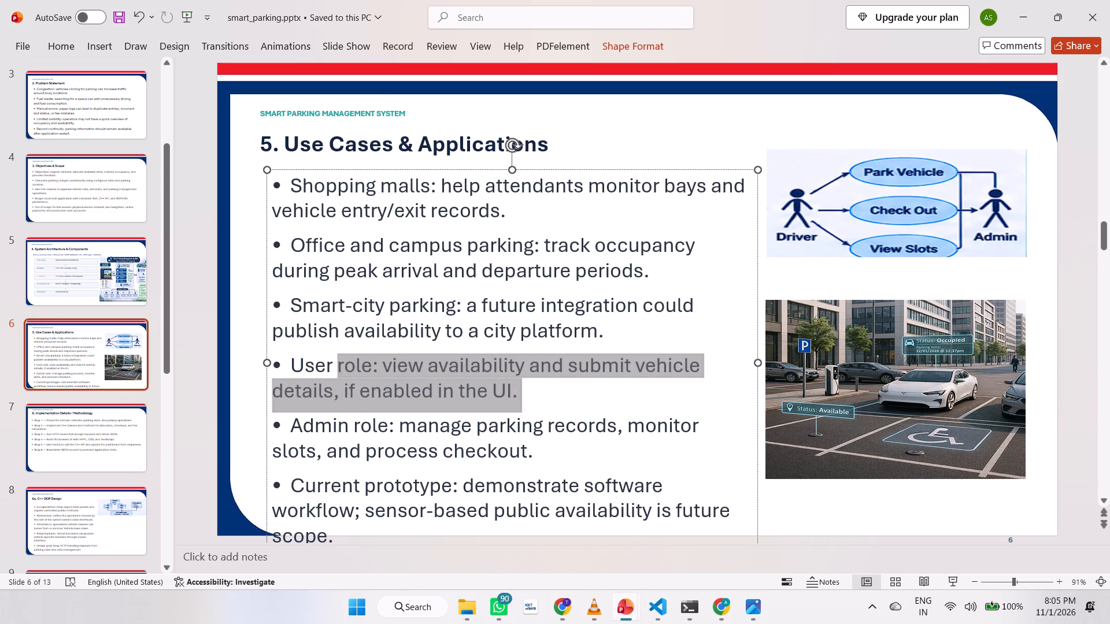
left_click_drag(345, 362, 351, 364)
left_click_drag(351, 364, 351, 364)
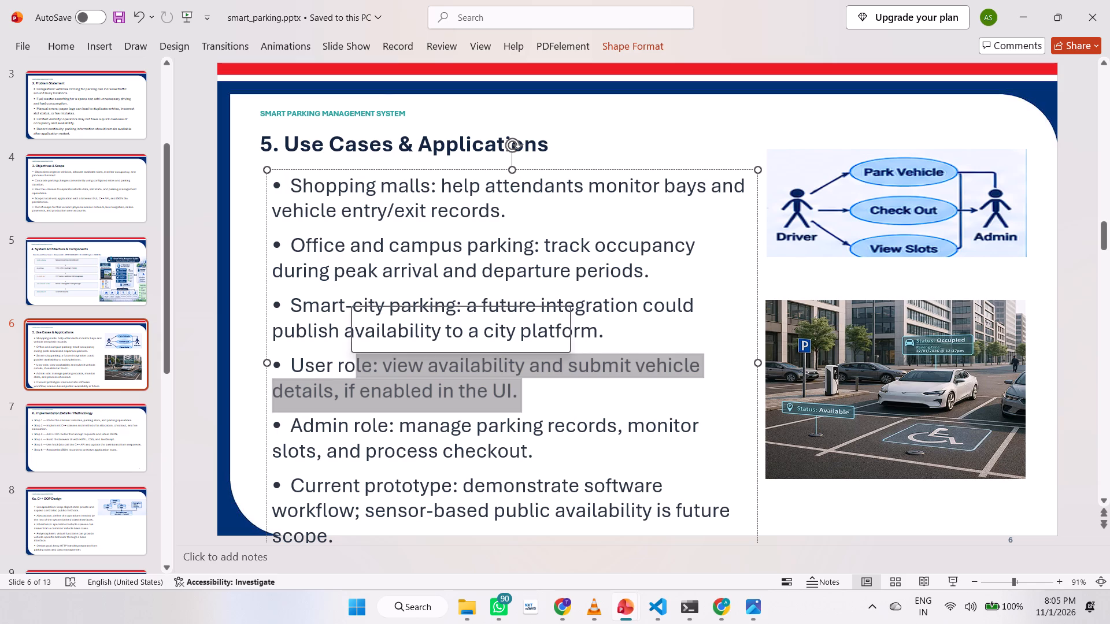
left_click(557, 398)
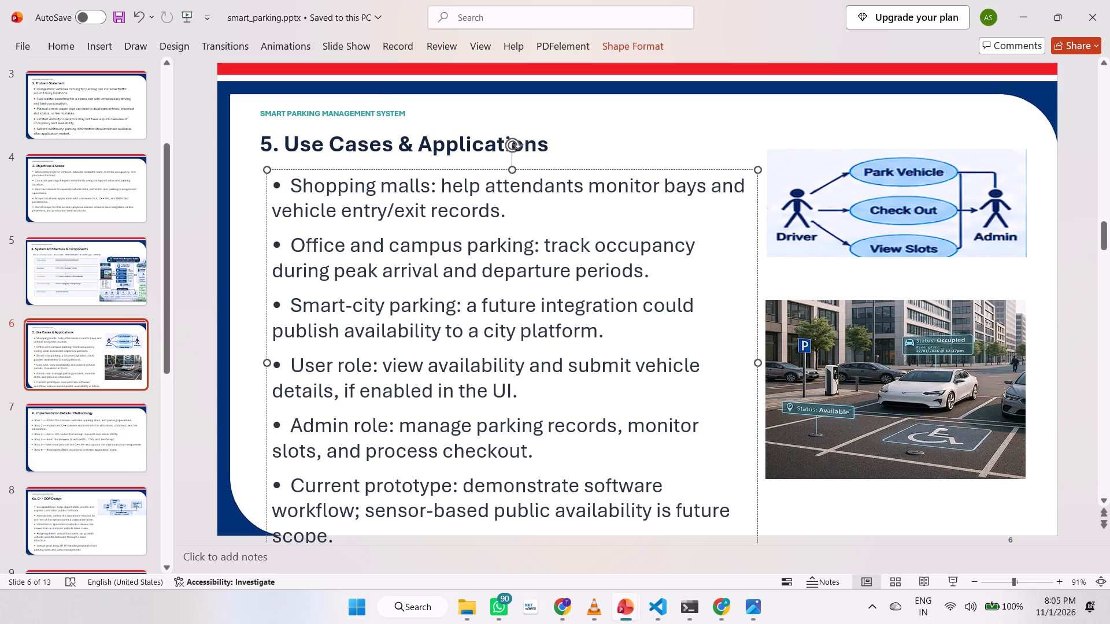
left_click_drag(618, 336, 298, 309)
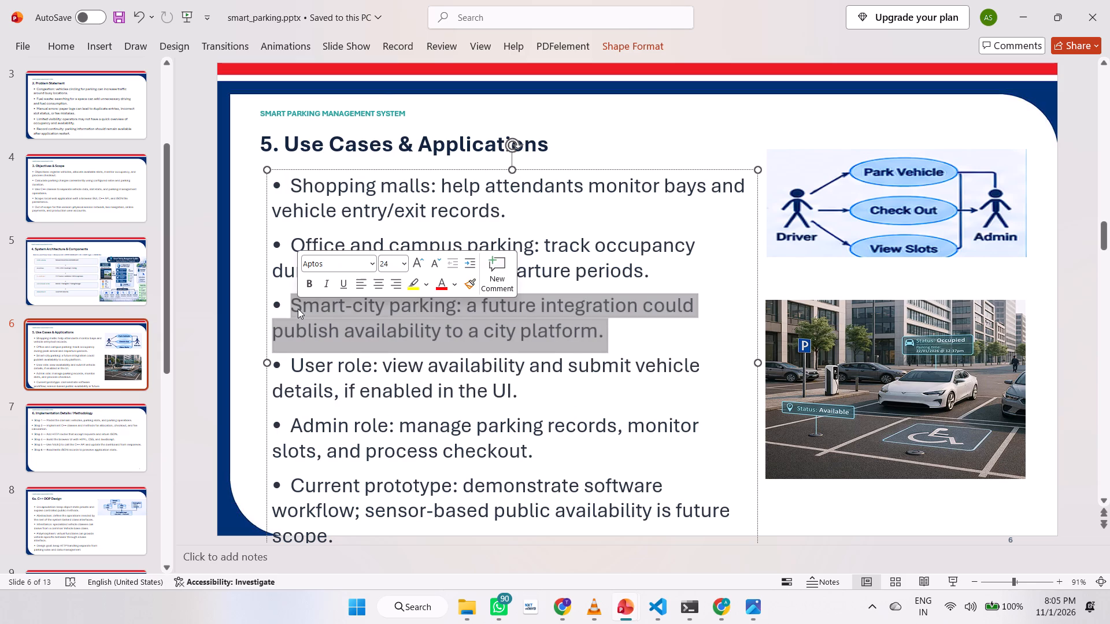
key("BackSpace")
key("BackSpace")
key("BackSpace")
key("BackSpace")
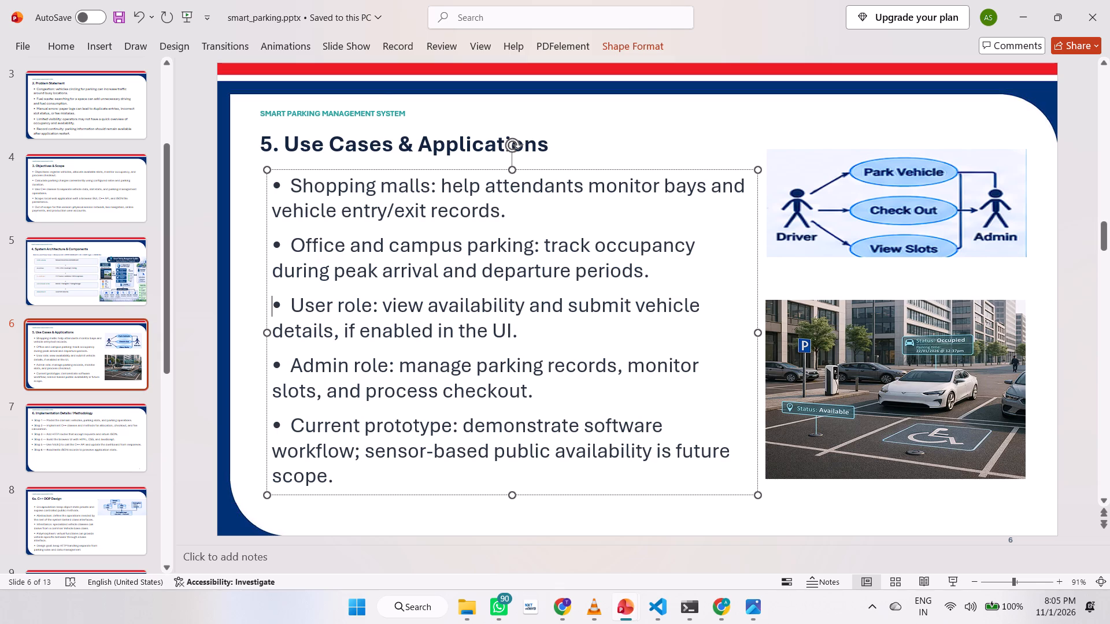
Shift the Use Cases & Applications bullet text box slightly toward the slide's left border, level with the title.
left_click_drag(441, 495, 434, 508)
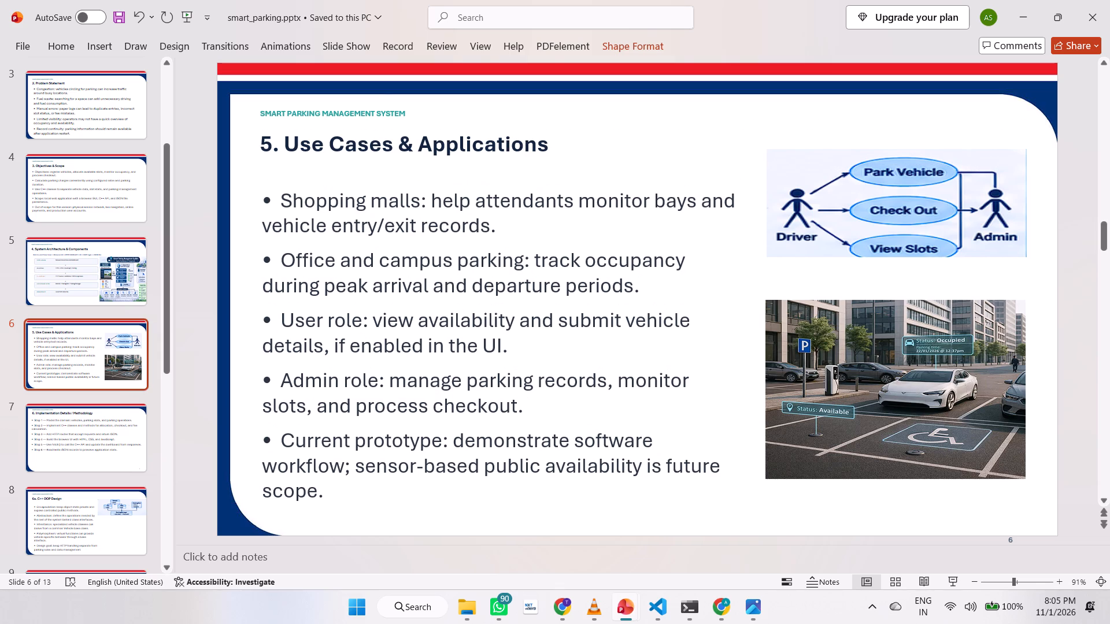
left_click_drag(434, 508, 432, 500)
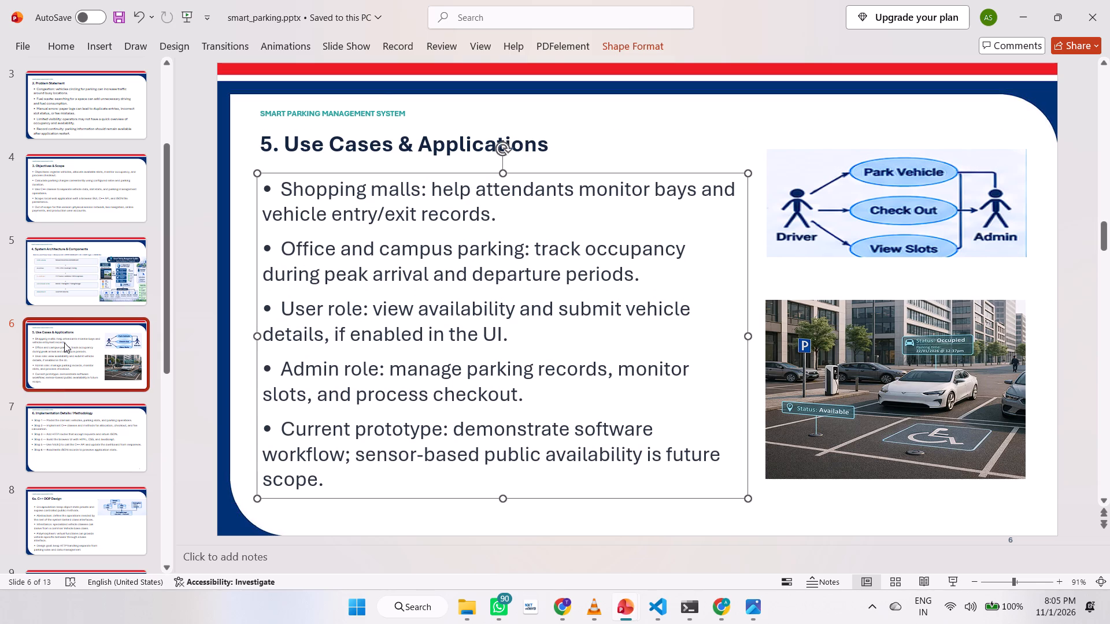
Set all Problem Statement bullet text to font size 24, matching the Objectives & Scope slide.
left_click(68, 199)
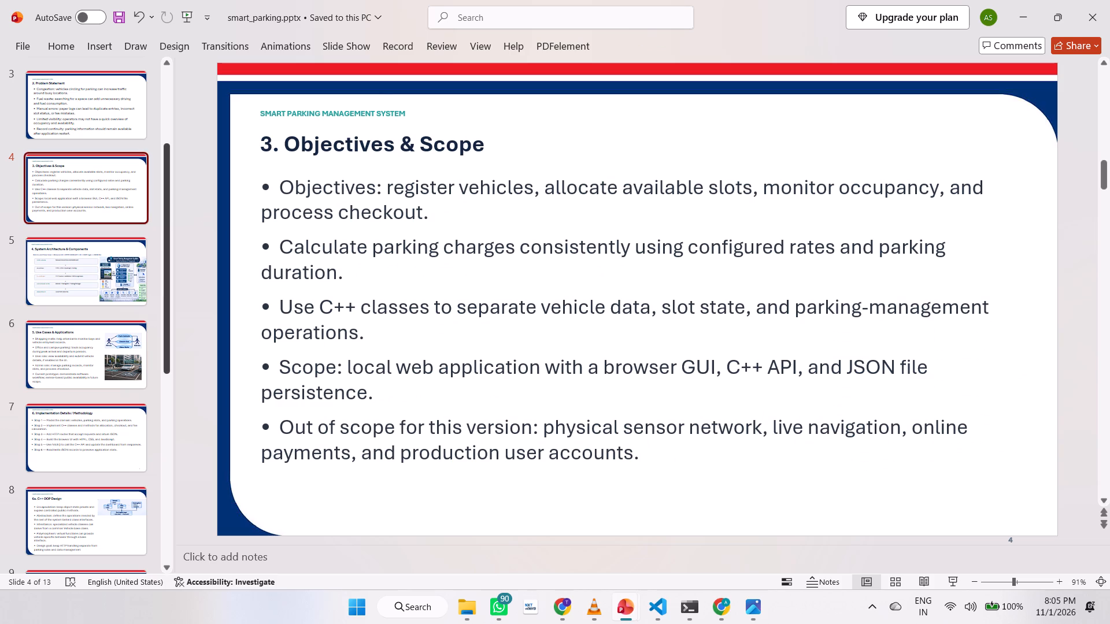
left_click(107, 131)
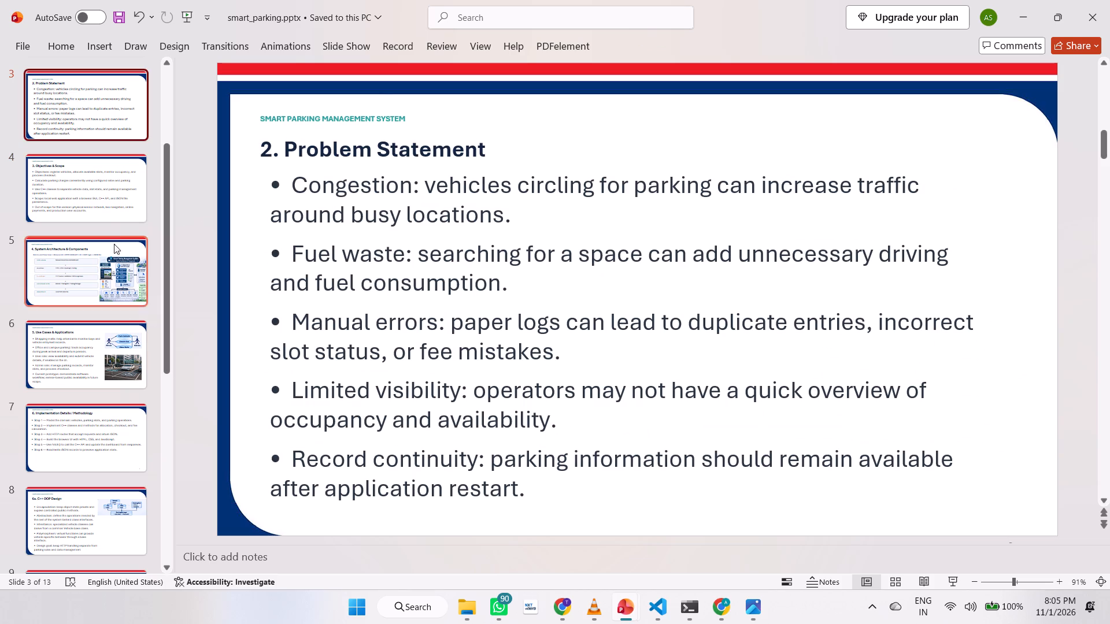
left_click(102, 205)
left_click_drag(337, 230, 282, 184)
left_click(282, 184)
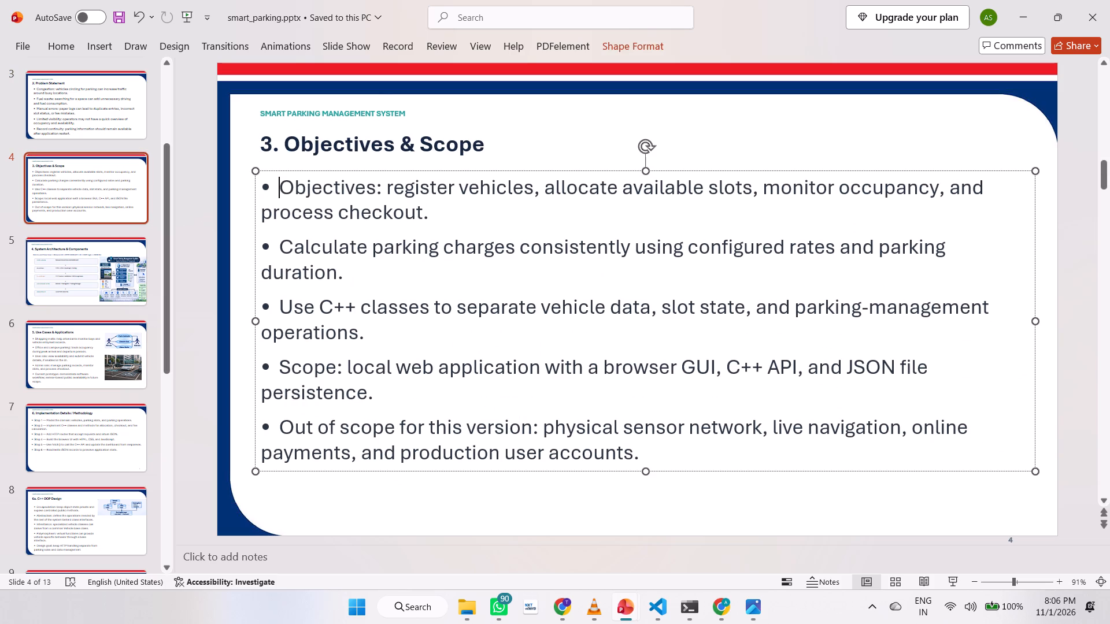
left_click_drag(279, 184, 637, 450)
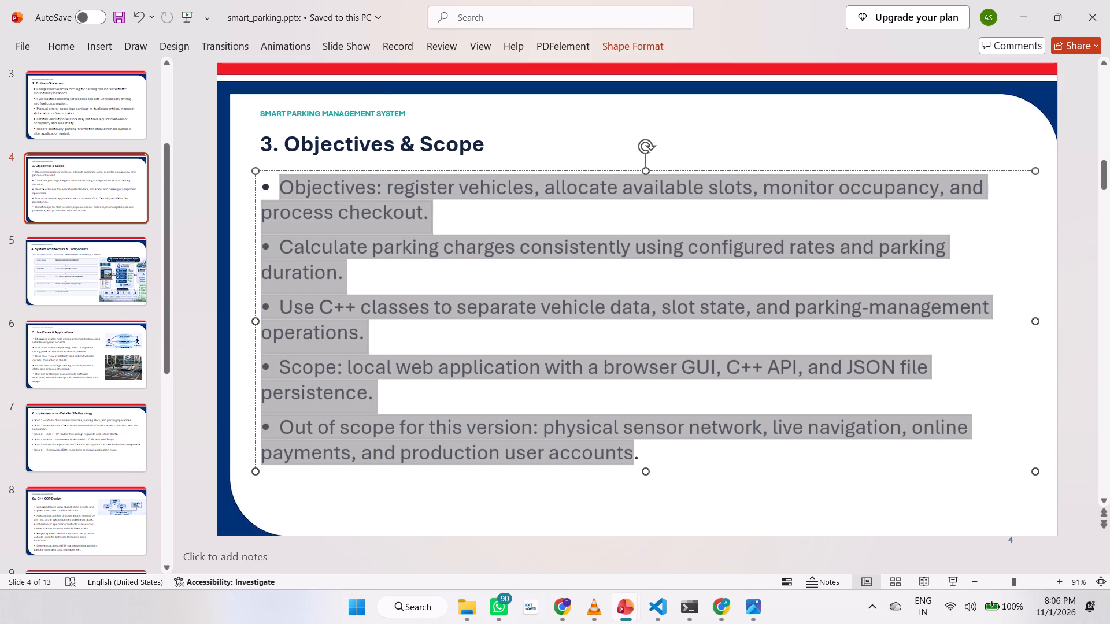
left_click_drag(637, 450, 642, 451)
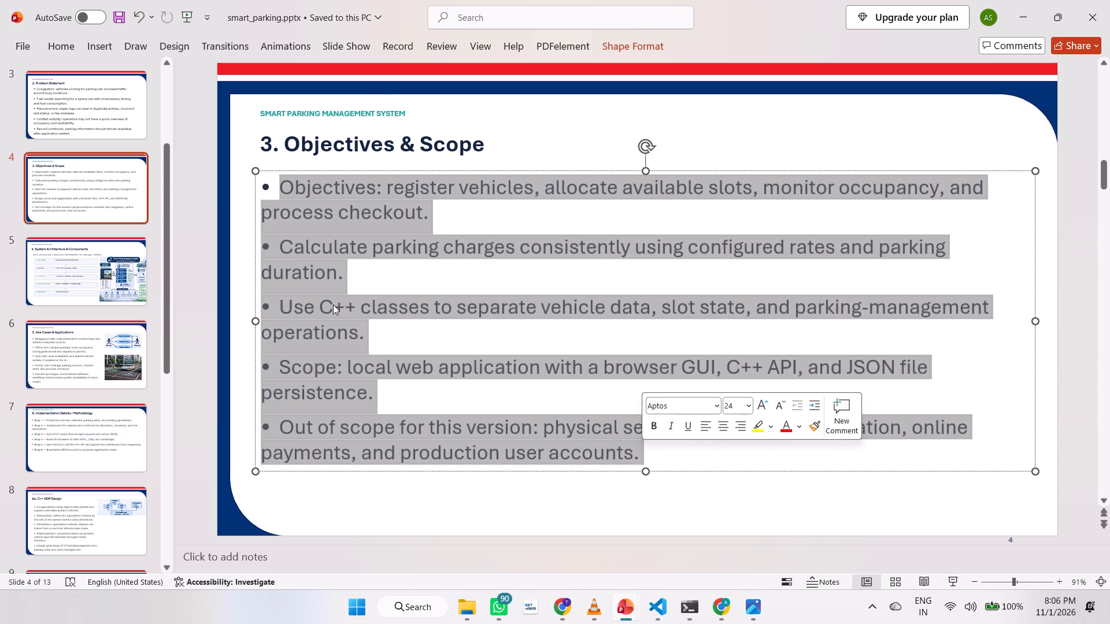
left_click(99, 123)
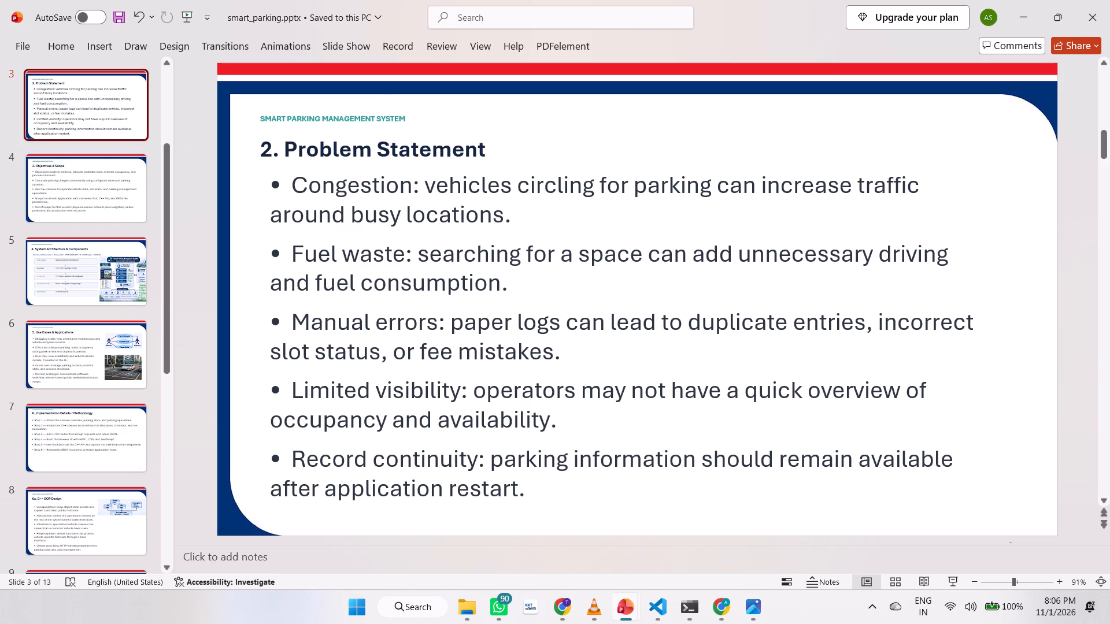
left_click_drag(292, 184, 573, 483)
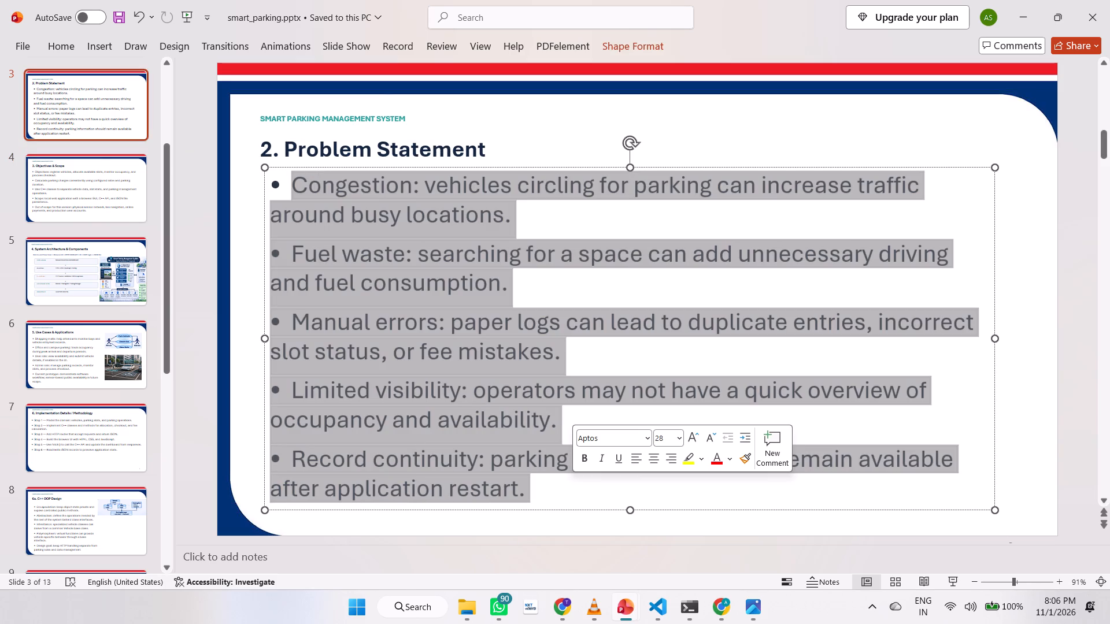
left_click(706, 440)
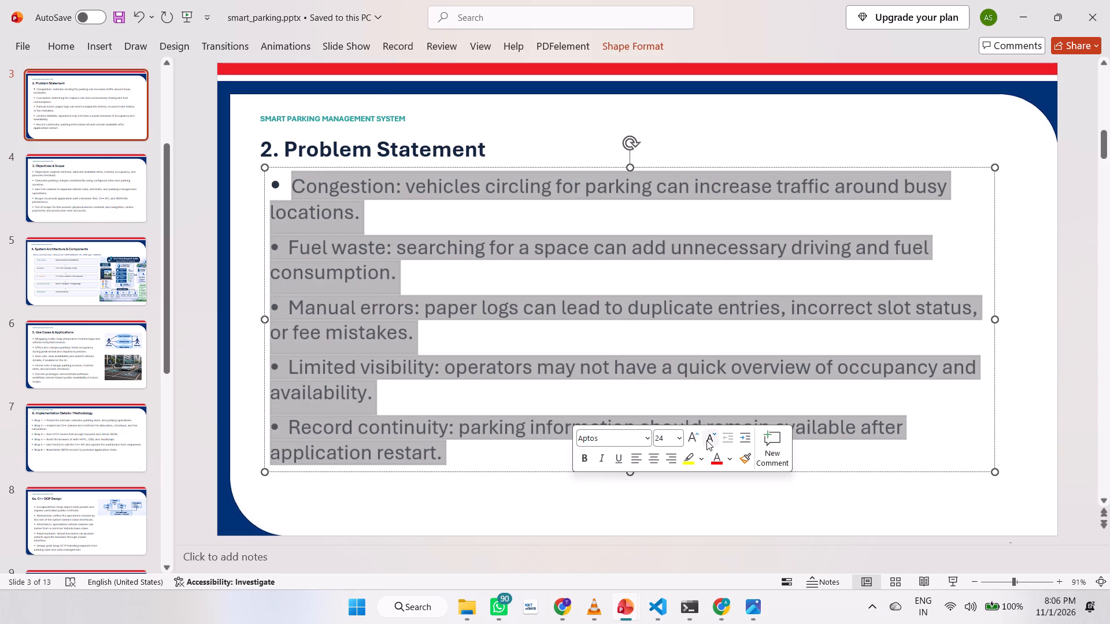
left_click(631, 520)
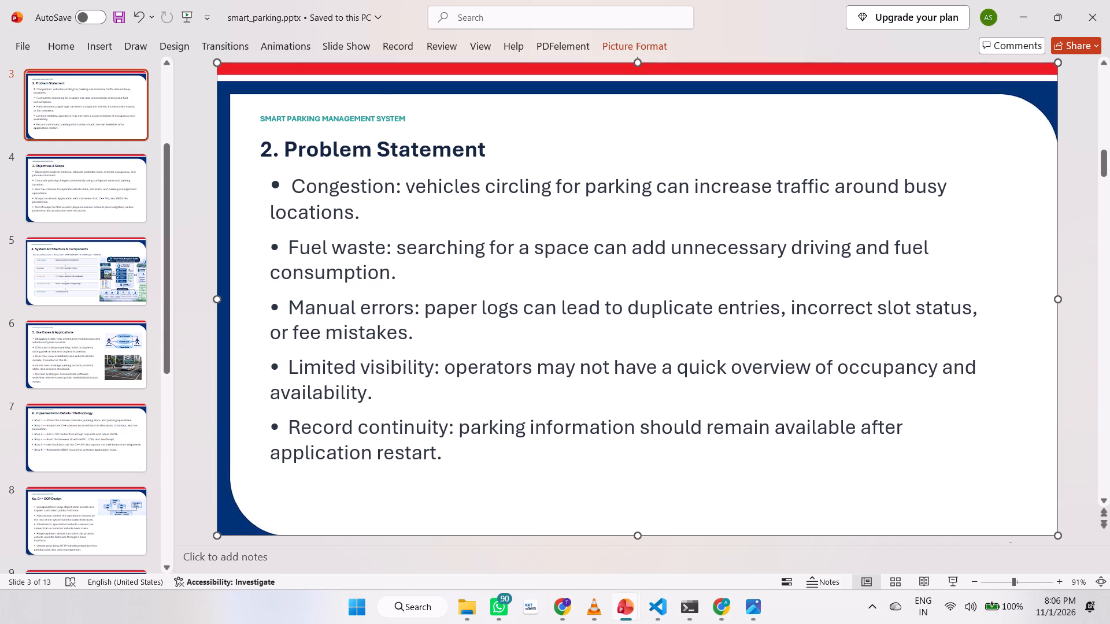
Review the slides across the deck, including References and Conclusion, for consistent text size and layout.
left_click(116, 191)
left_click(110, 122)
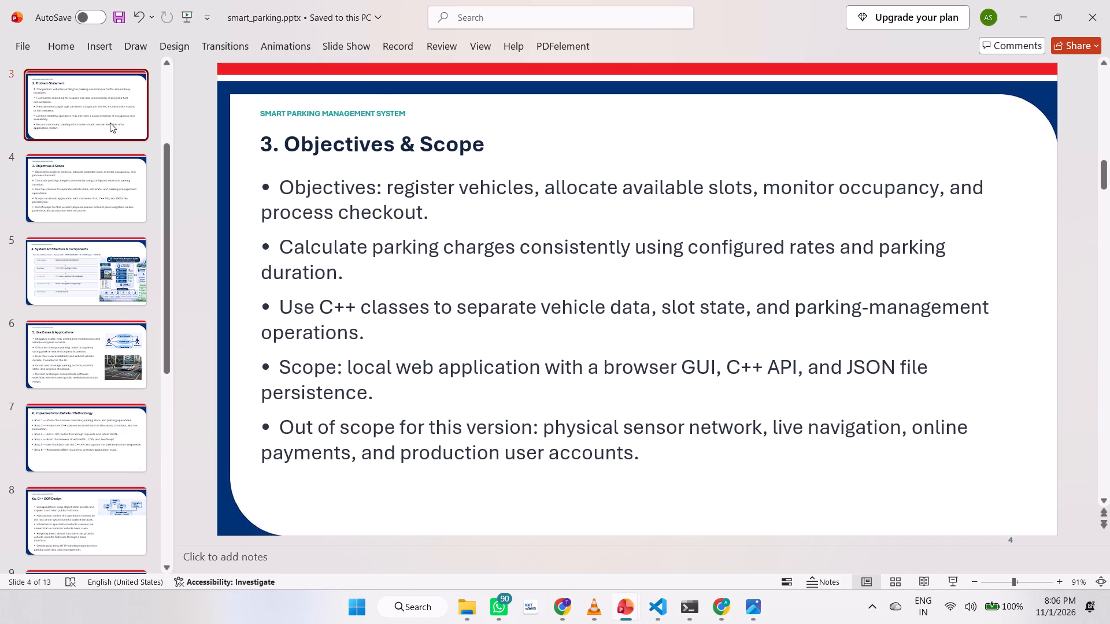
scroll(110, 122, "up", 1)
left_click(88, 112)
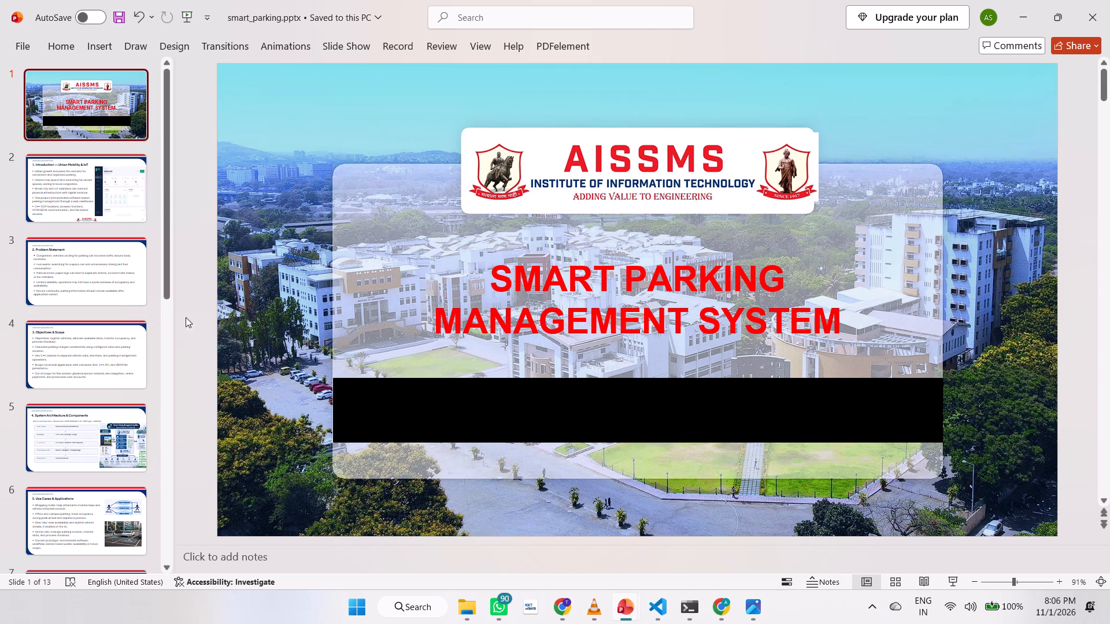
left_click(120, 277)
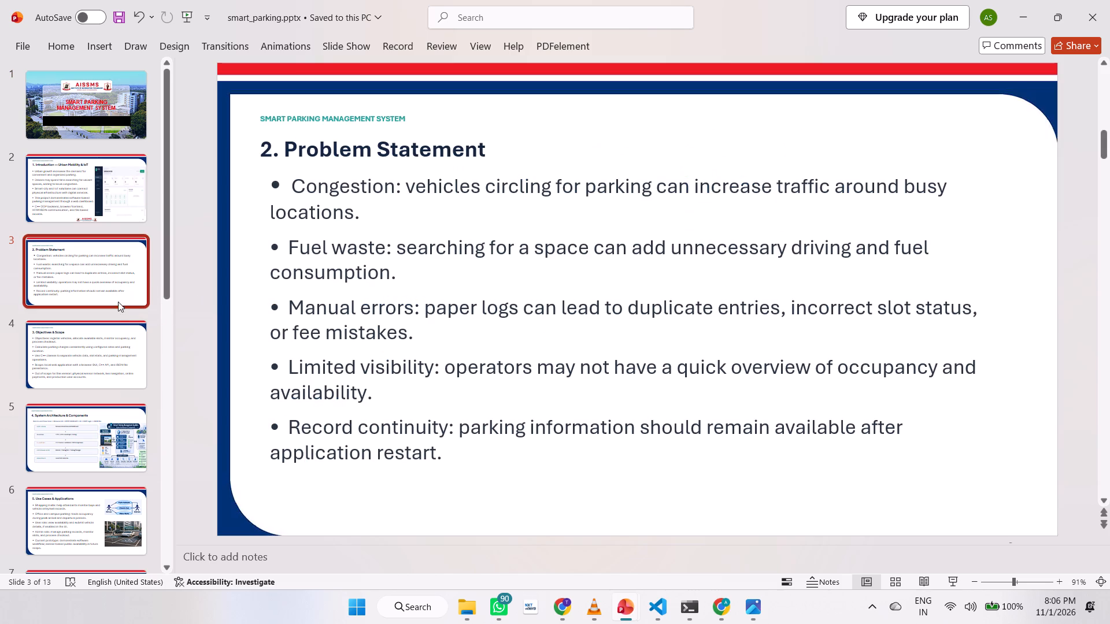
left_click(113, 343)
left_click(105, 433)
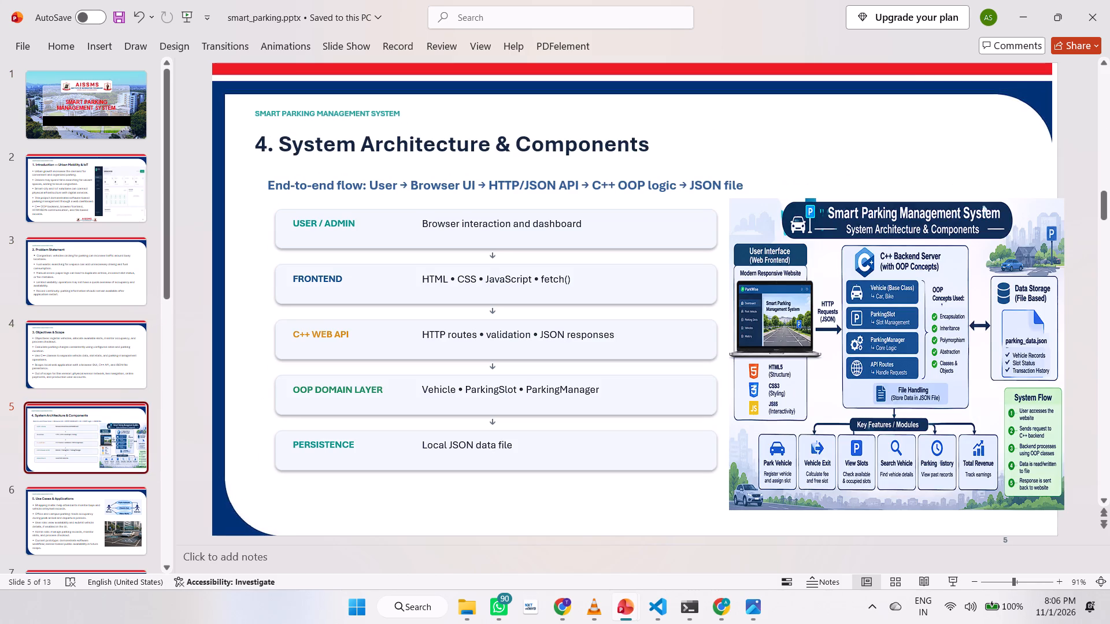
left_click(79, 509)
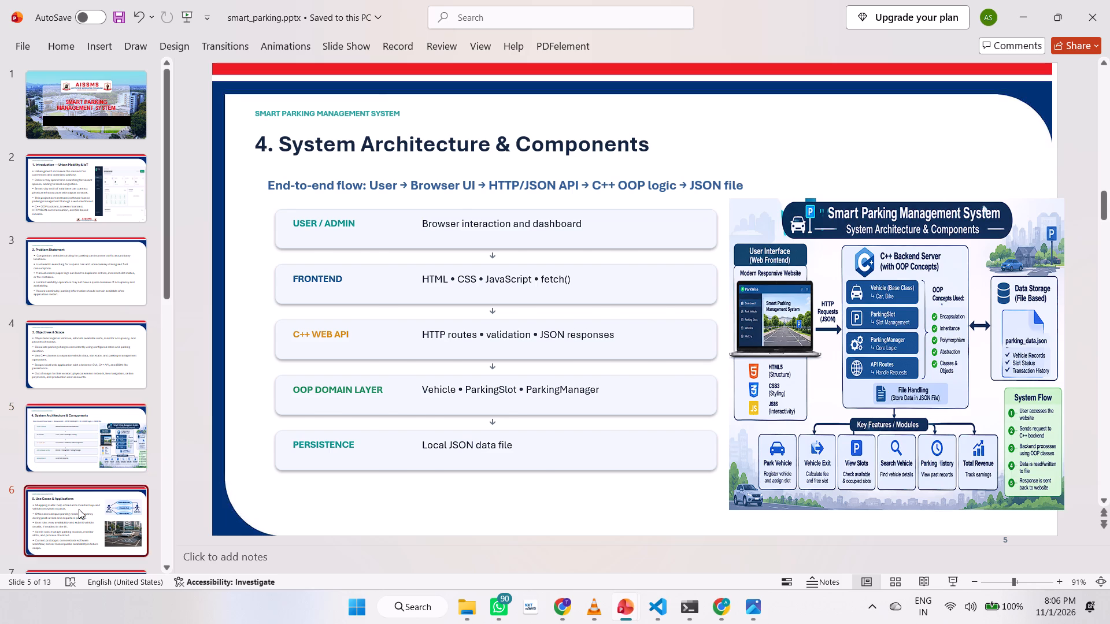
scroll(79, 509, "down", 4)
left_click(83, 415)
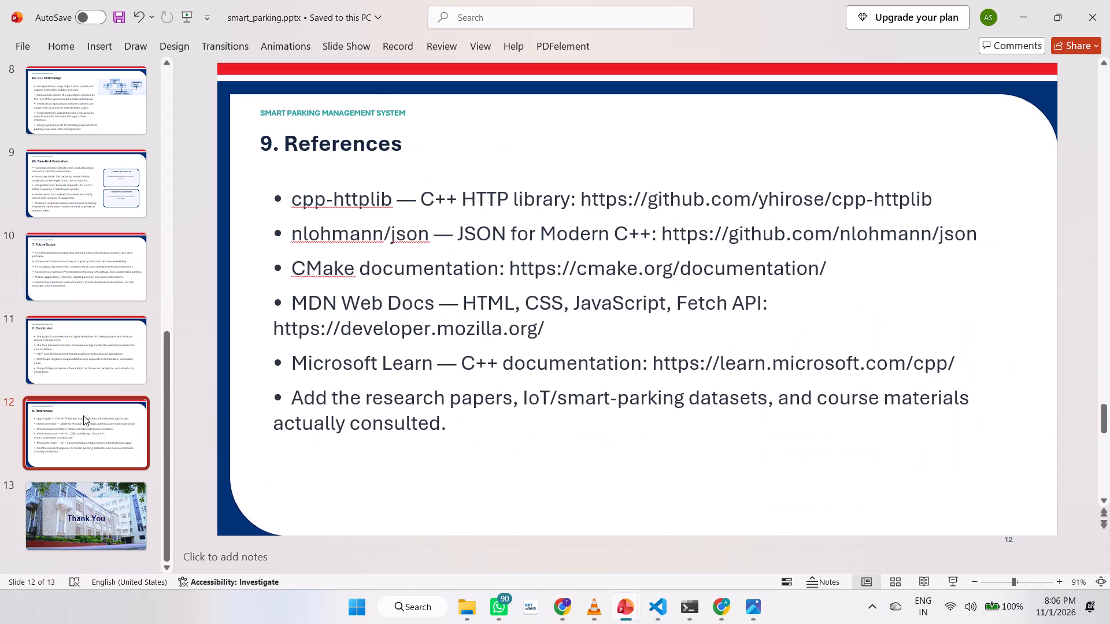
left_click_drag(288, 197, 491, 426)
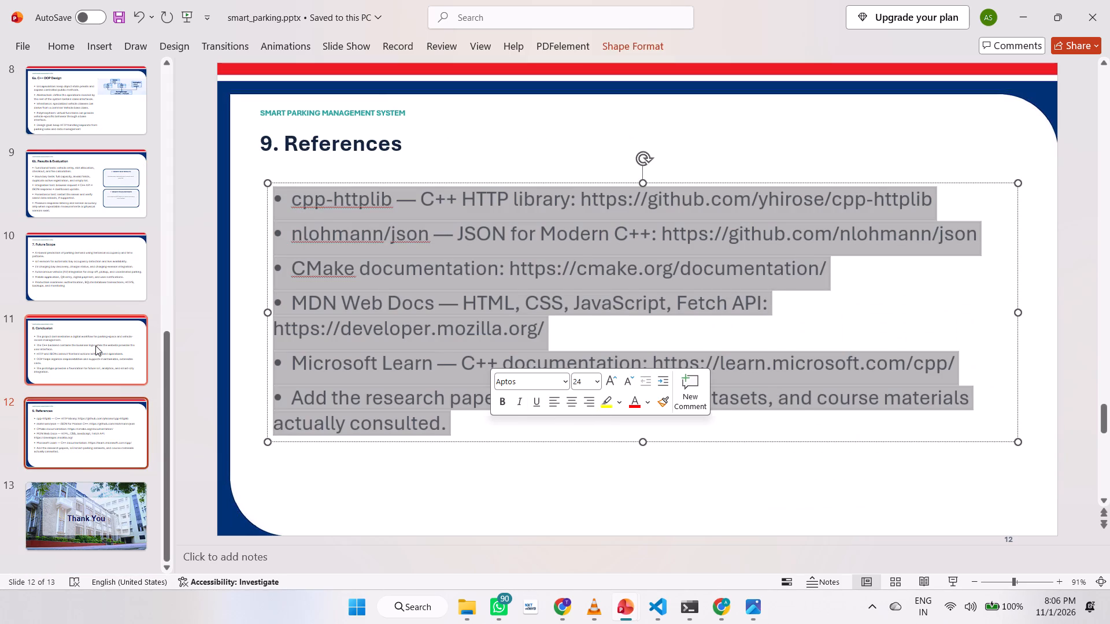
left_click(95, 346)
left_click(163, 261)
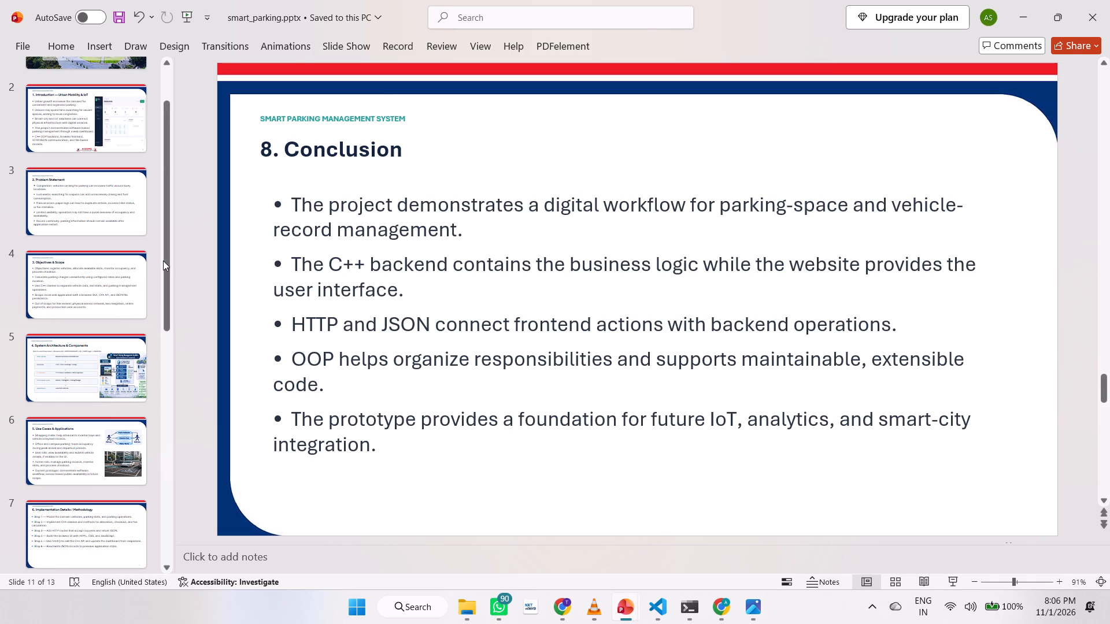
left_click(86, 437)
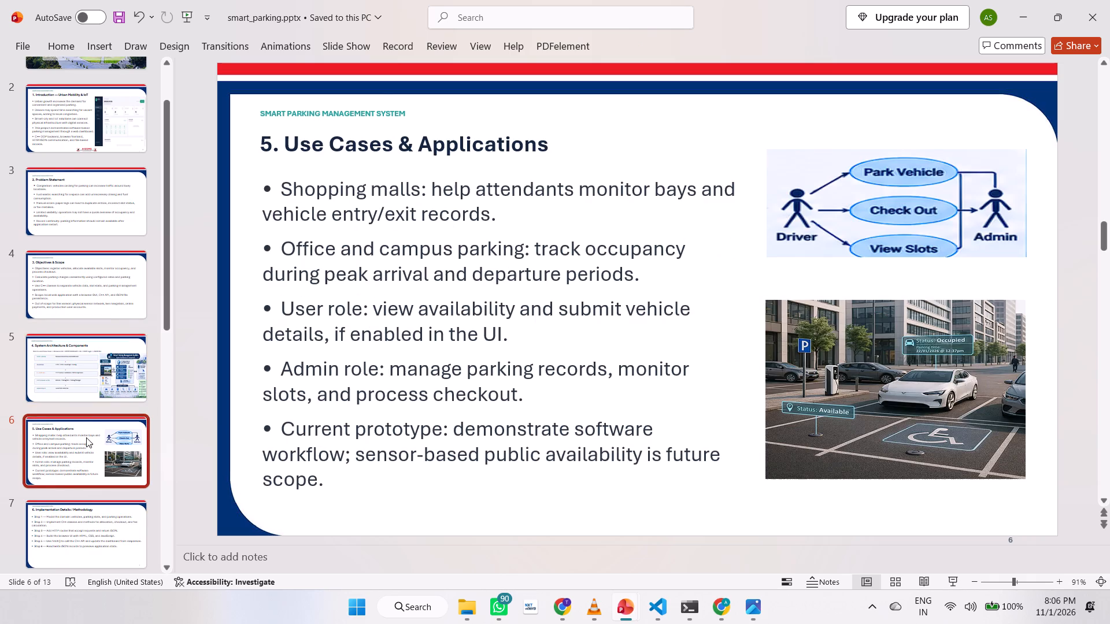
key("Down")
key("Down")
key("Up")
key("Down")
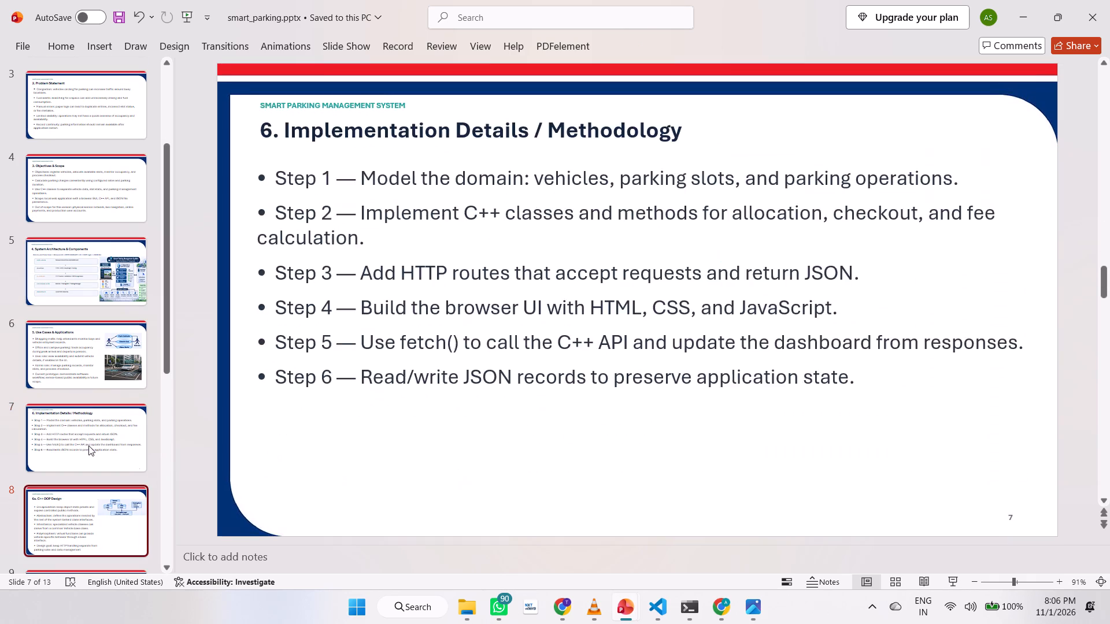
Move the bullet text box on the C++ OOP Design slide up, closer to the title.
left_click(383, 252)
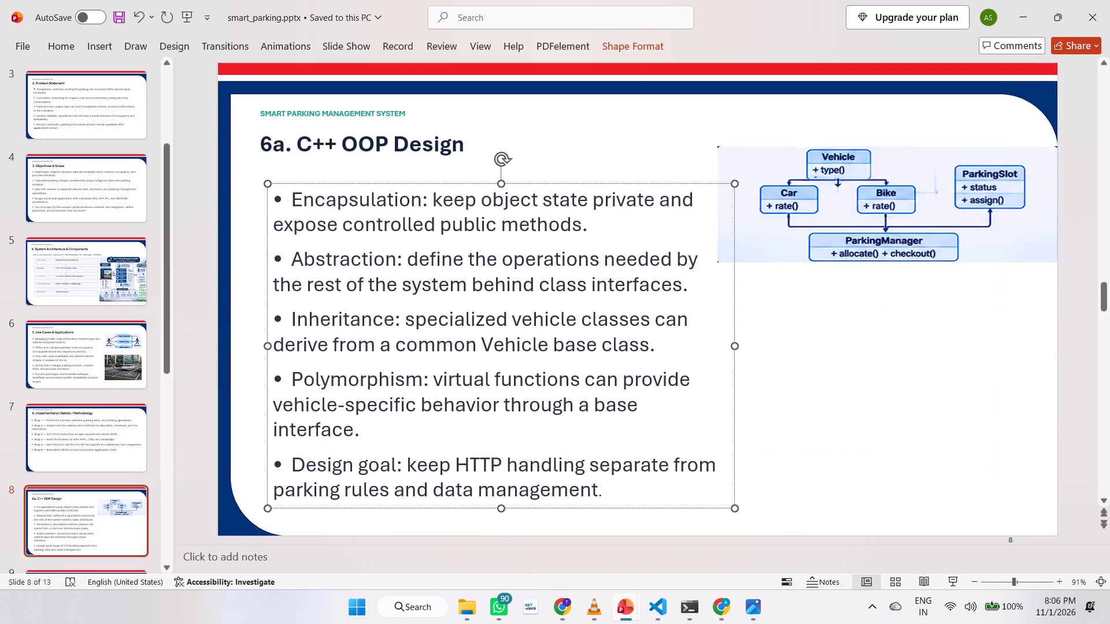
left_click(375, 180)
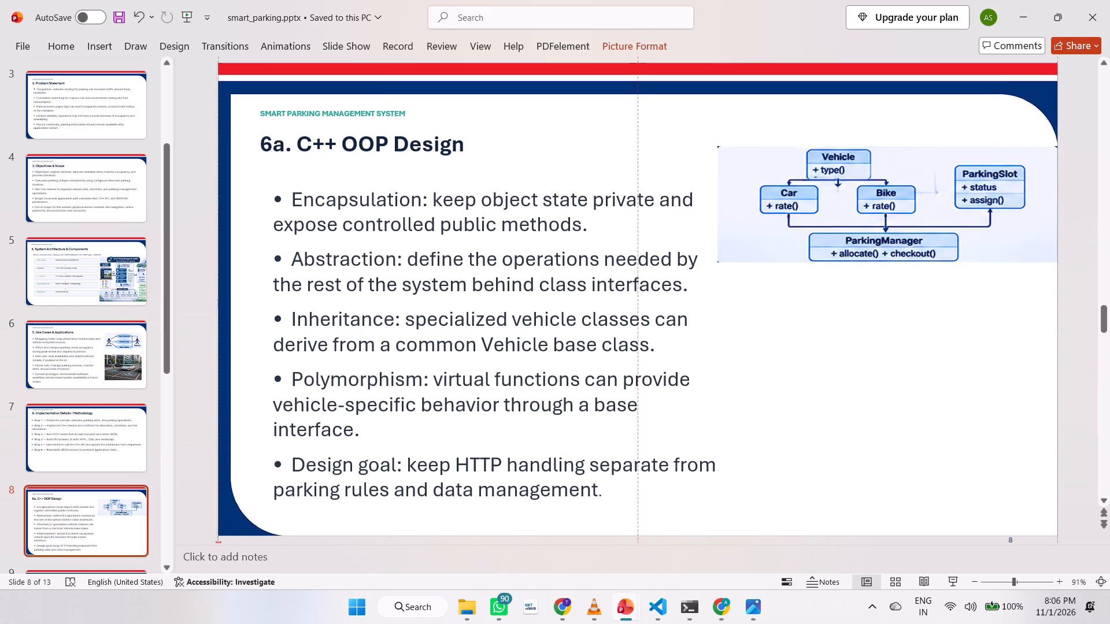
key("ctrl+z")
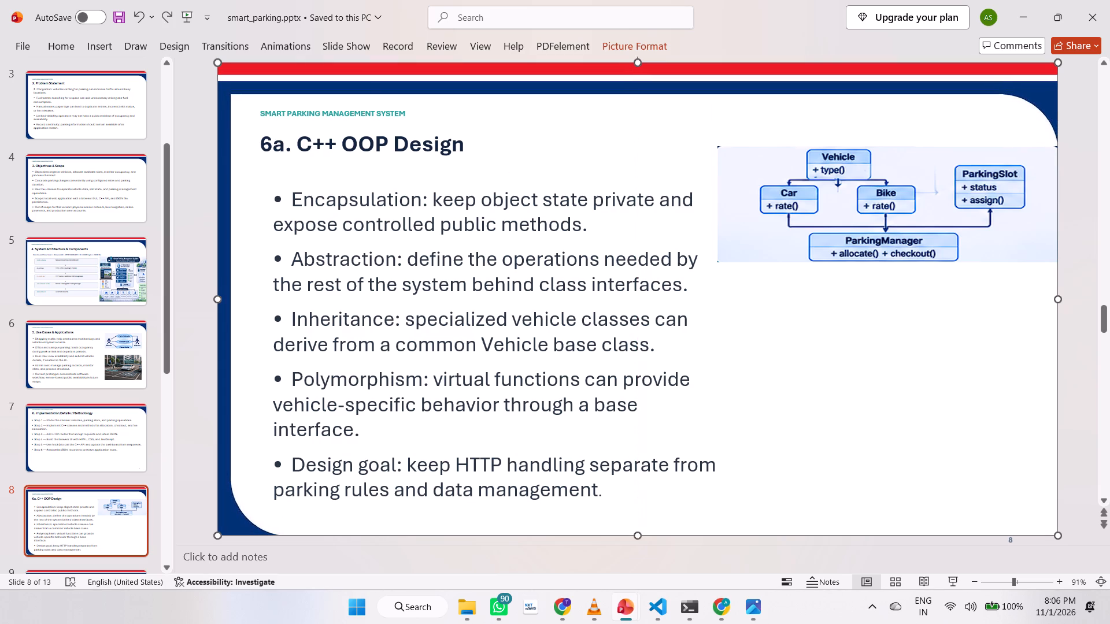
left_click(375, 179)
left_click_drag(375, 195, 376, 184)
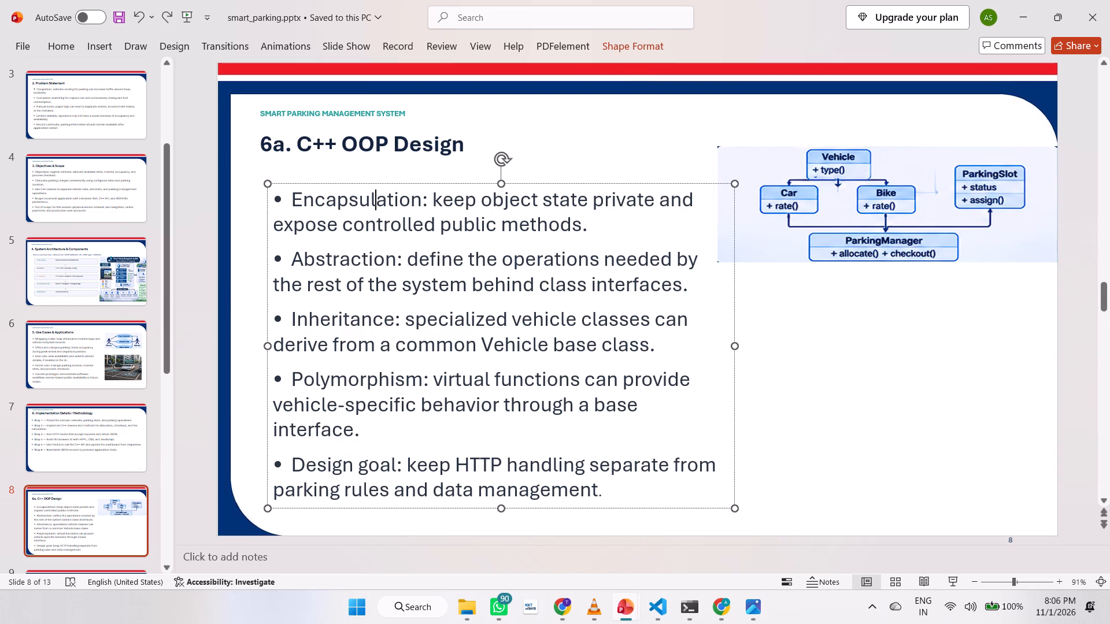
left_click_drag(376, 184, 378, 182)
left_click(378, 182)
left_click_drag(378, 182, 374, 169)
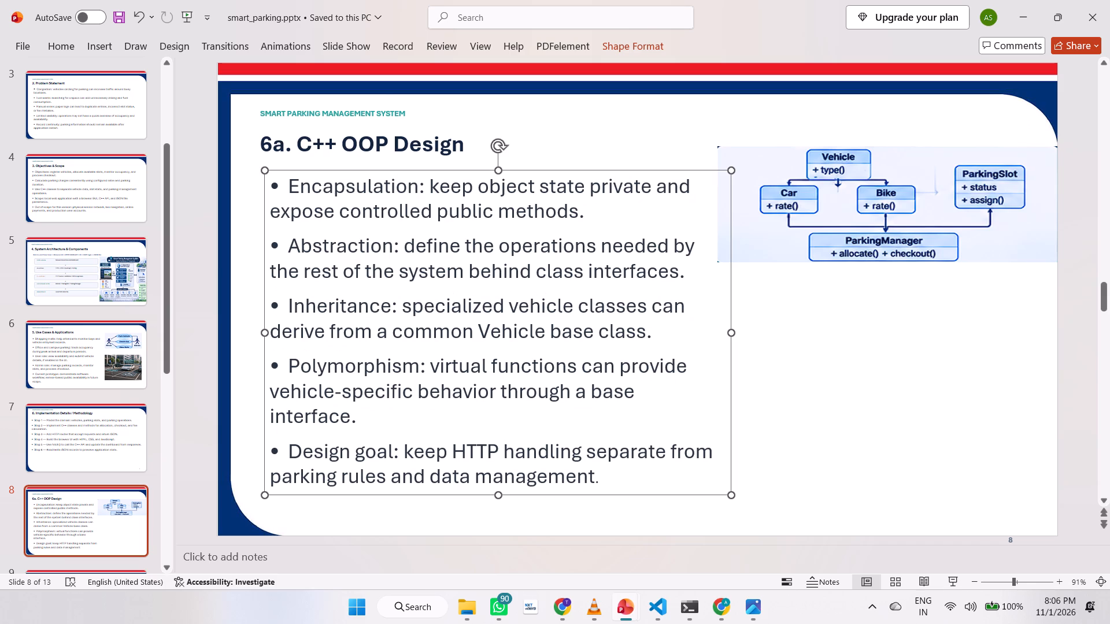
Move the class diagram on the C++ OOP Design slide down beside the middle bullets and stretch it slightly taller.
left_click(826, 226)
left_click_drag(826, 226, 824, 291)
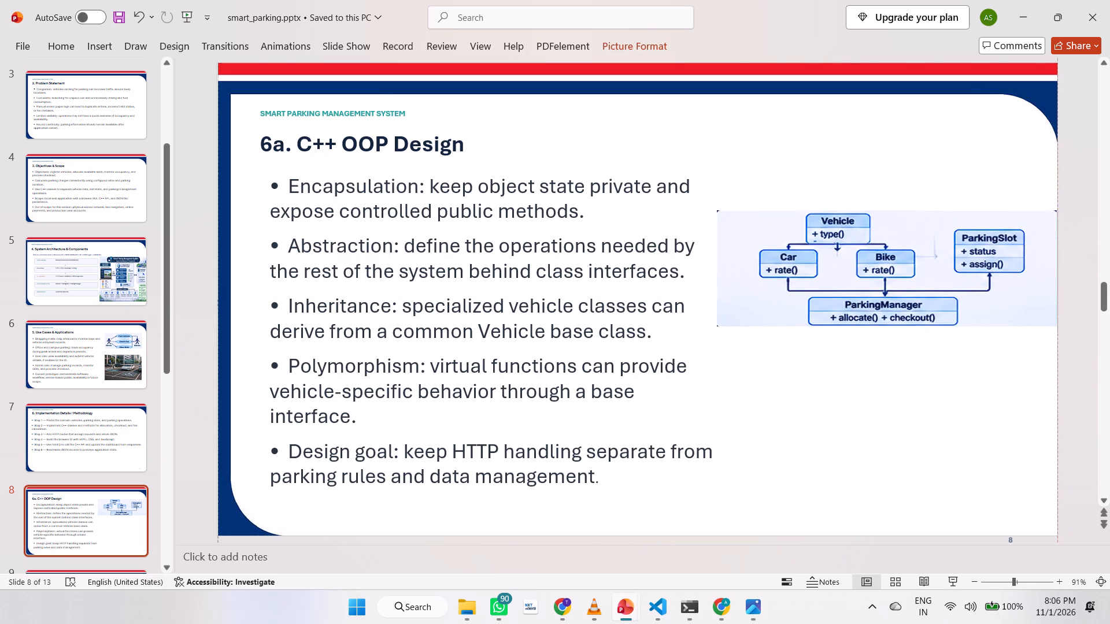
left_click_drag(824, 291, 824, 327)
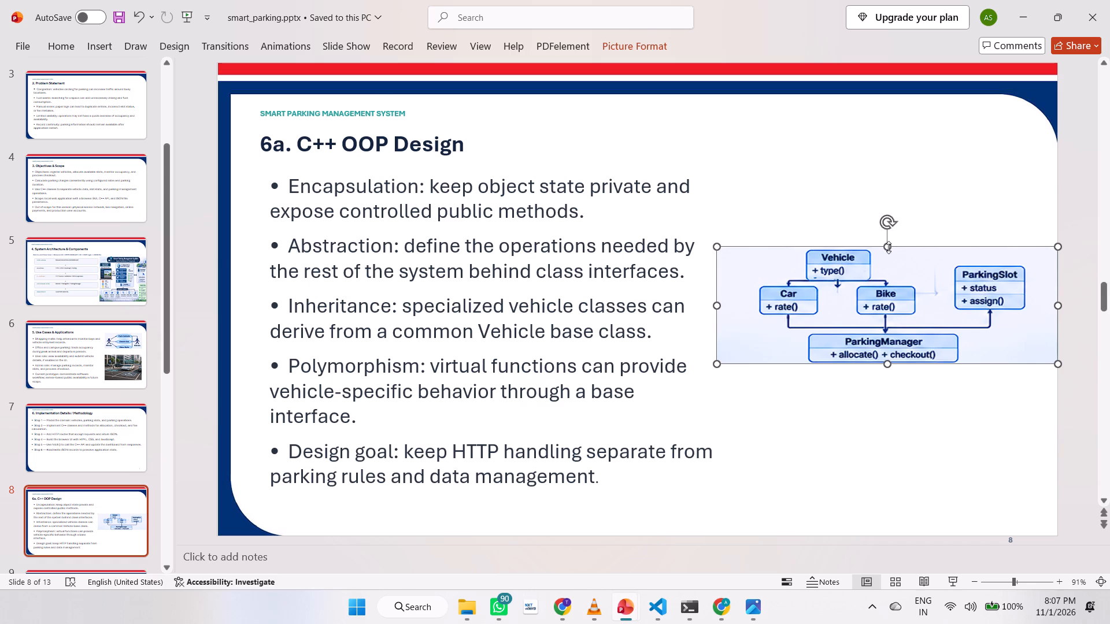
left_click_drag(889, 247, 885, 214)
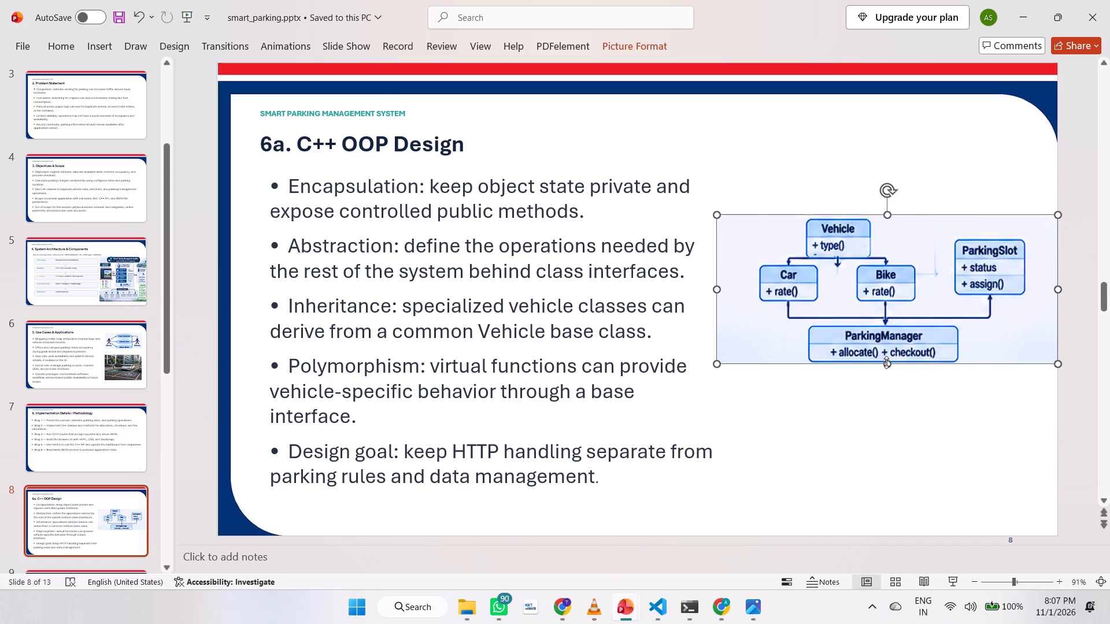
left_click_drag(886, 362, 890, 373)
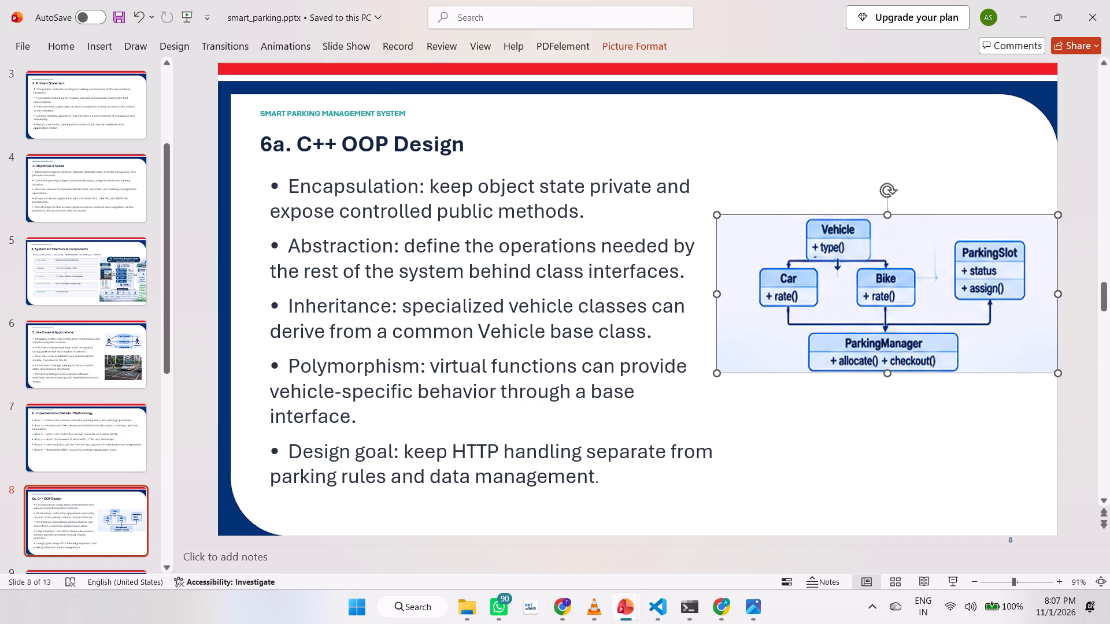
Narrow the bullet text box on the Implementation Details / Methodology slide so its text keeps clear of the slide's right border.
left_click(88, 398)
left_click(84, 420)
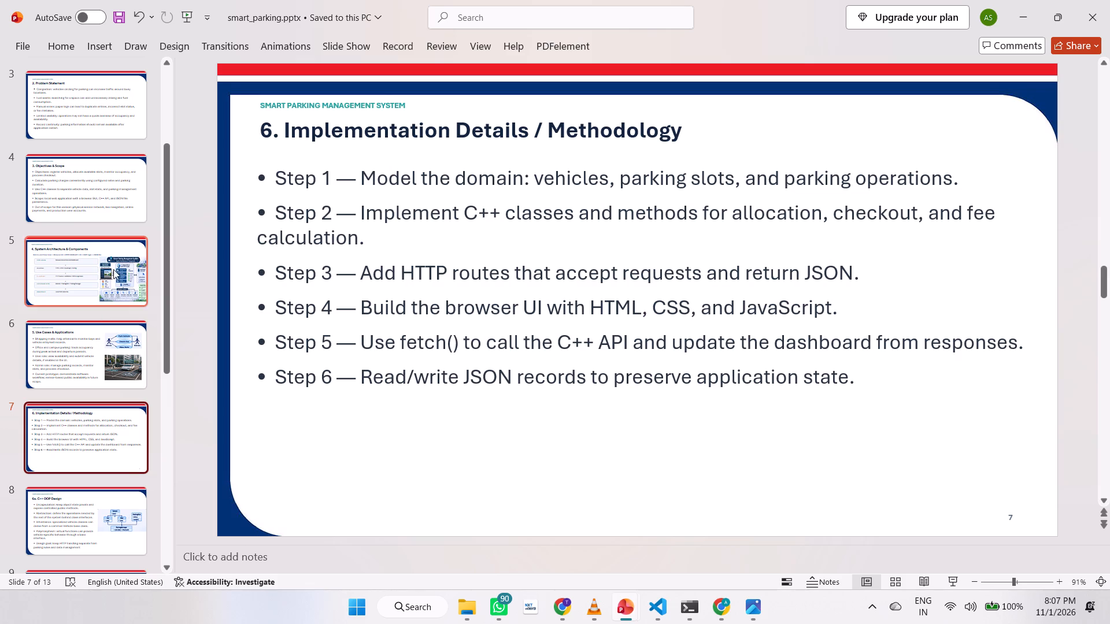
left_click(113, 443)
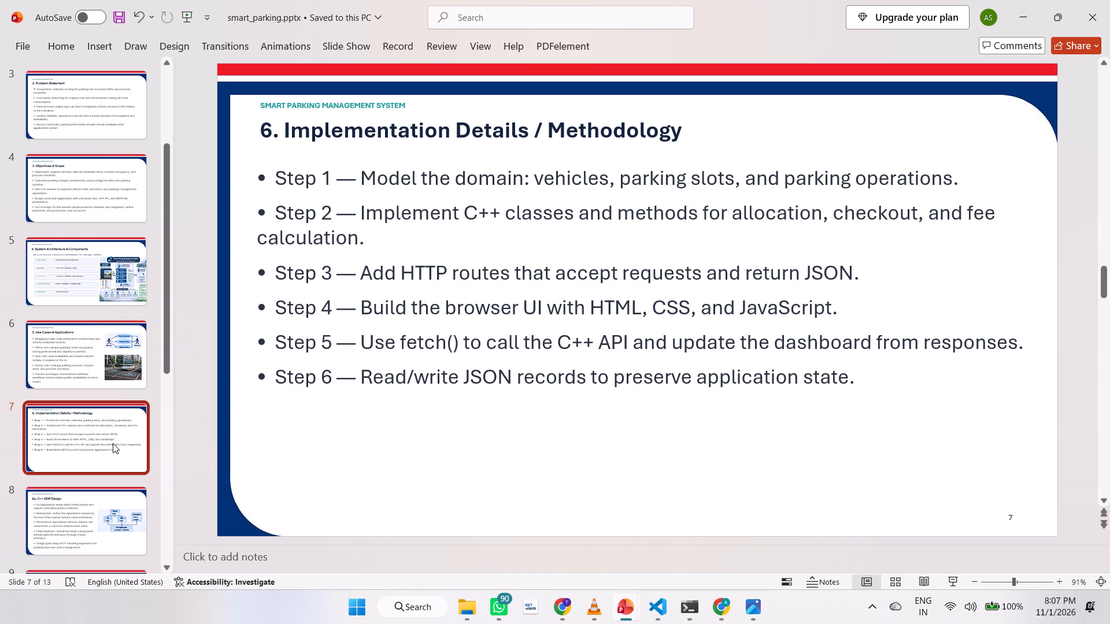
left_click(58, 461)
left_click(698, 423)
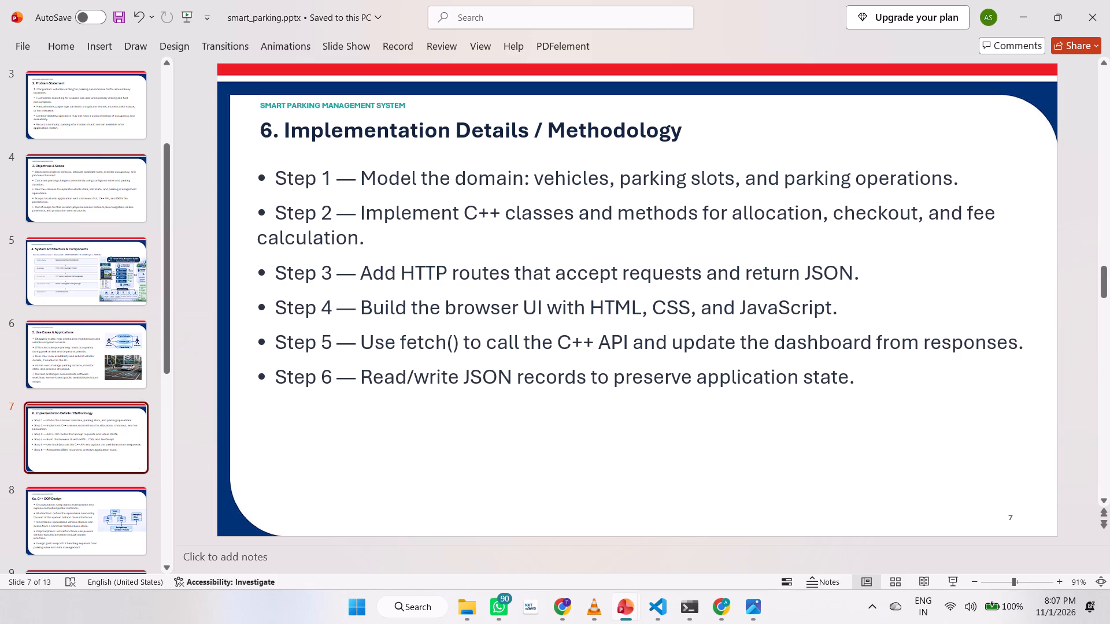
left_click(798, 343)
left_click_drag(1042, 276, 1003, 312)
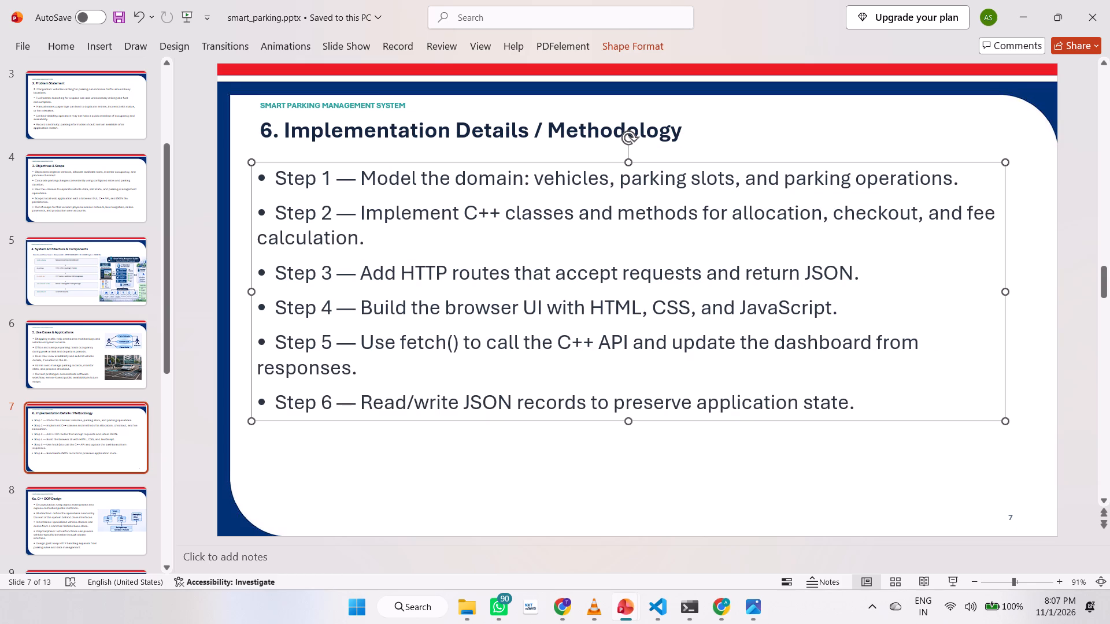
Enter the text "Group name" in the black box below the presentation title on slide 1.
left_click(77, 369)
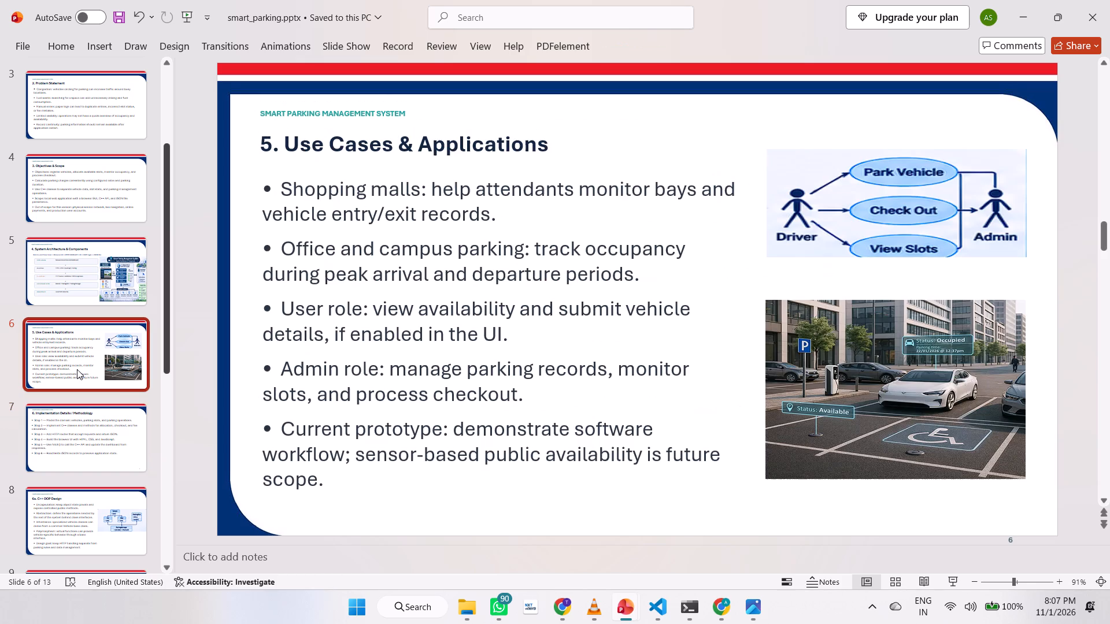
left_click(86, 293)
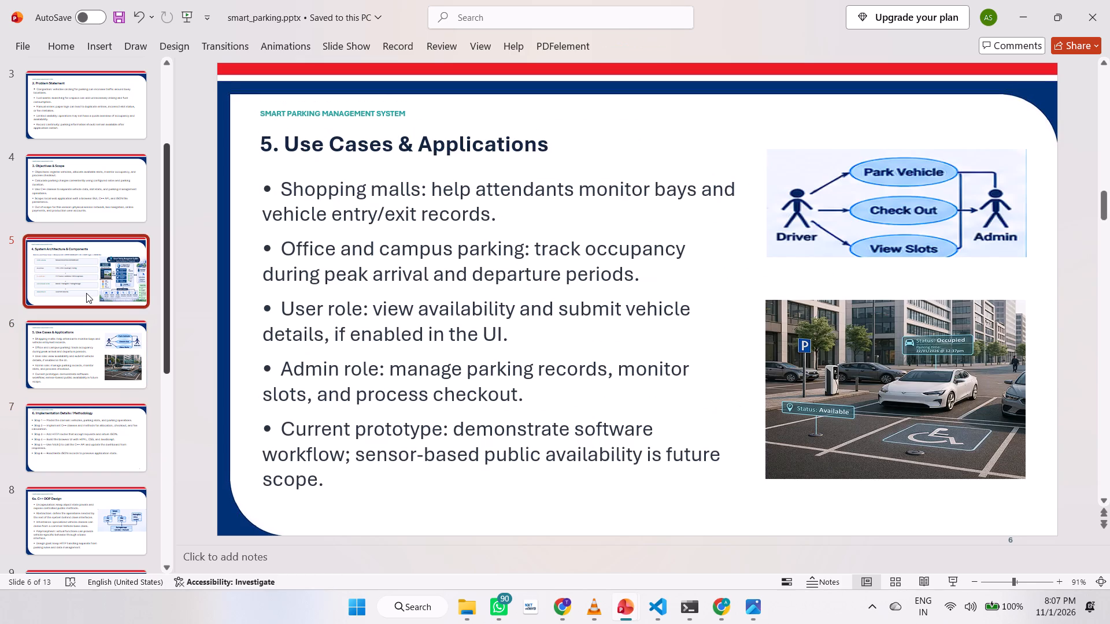
left_click(97, 201)
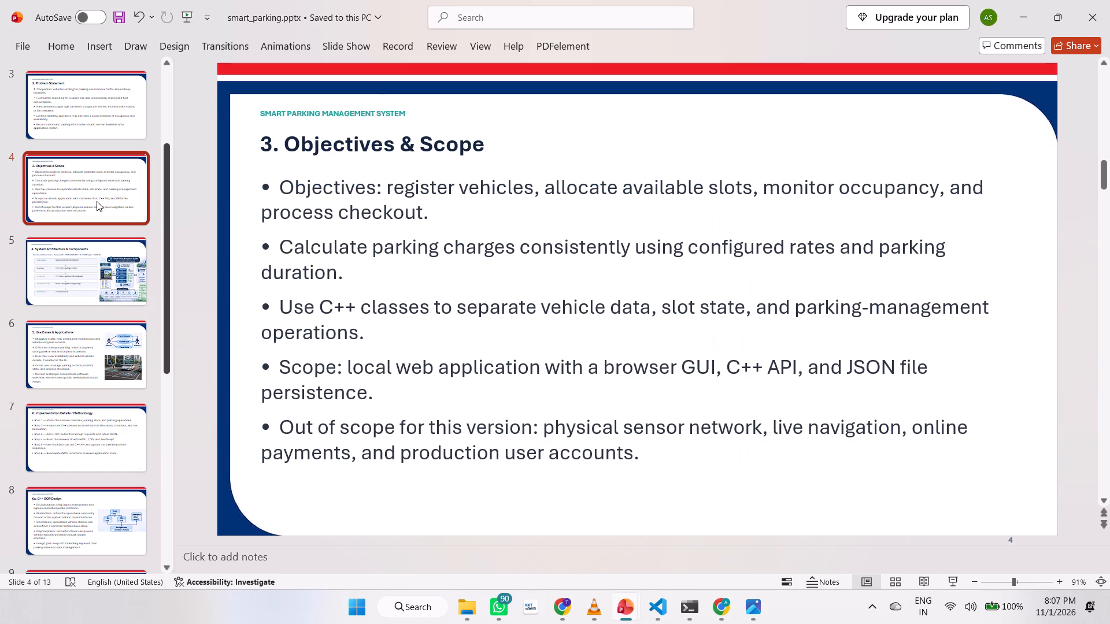
left_click(65, 125)
scroll(65, 125, "up", 5)
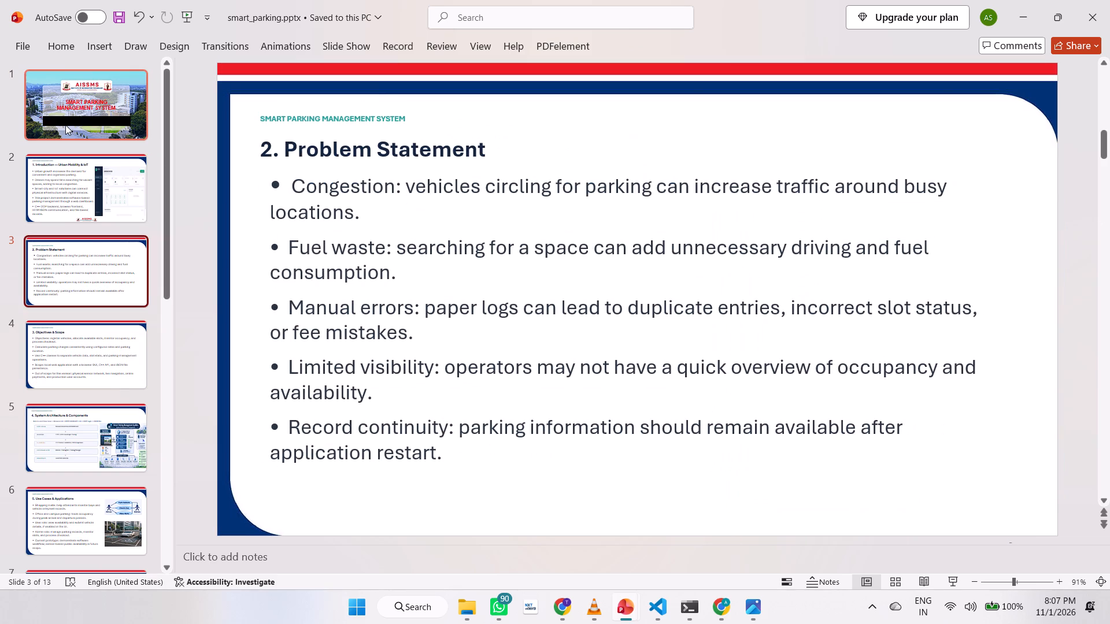
left_click(89, 125)
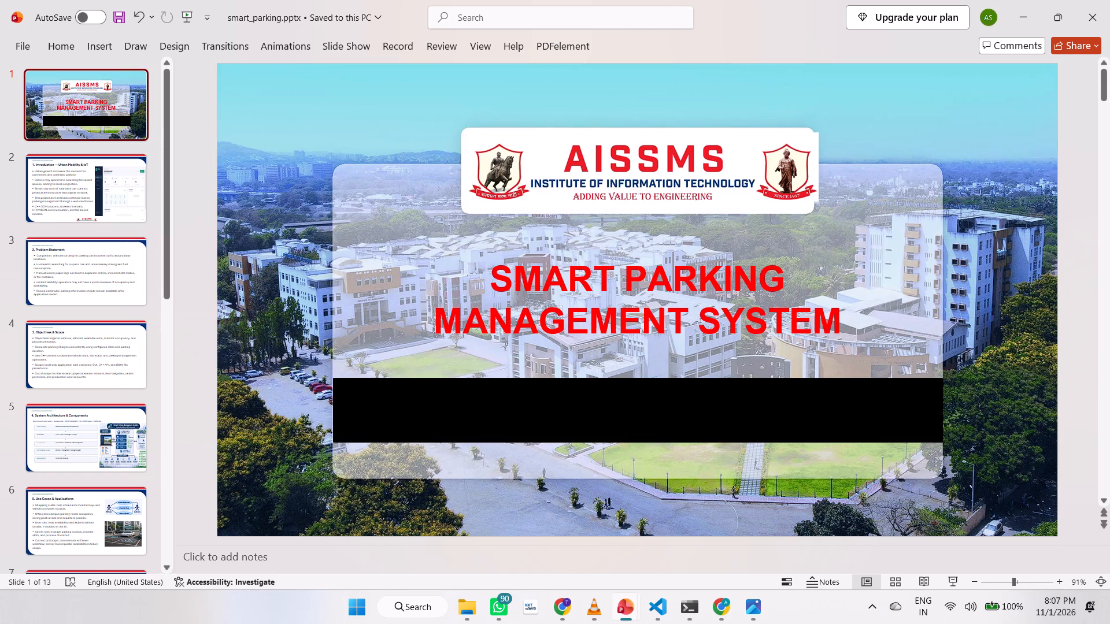
left_click(571, 588)
left_click(545, 444)
left_click(545, 428)
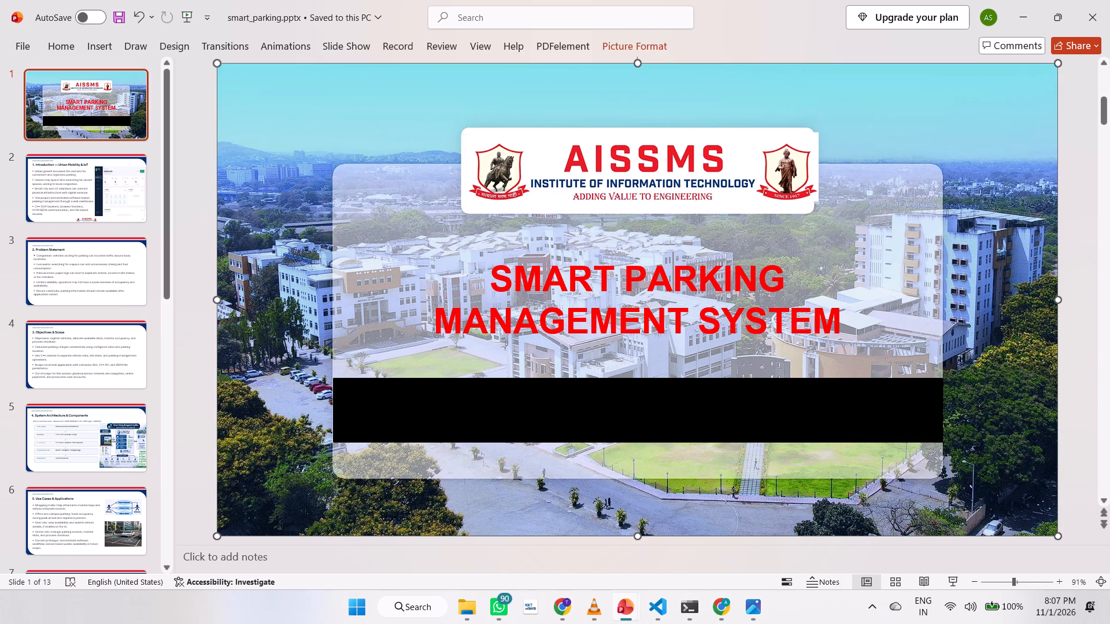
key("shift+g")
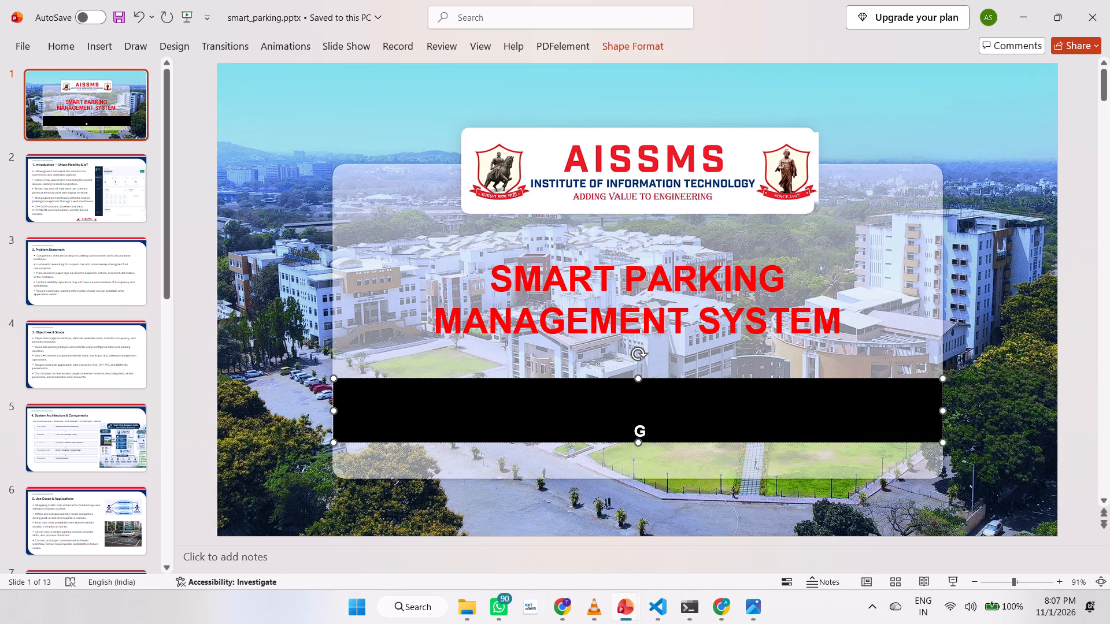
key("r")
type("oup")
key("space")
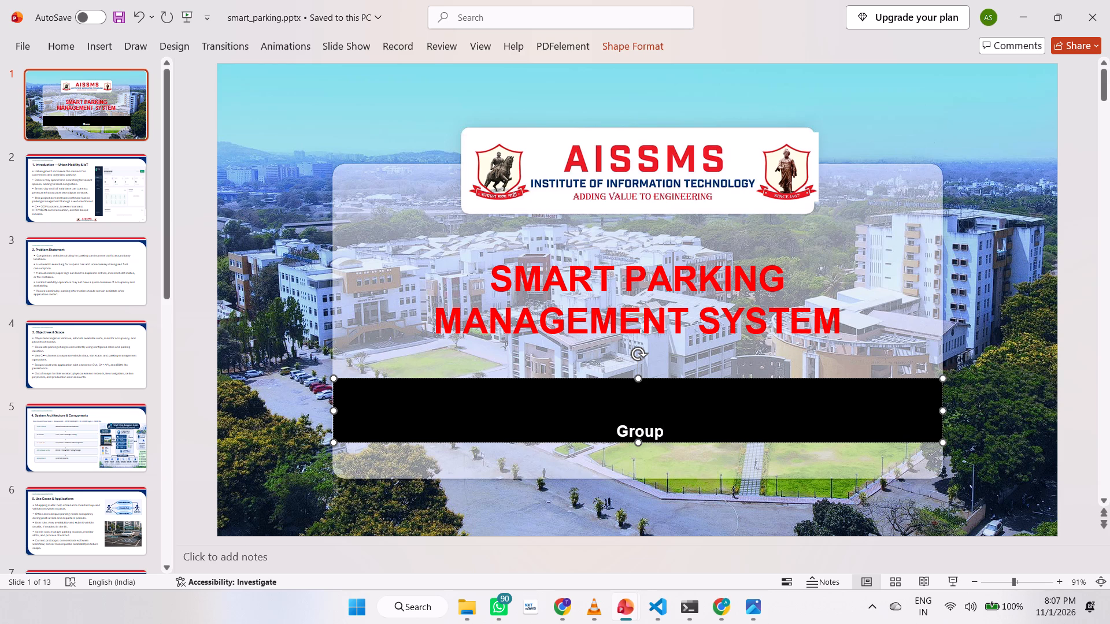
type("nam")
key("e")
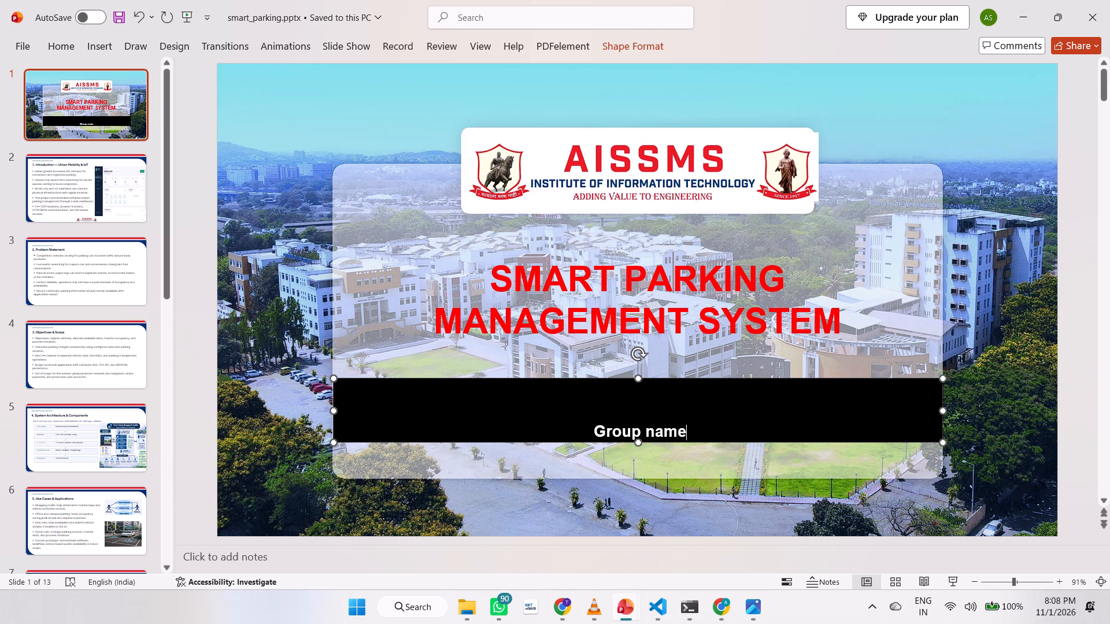
Change the label in the black box to read "Group Name:", with a capital N and a colon.
left_click(656, 430)
key("BackSpace")
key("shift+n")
key("Right")
key("Right")
key("Right")
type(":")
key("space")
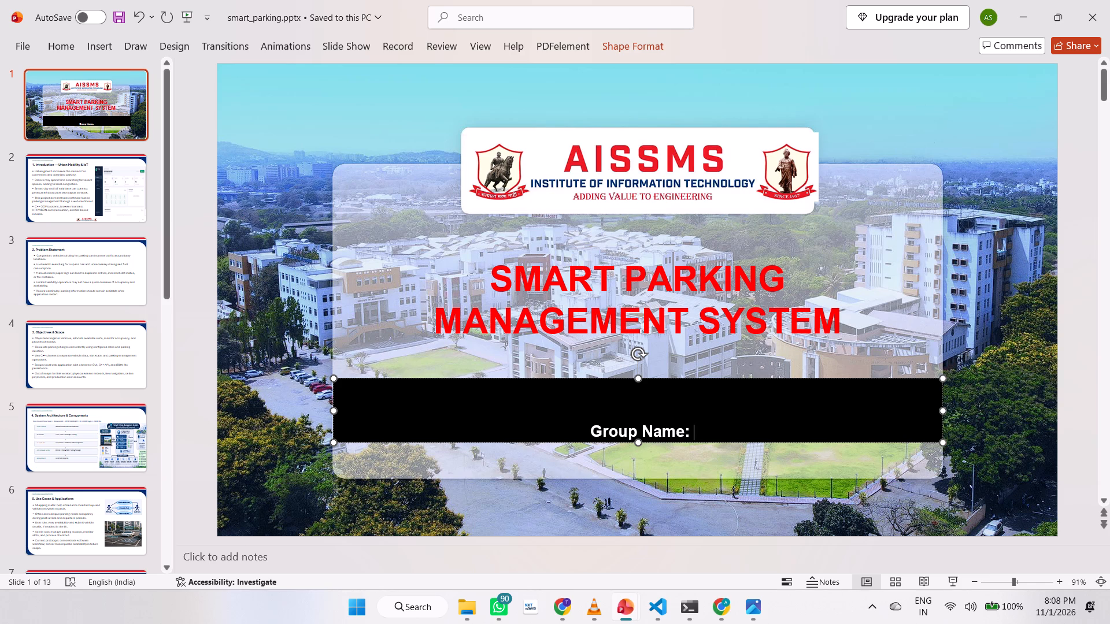
Complete the Group Name line with "The ParkNova".
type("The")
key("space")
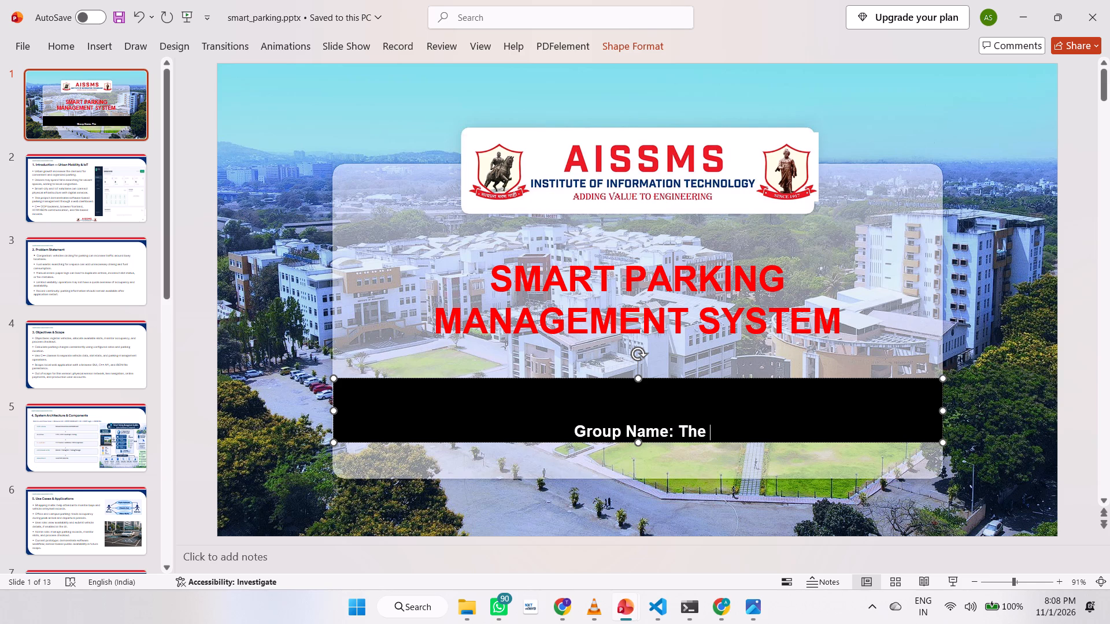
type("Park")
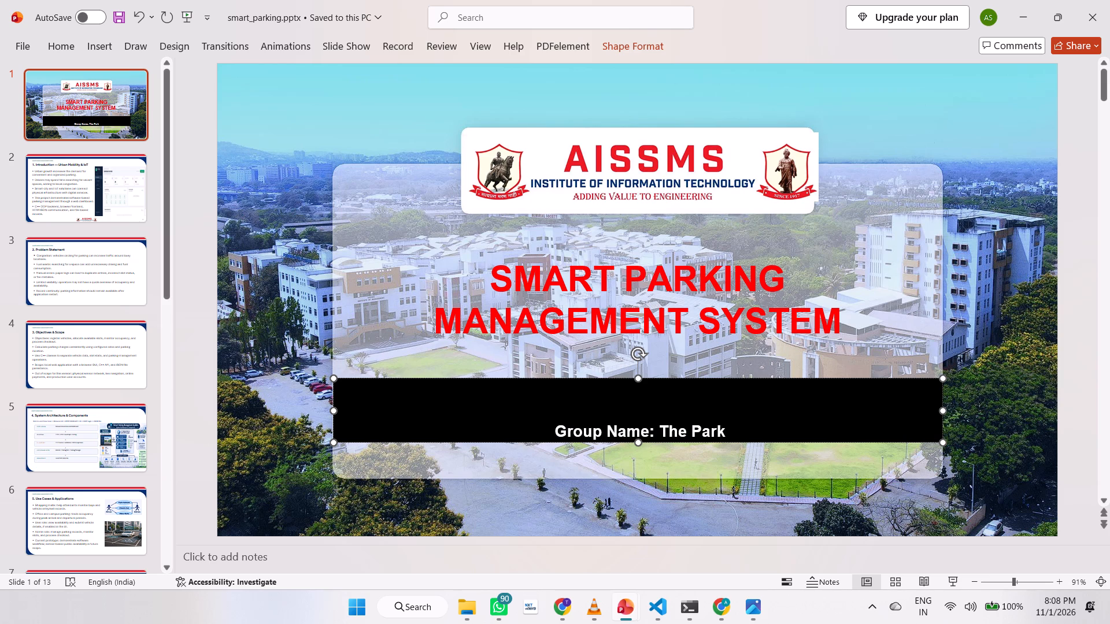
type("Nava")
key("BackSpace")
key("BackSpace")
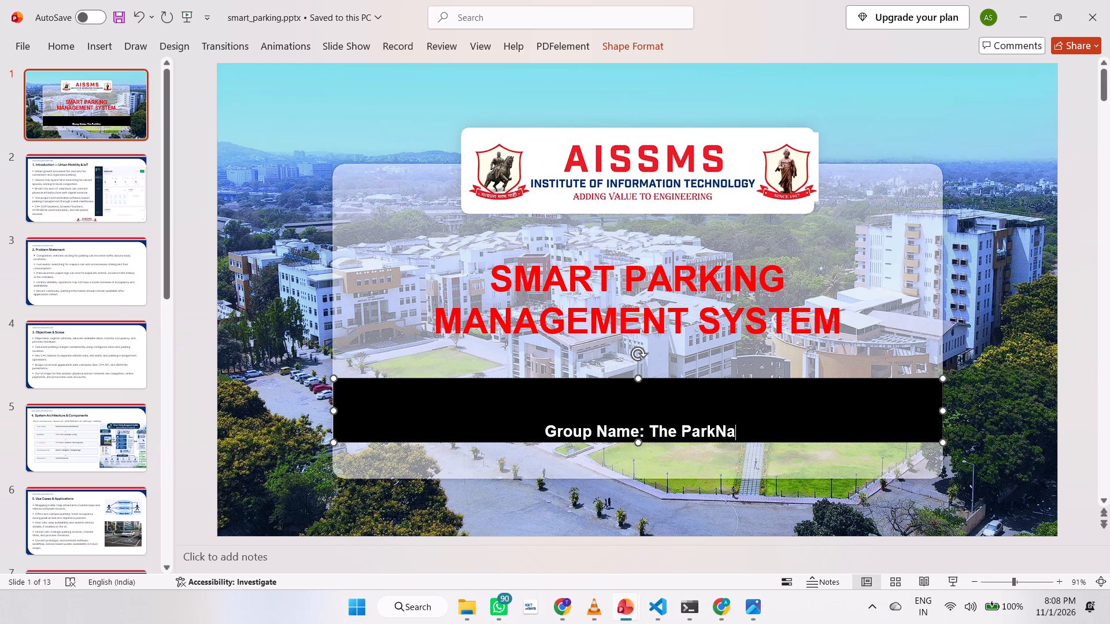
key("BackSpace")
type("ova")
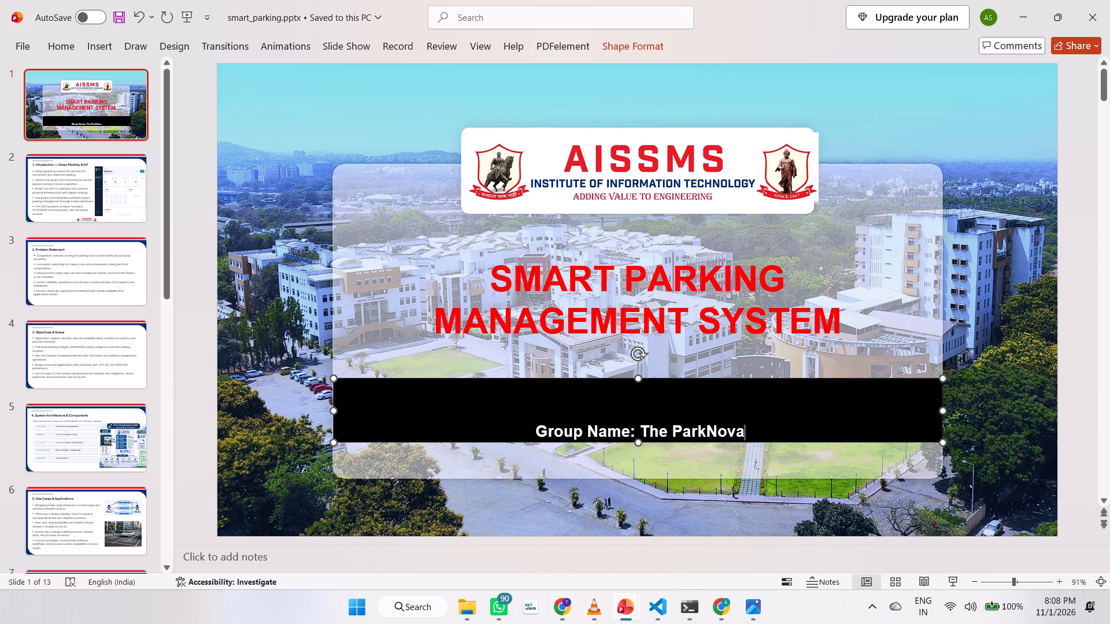
Add a line break after the Group Name line and remove a blank line above it.
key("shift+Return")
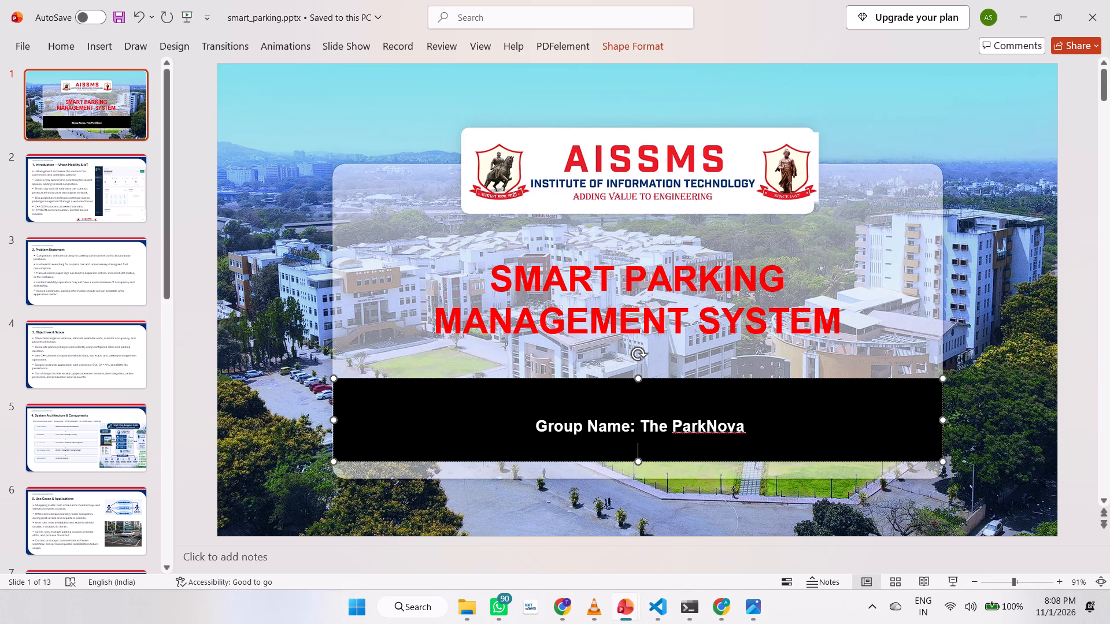
left_click(537, 427)
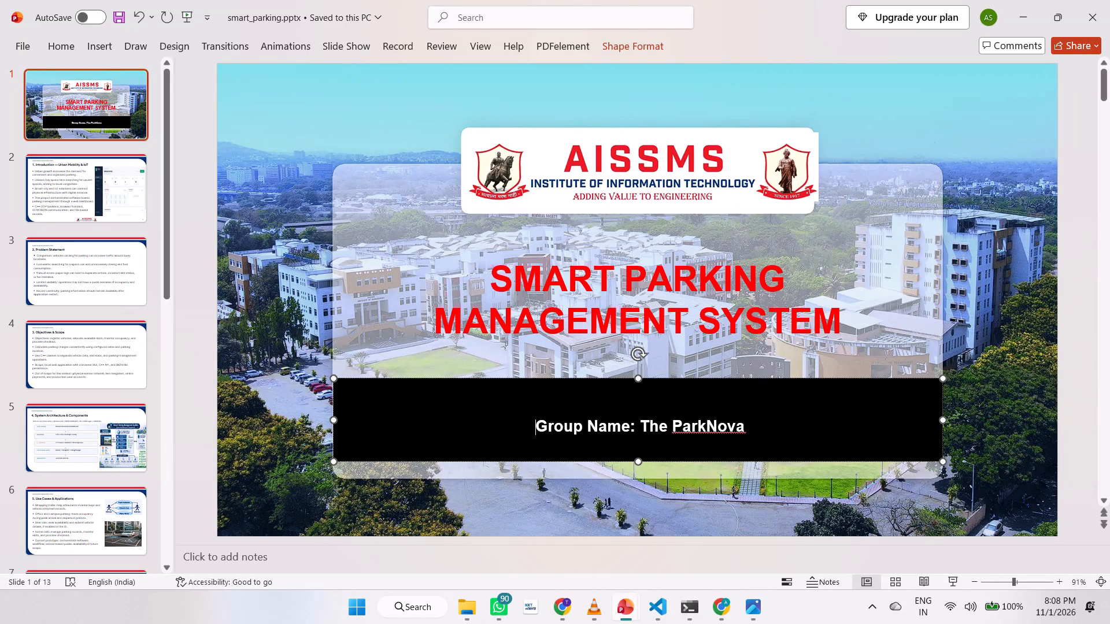
key("BackSpace")
key("BackSpace")
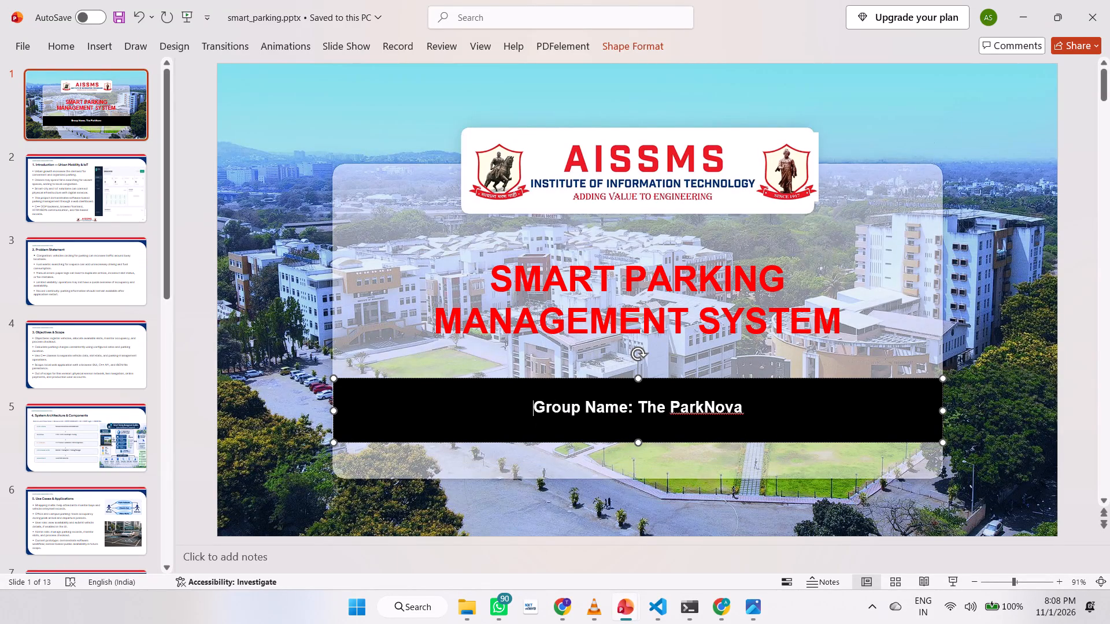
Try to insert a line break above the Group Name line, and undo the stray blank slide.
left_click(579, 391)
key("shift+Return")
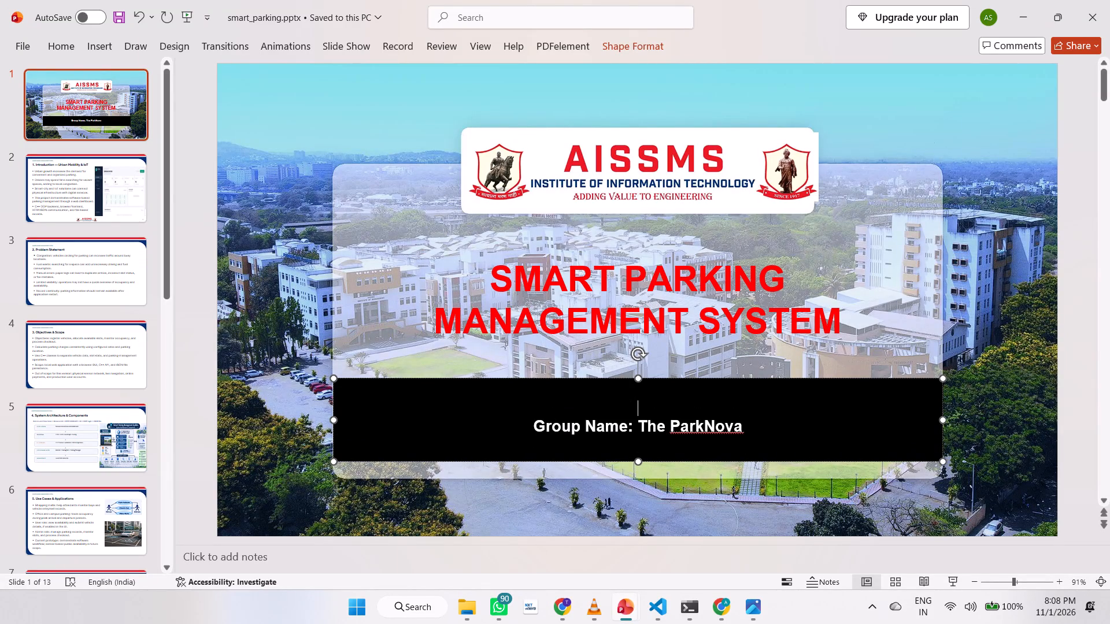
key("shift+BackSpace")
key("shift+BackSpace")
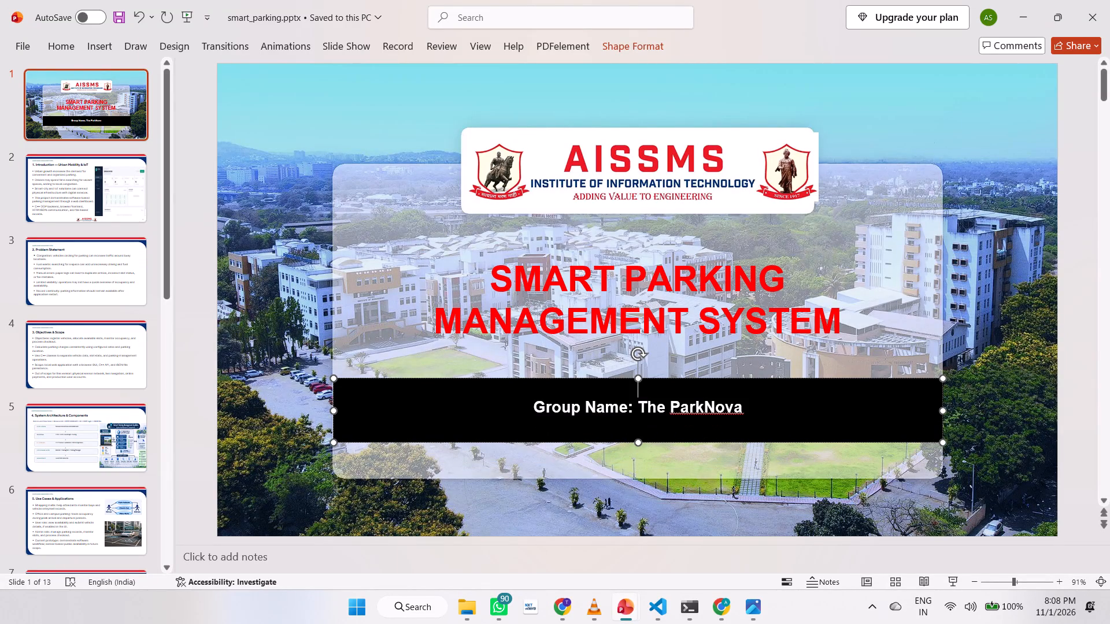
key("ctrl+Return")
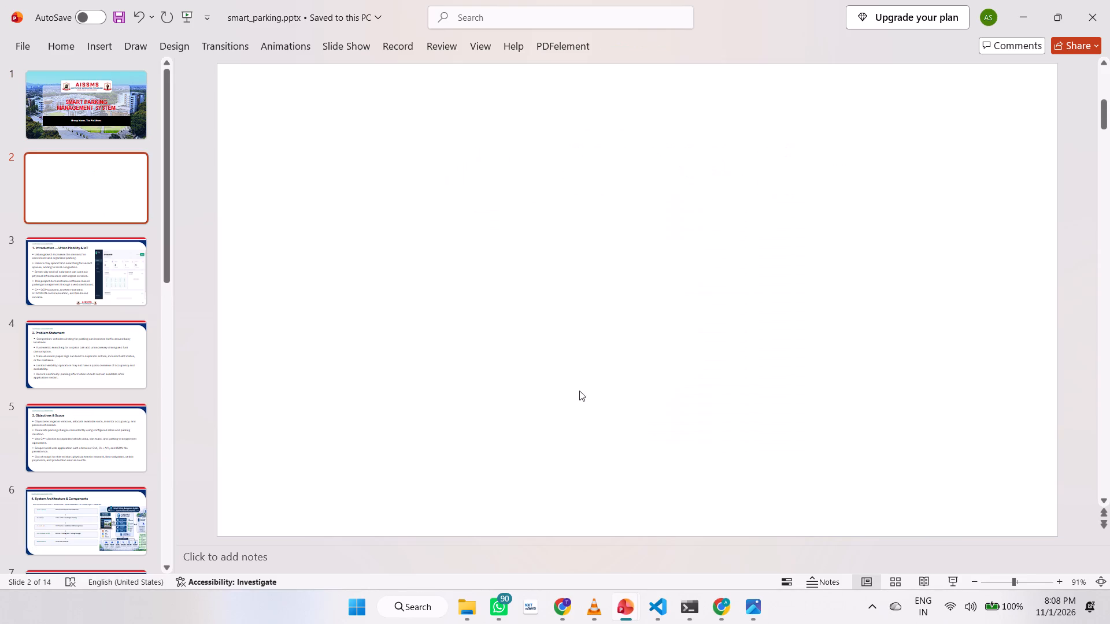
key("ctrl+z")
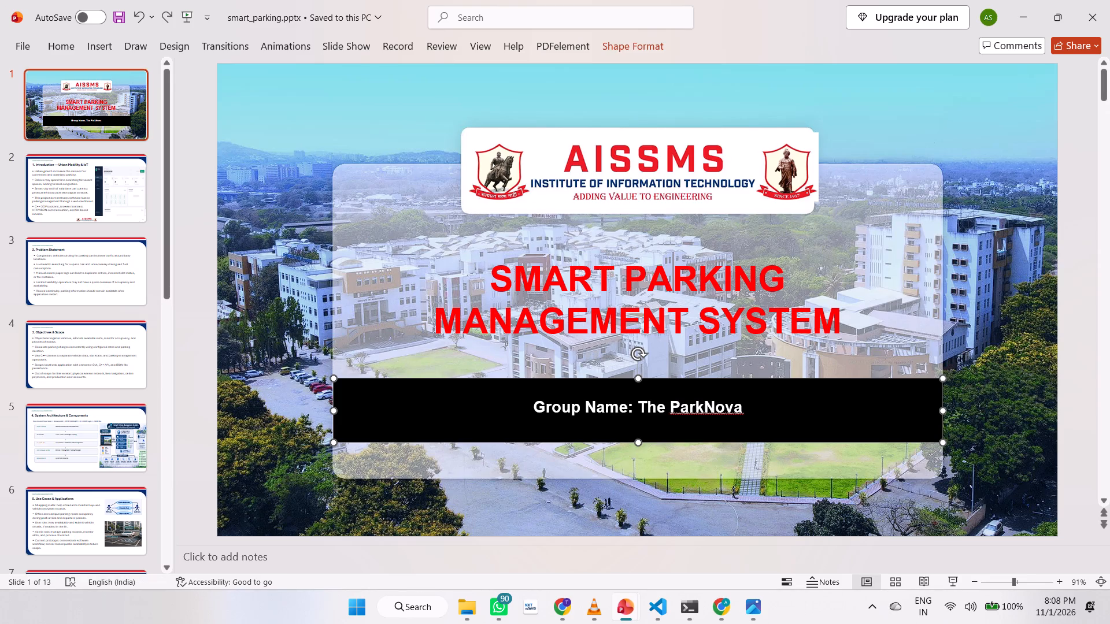
Delete the blank line below the Group Name line and place the text cursor in the empty line above it.
key("ctrl+BackSpace")
key("ctrl+BackSpace")
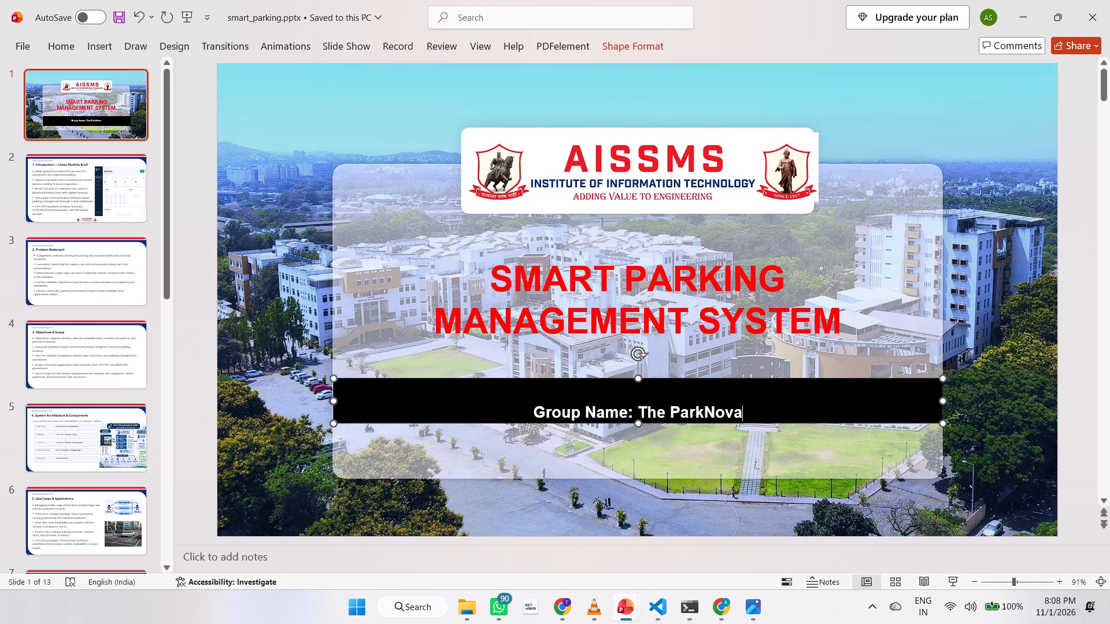
left_click(610, 387)
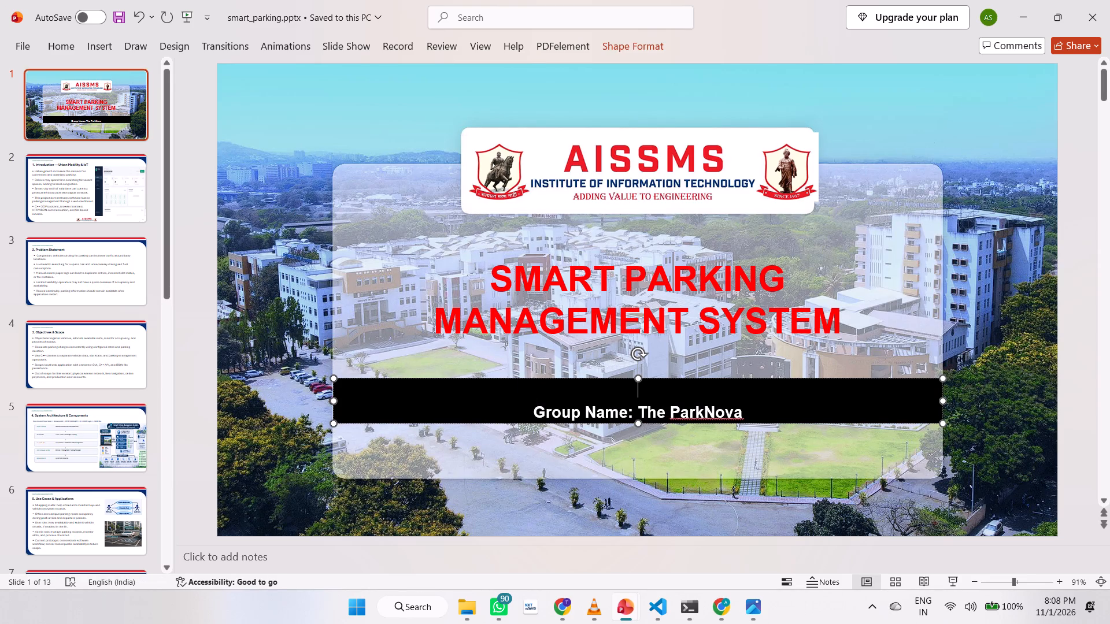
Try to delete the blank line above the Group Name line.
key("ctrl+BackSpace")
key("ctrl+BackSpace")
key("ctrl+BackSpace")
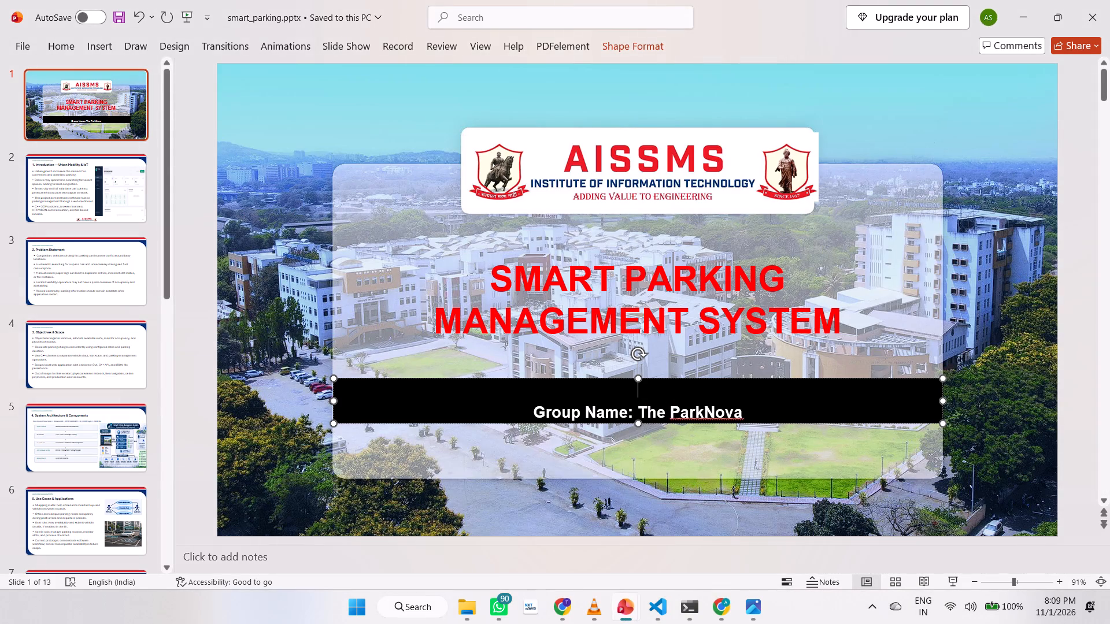
left_click(752, 418)
left_click(743, 411)
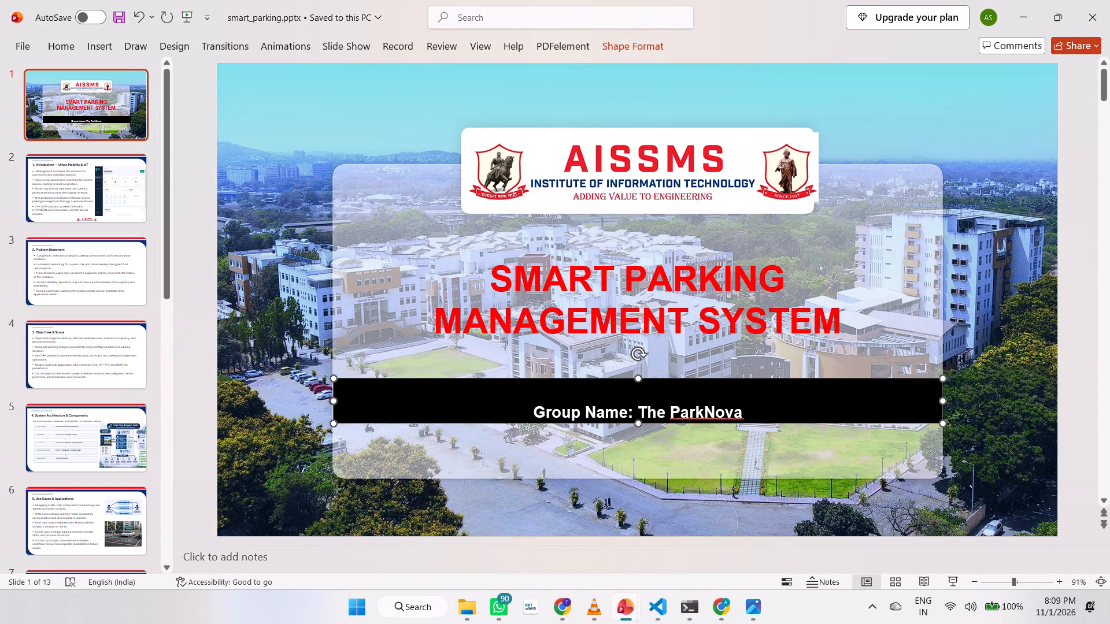
left_click(743, 411)
left_click(711, 403)
key("Right")
key("Right")
key("Right")
key("Return")
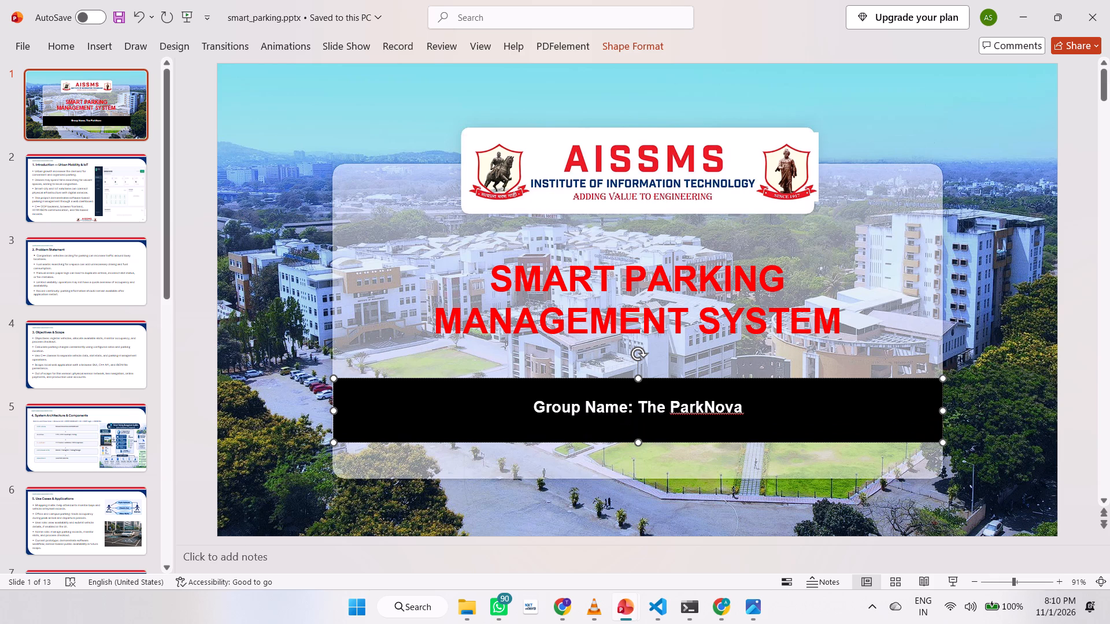
Enter "Roll No:" followed by the first group member's roll number on the new line.
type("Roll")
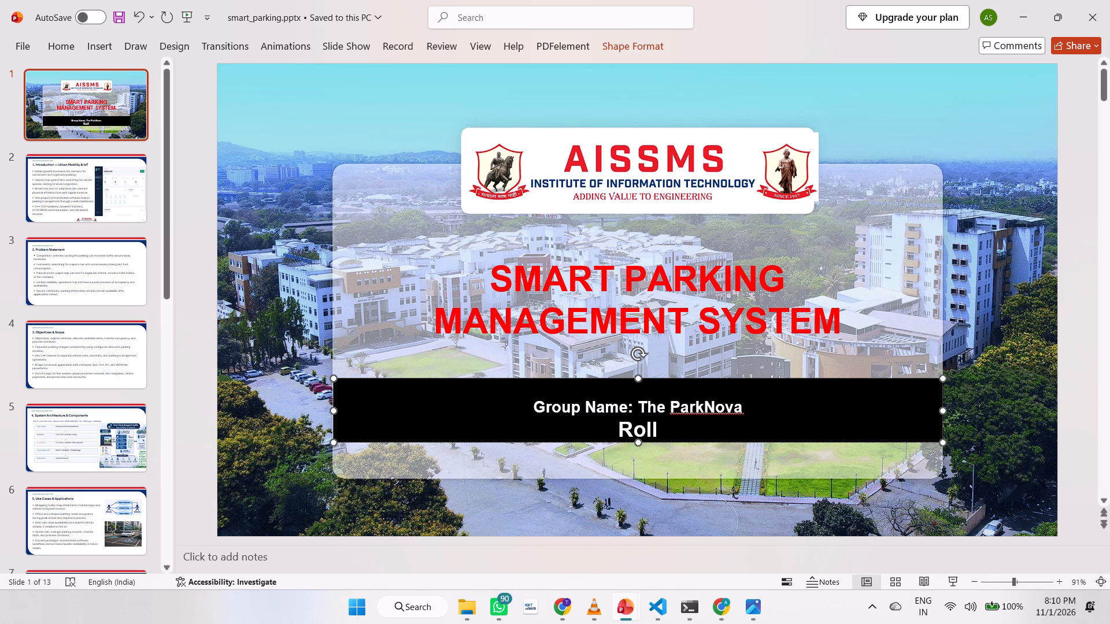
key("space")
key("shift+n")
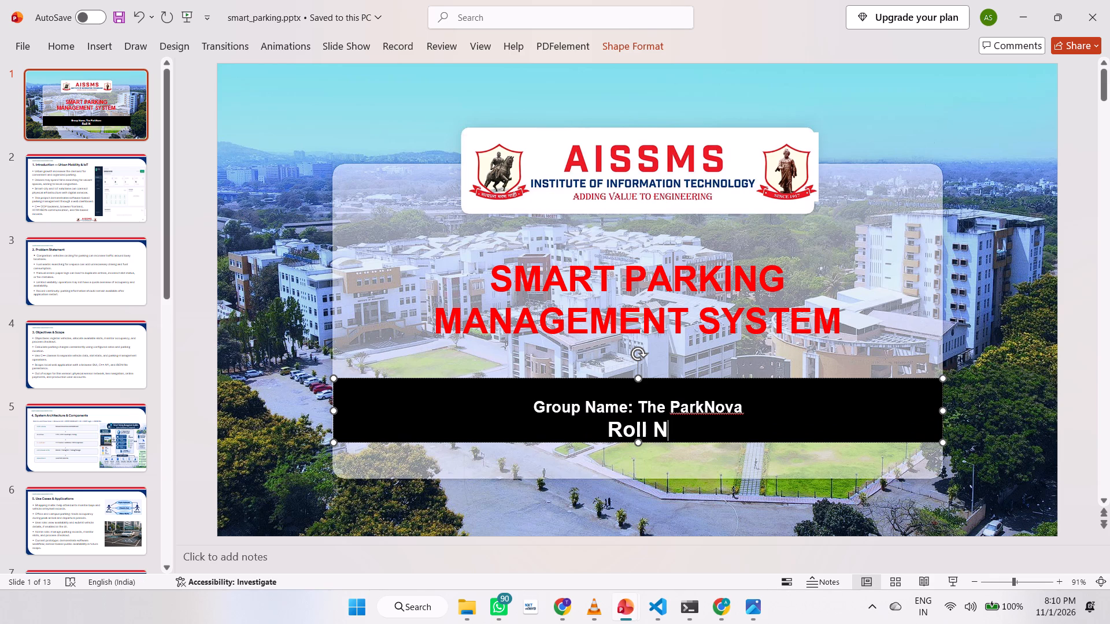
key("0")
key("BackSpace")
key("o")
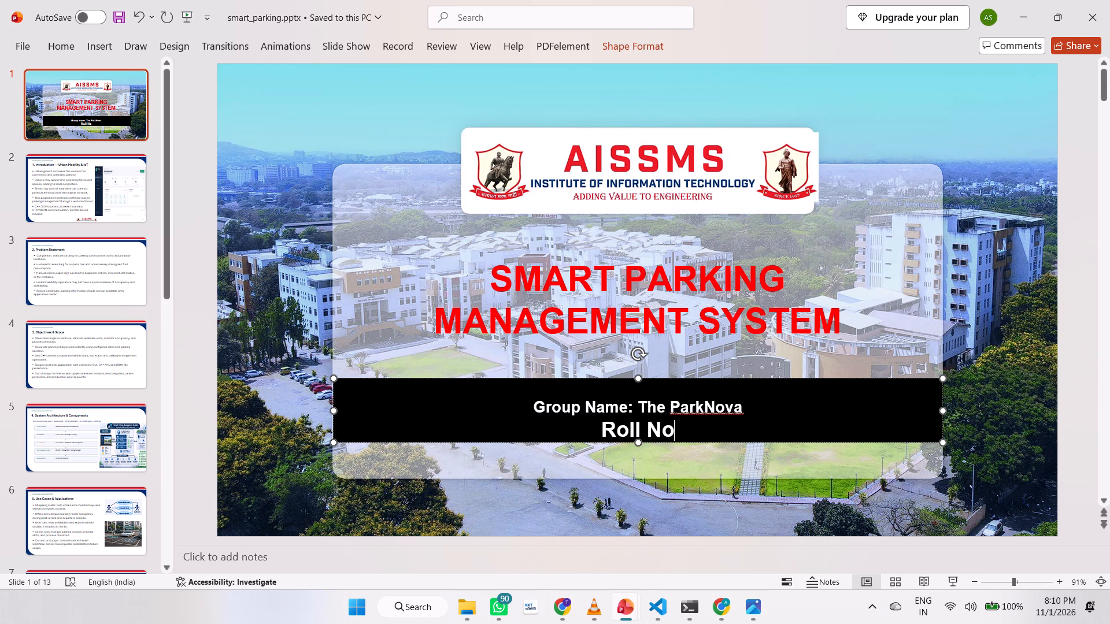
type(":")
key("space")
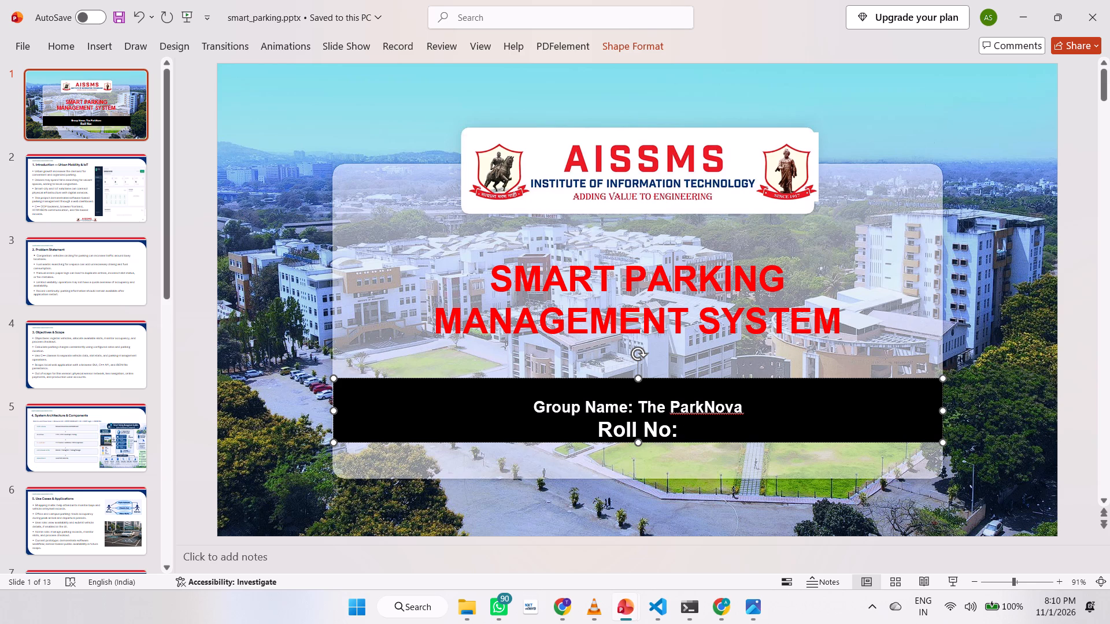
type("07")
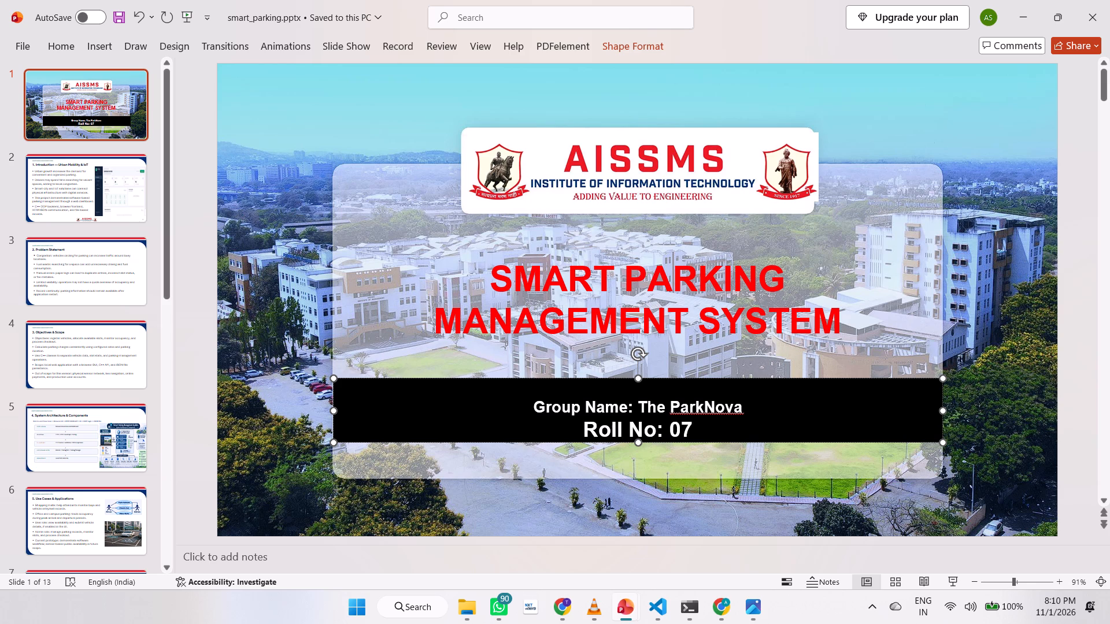
Set the Roll No line's font size to 18 and check it against the Group Name line's size.
left_click_drag(582, 427, 682, 413)
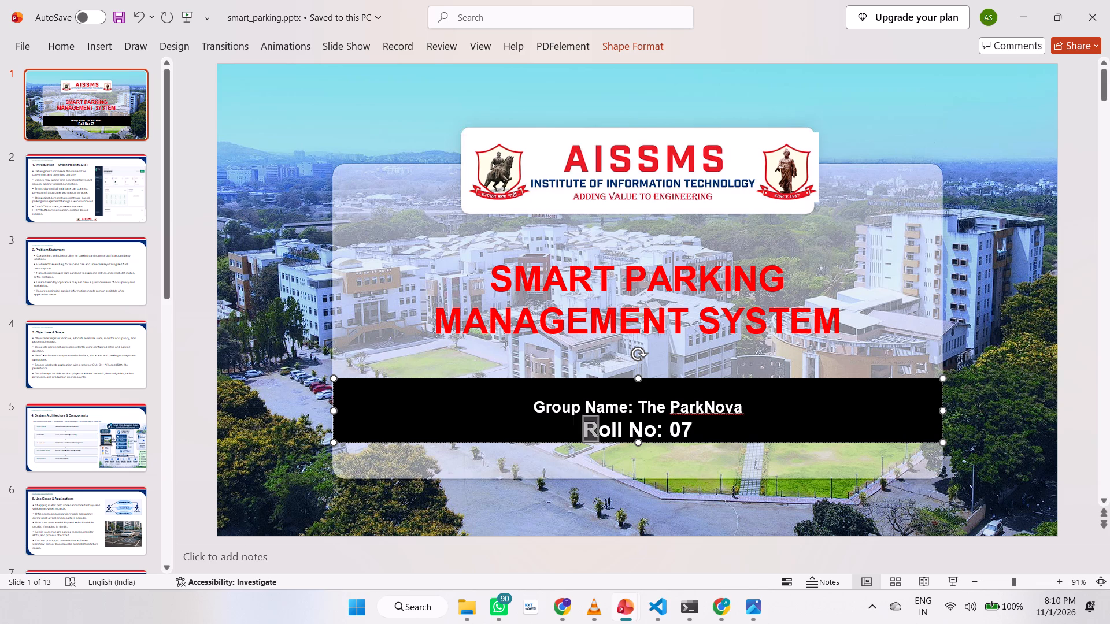
left_click_drag(682, 413, 703, 430)
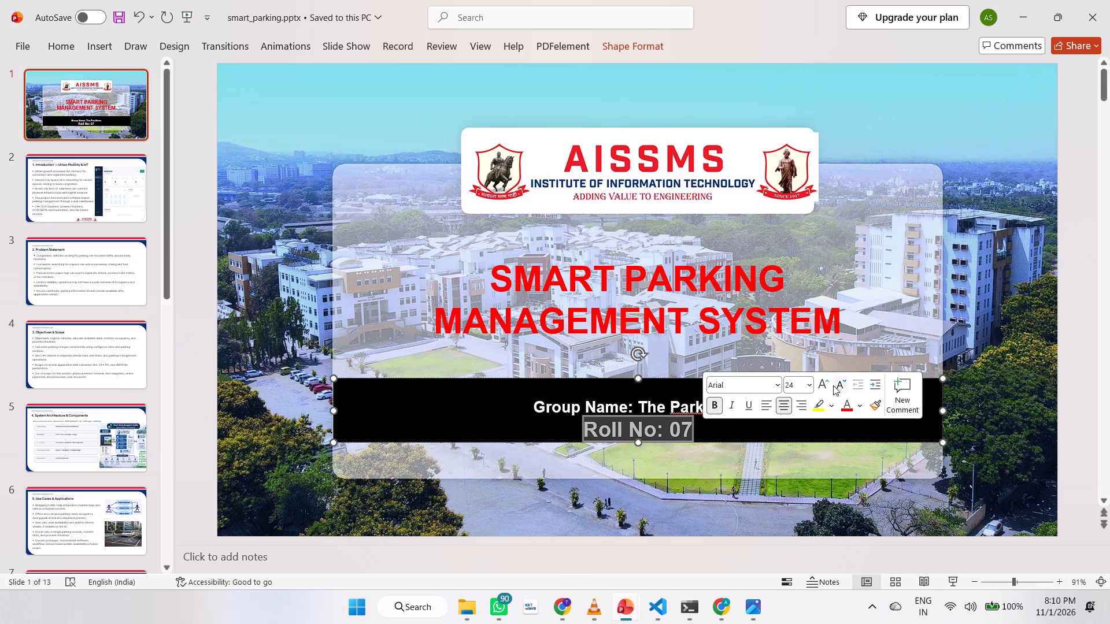
left_click(834, 386)
left_click(834, 386)
left_click(834, 386)
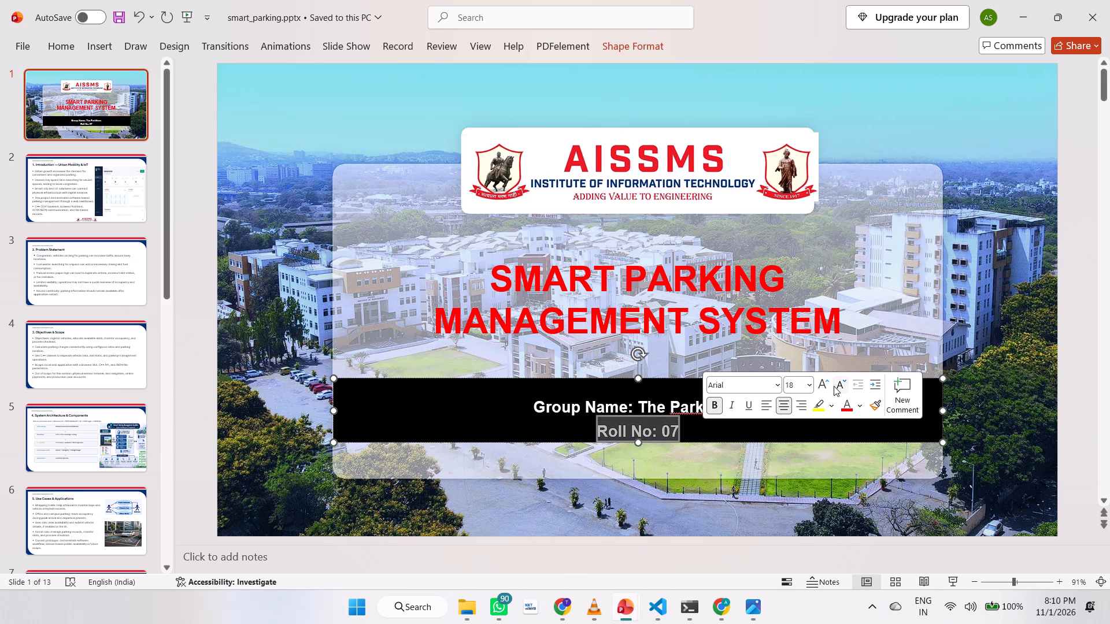
left_click(823, 384)
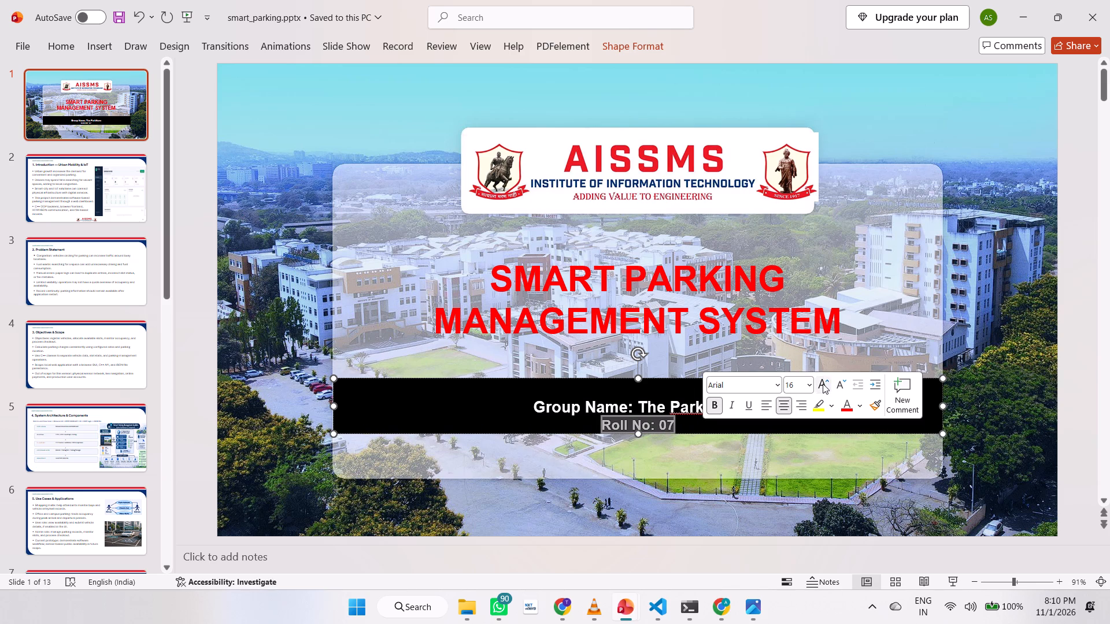
left_click_drag(533, 404, 701, 399)
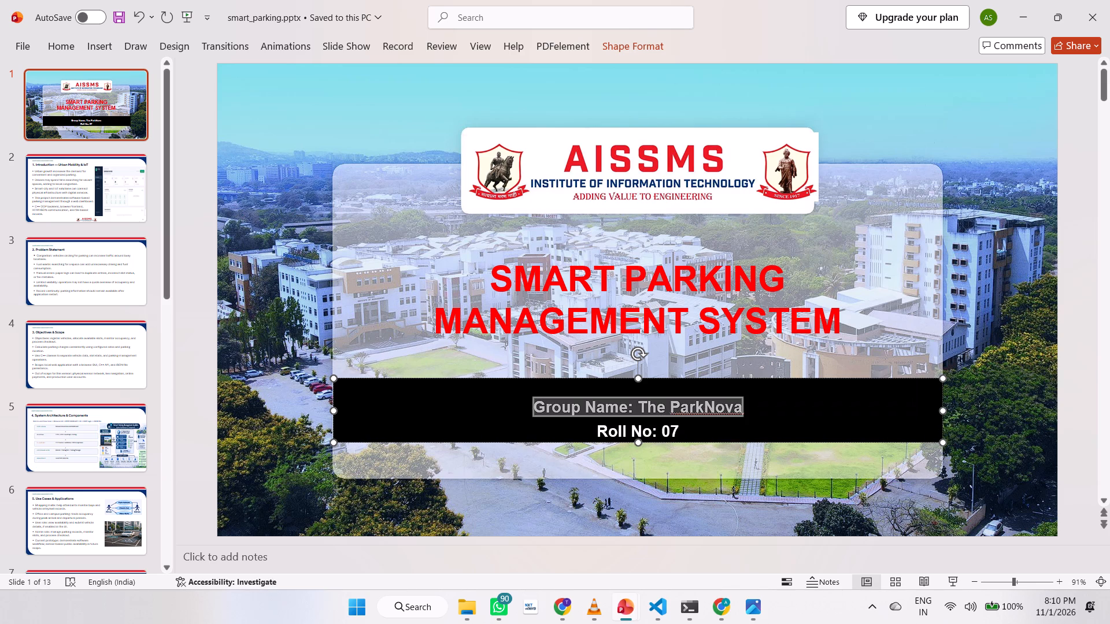
left_click_drag(701, 399, 727, 401)
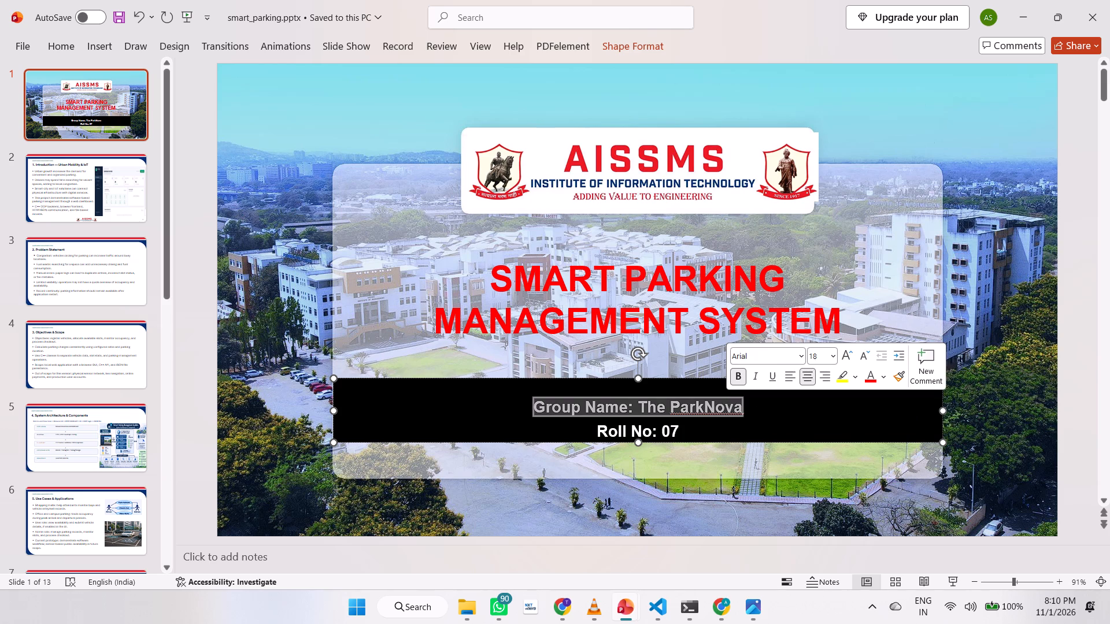
Append the label "Name:" after the roll number.
left_click(689, 429)
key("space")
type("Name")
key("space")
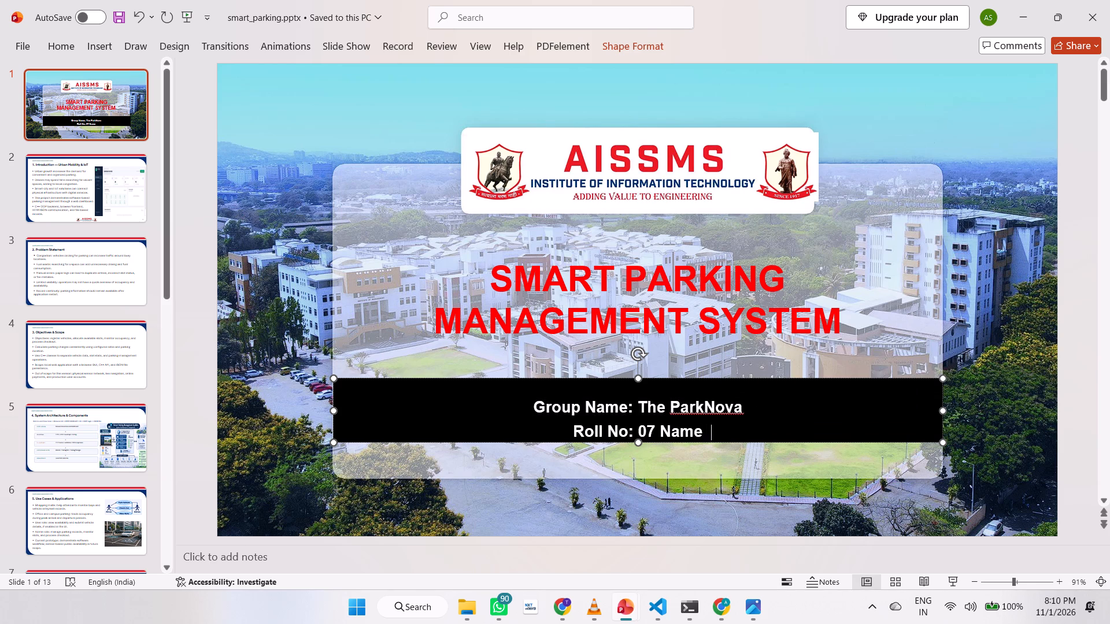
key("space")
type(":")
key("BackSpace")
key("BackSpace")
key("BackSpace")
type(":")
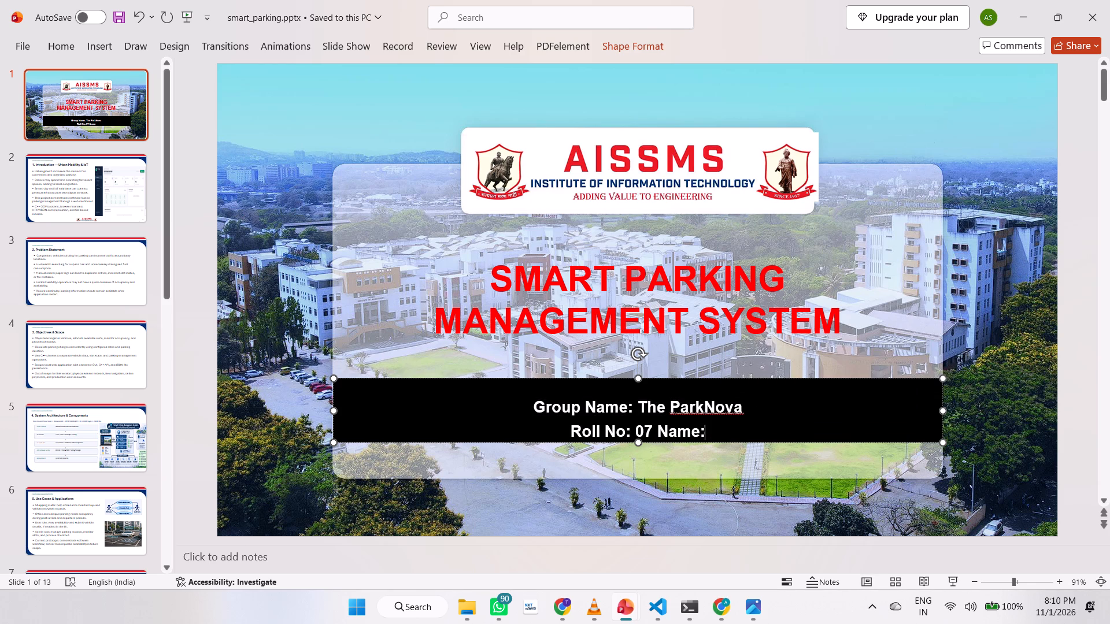
Enter the first group member's full name after the Name label, capitalising the surname.
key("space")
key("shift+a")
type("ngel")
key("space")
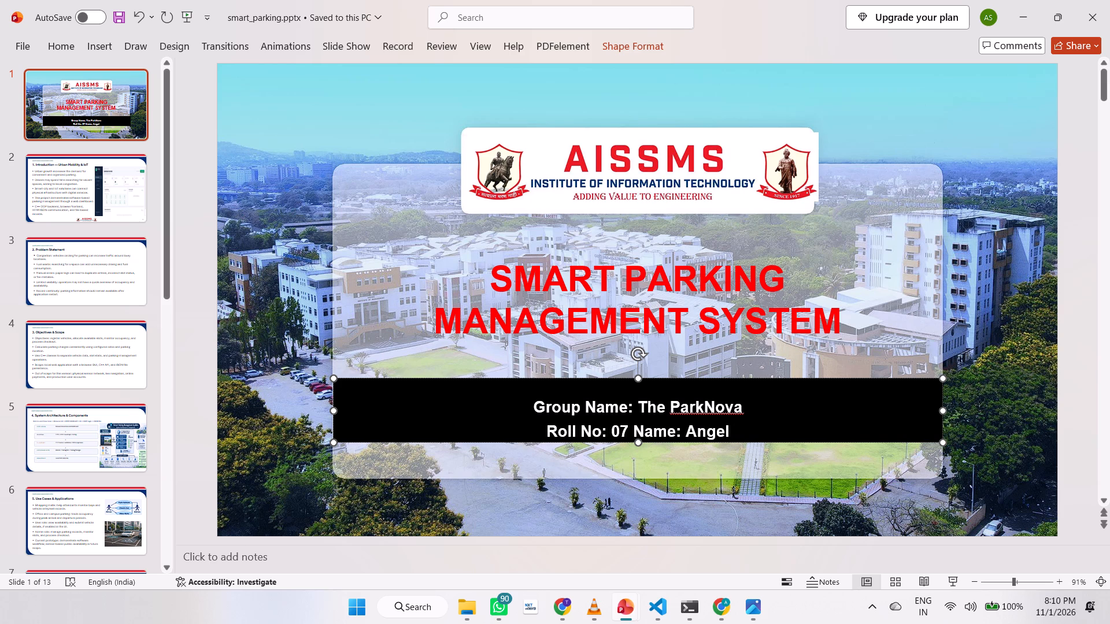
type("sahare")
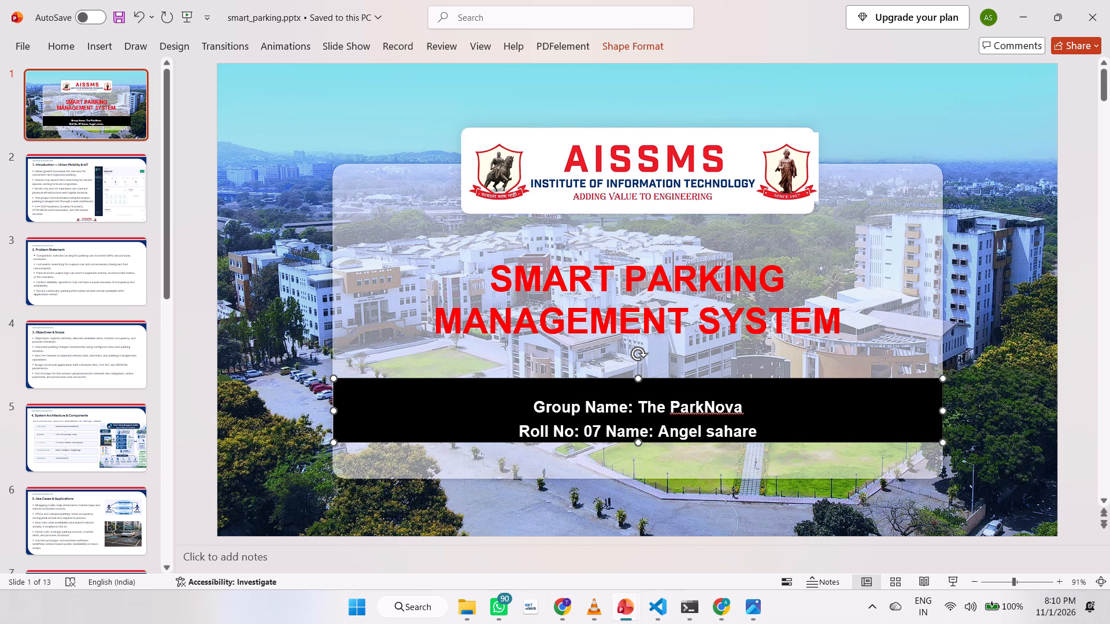
left_click(715, 430)
key("BackSpace")
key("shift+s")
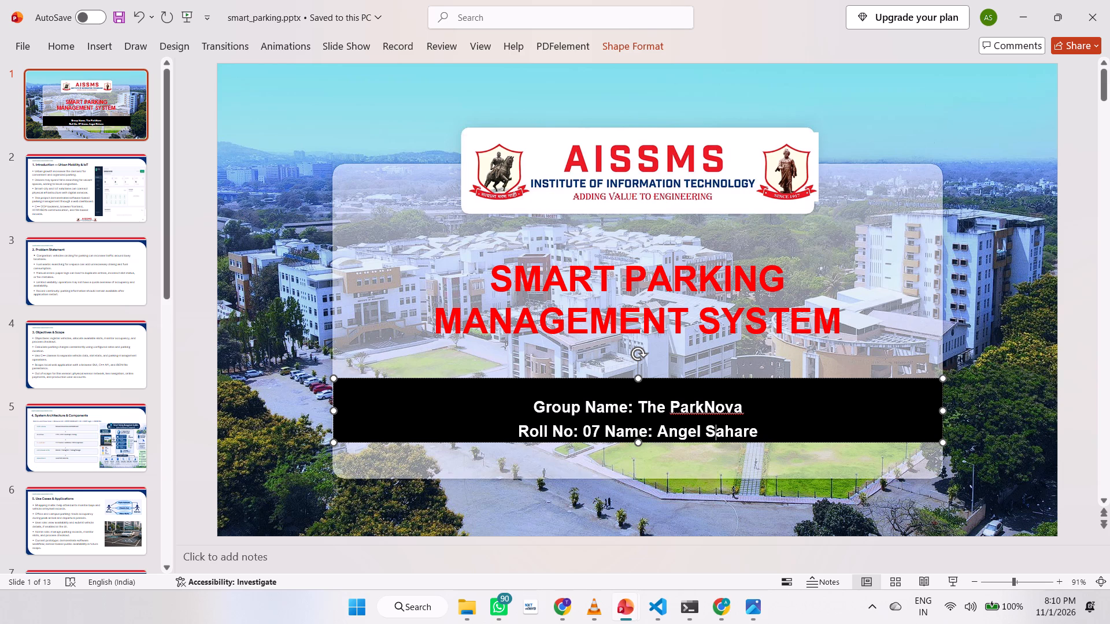
Copy the first member's roll number and name line and paste it twice on new lines below the original.
left_click(758, 432)
left_click(749, 430)
key("Right")
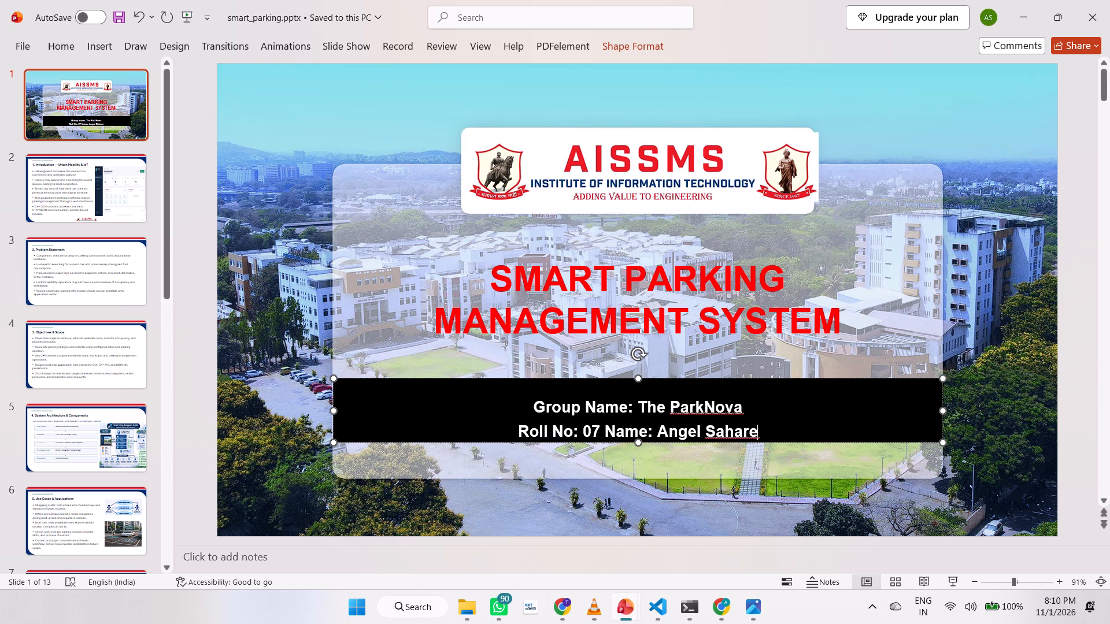
key("Return")
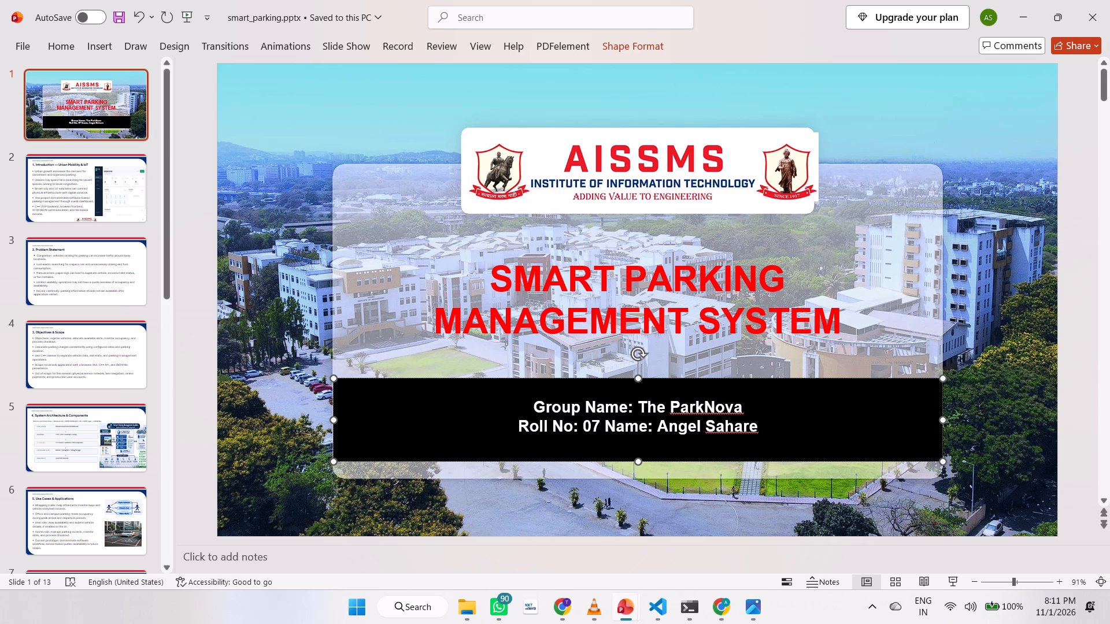
left_click_drag(519, 425, 771, 419)
key("ctrl+c")
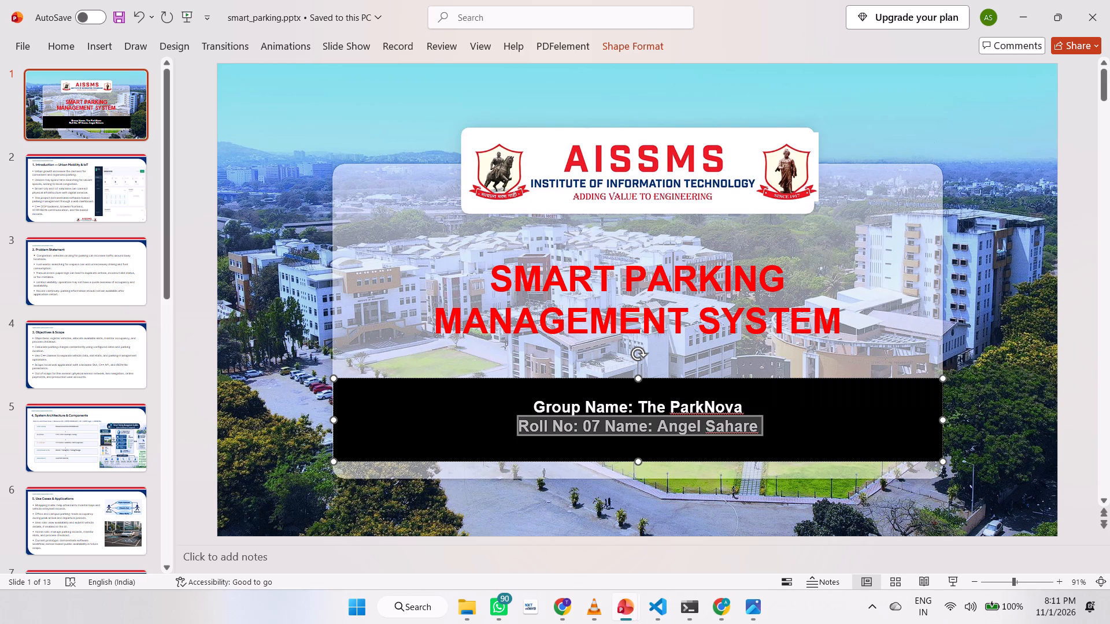
left_click(771, 419)
left_click(753, 426)
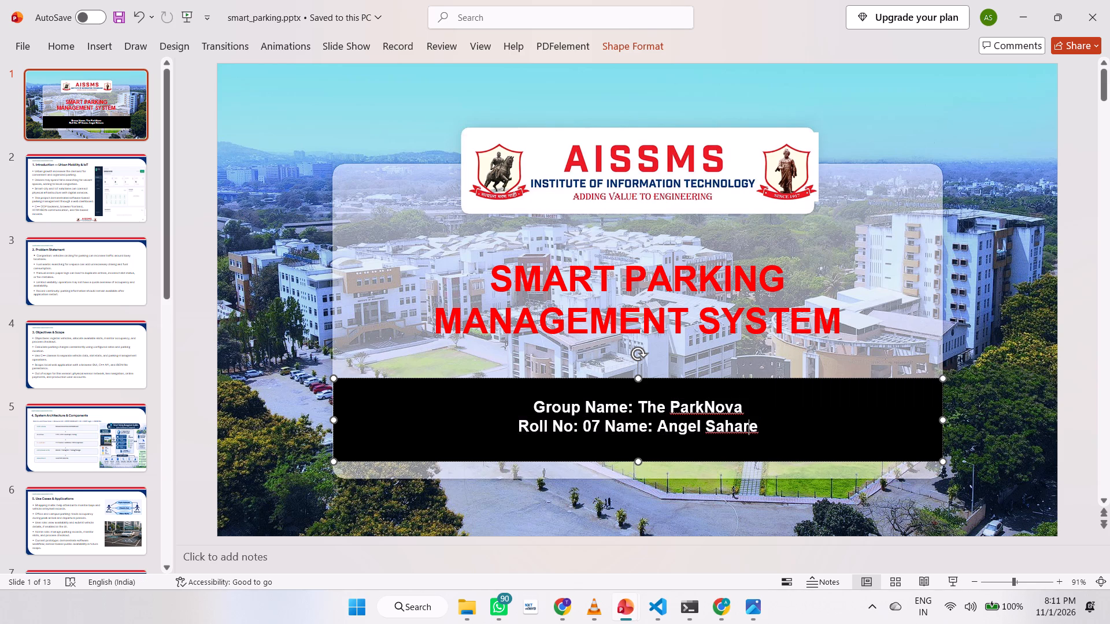
key("Right")
key("Return")
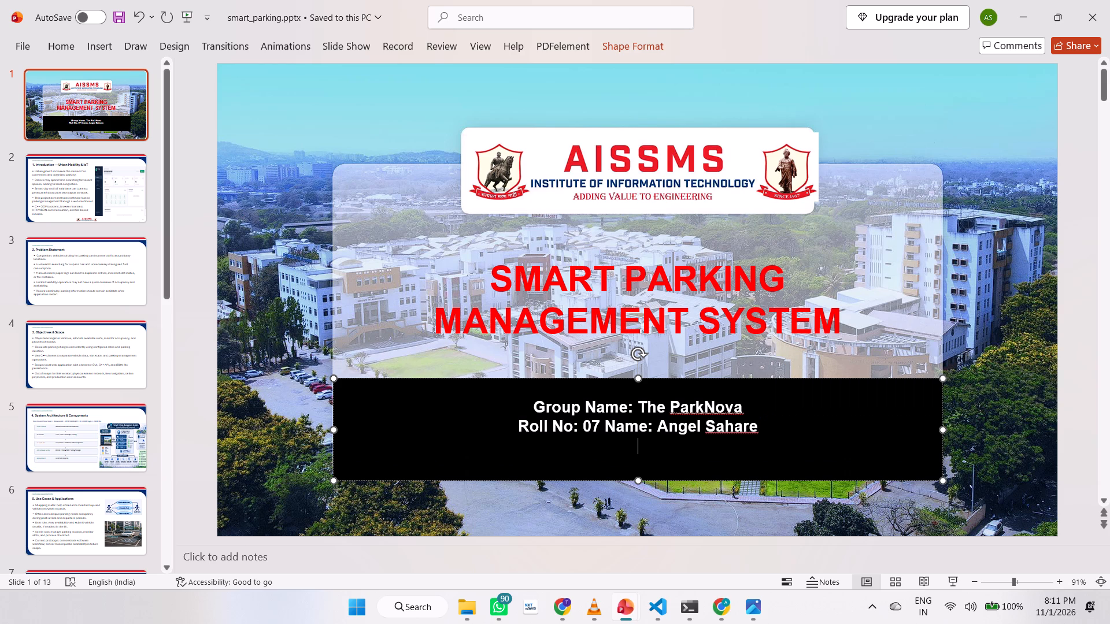
key("ctrl+v")
key("Return")
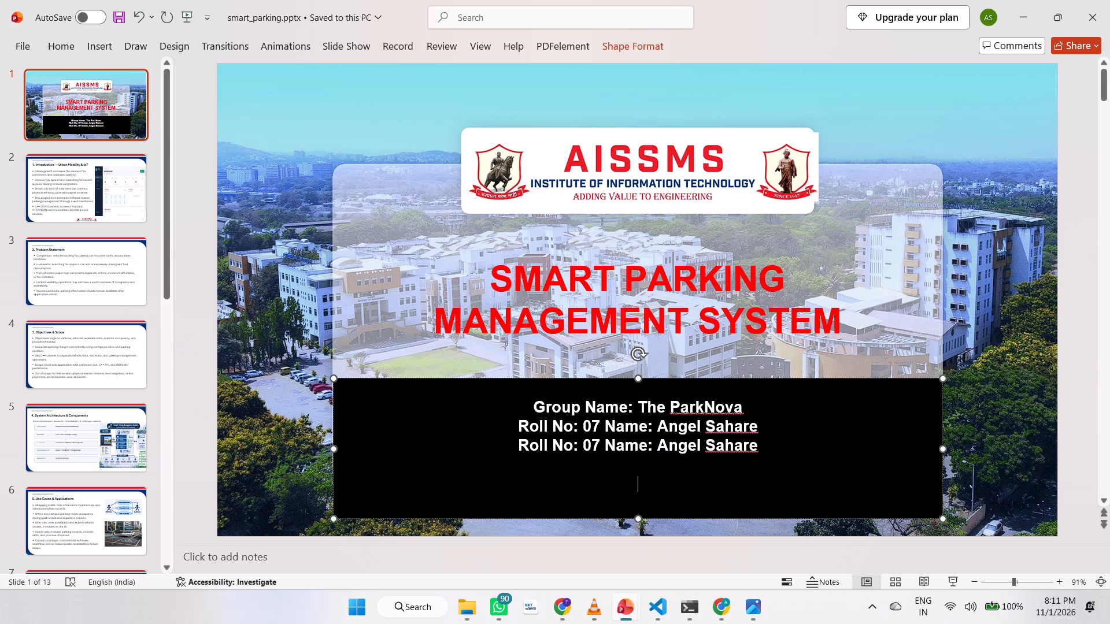
key("ctrl+v")
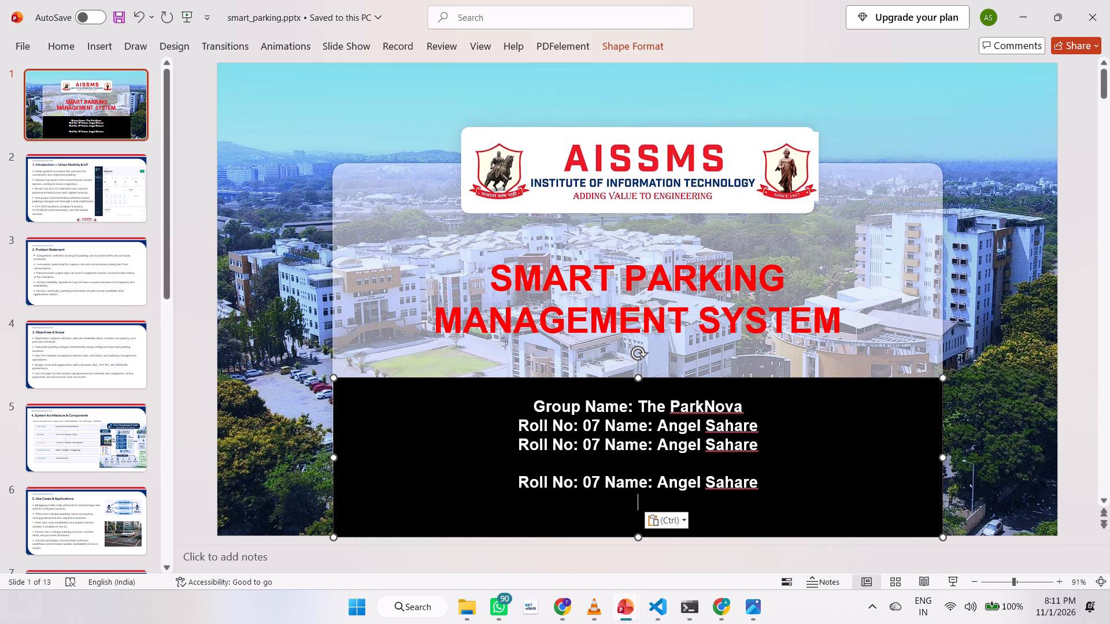
Remove the blank line between the two pasted member lines.
left_click_drag(620, 380, 624, 506)
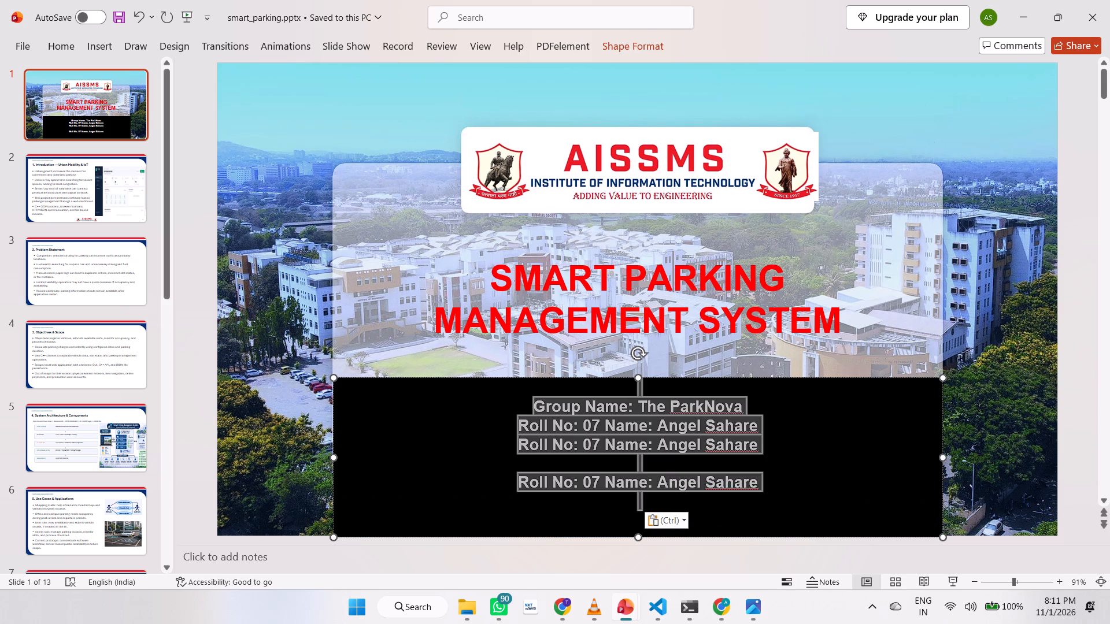
left_click_drag(624, 506, 626, 510)
left_click(626, 510)
left_click(565, 462)
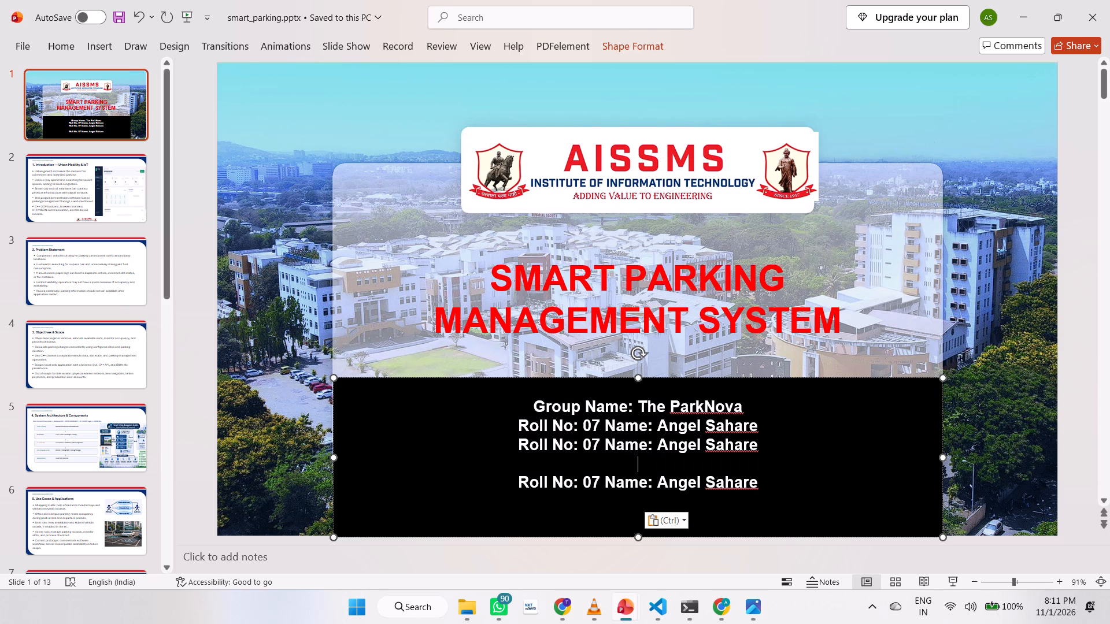
key("BackSpace")
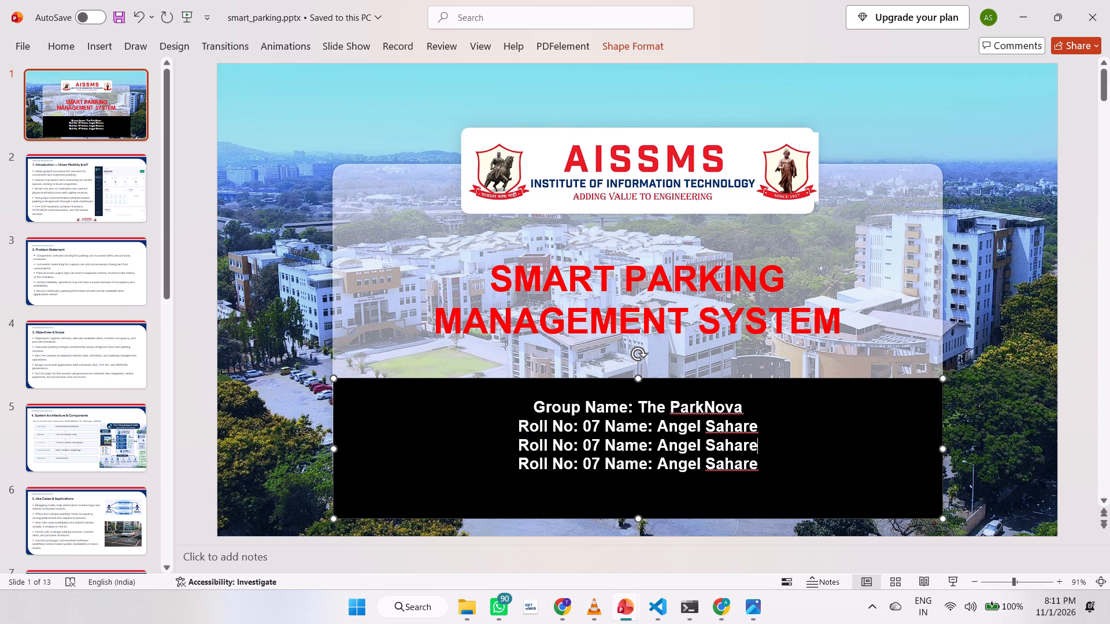
Move the "Group Name: The ParkNova" text up to the empty first line of the black text box.
left_click(637, 395)
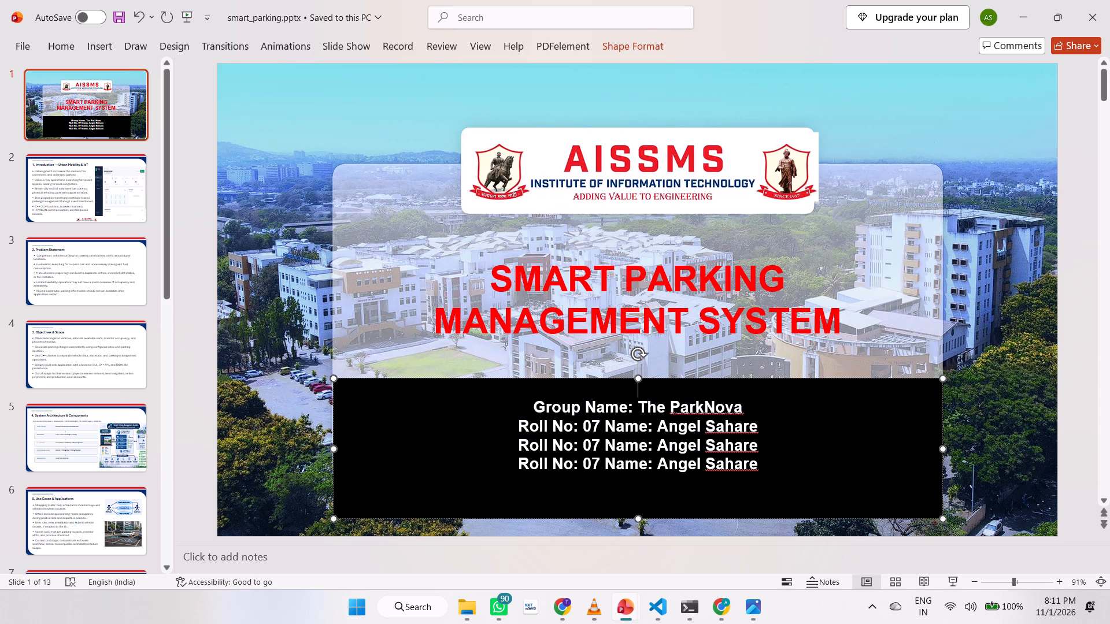
left_click_drag(531, 407, 717, 406)
key("ctrl+c")
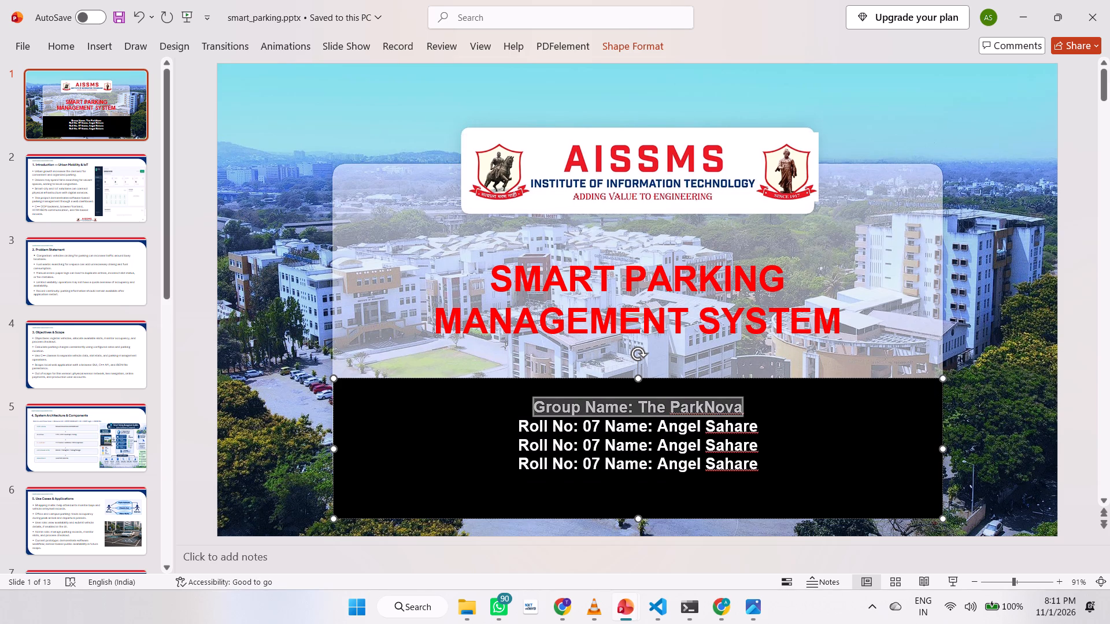
left_click(626, 389)
key("ctrl+v")
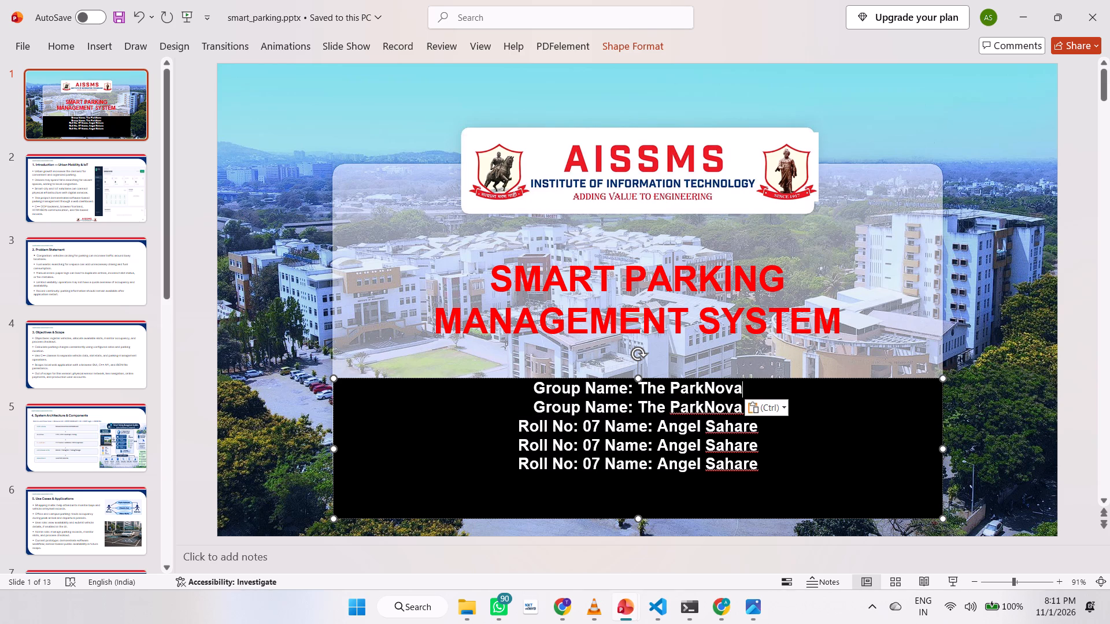
left_click_drag(535, 408, 758, 409)
key("BackSpace")
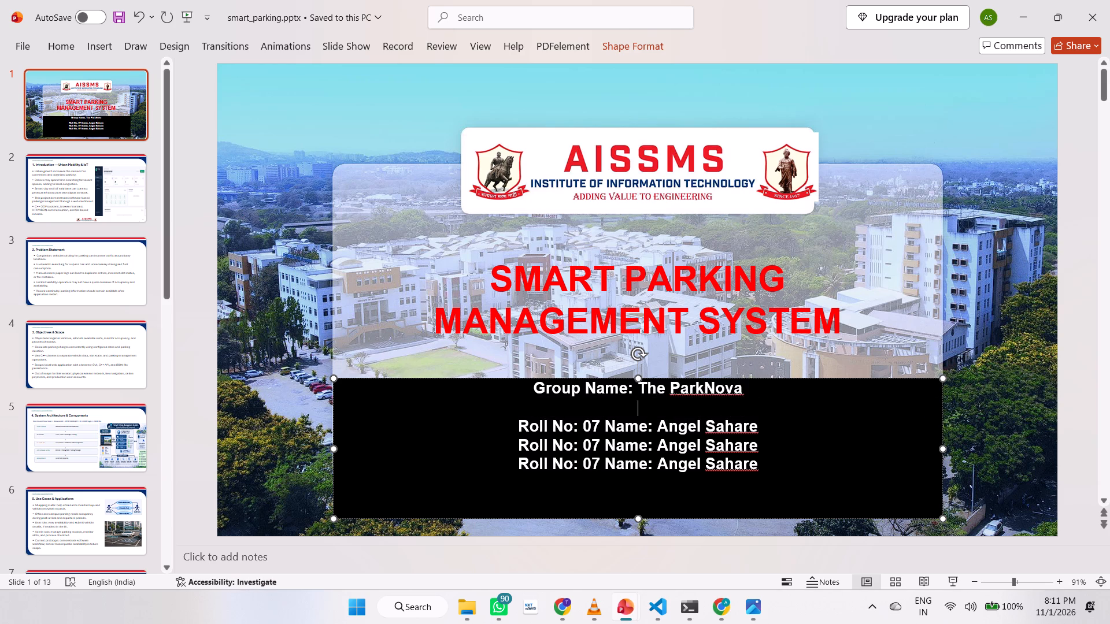
Delete an extra blank line at the end of the black text box.
left_click(630, 495)
key("BackSpace")
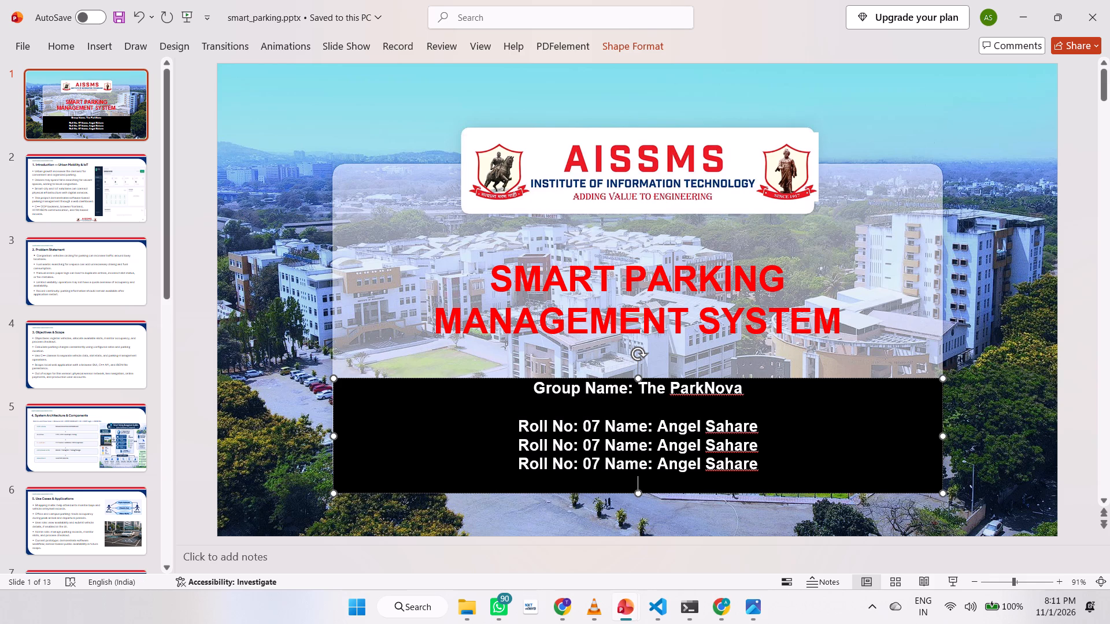
Paste another copy of the member line into the gap below the group name, leaving no blank line after it.
left_click_drag(520, 426, 736, 429)
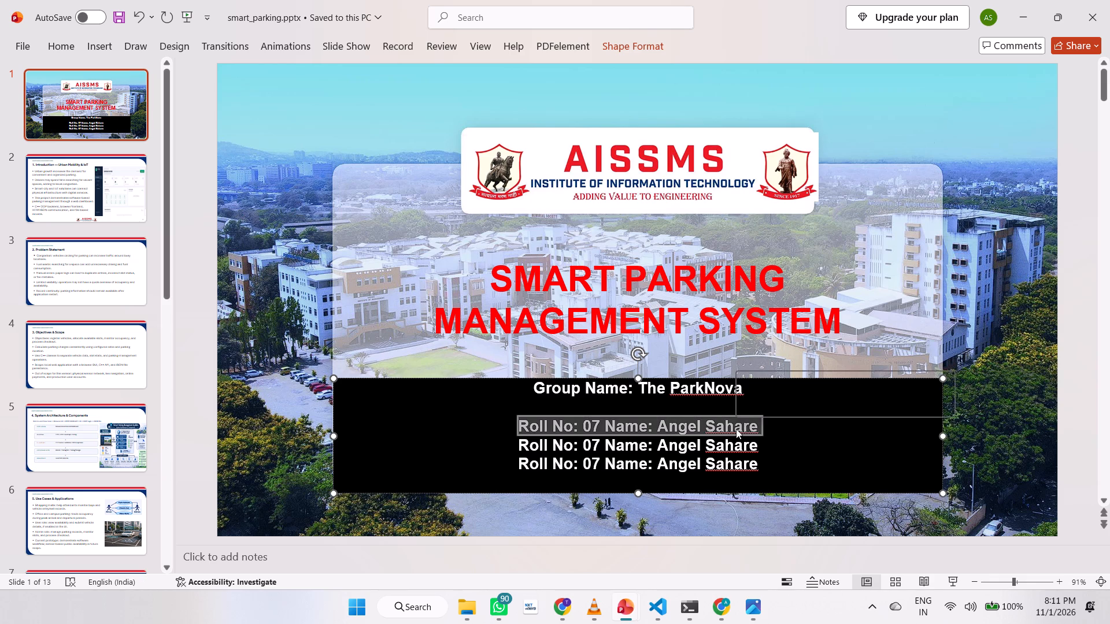
key("ctrl+c")
left_click(565, 408)
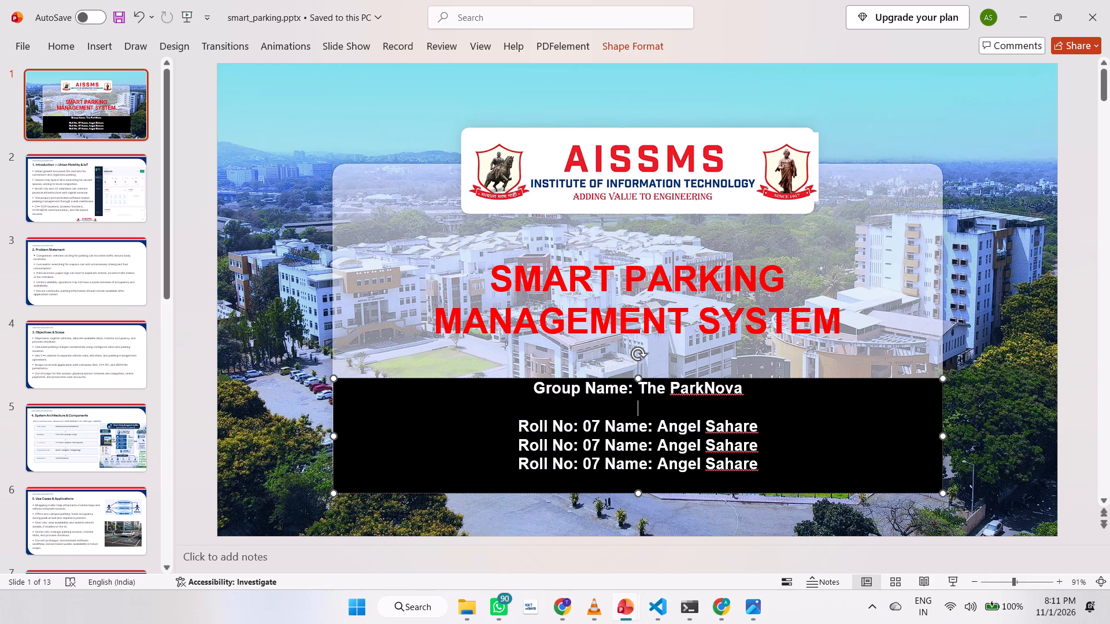
key("ctrl+v")
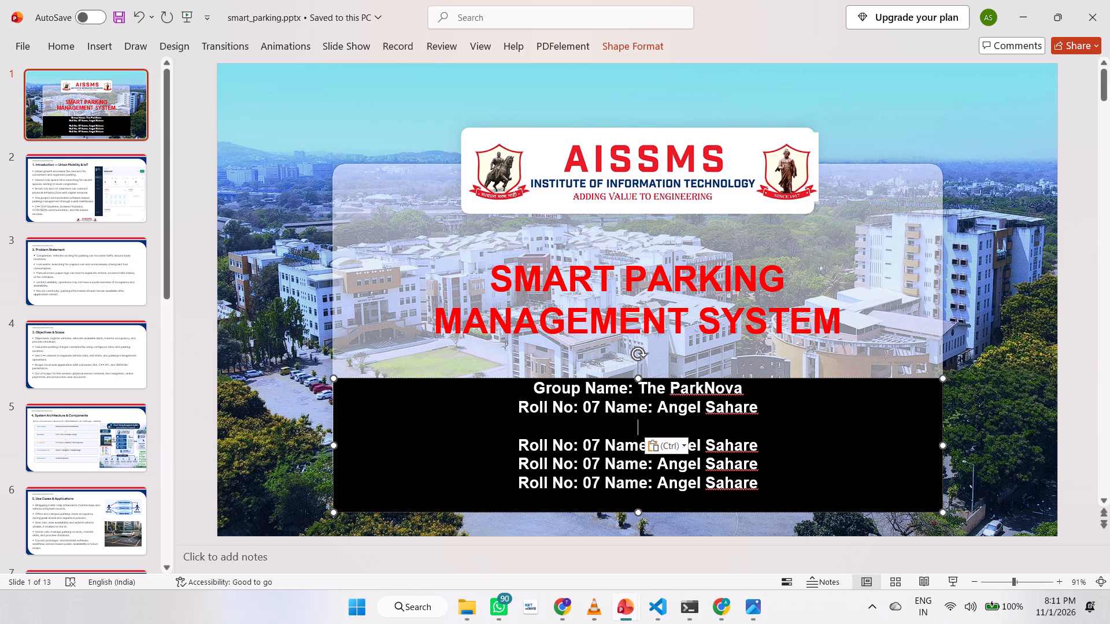
key("BackSpace")
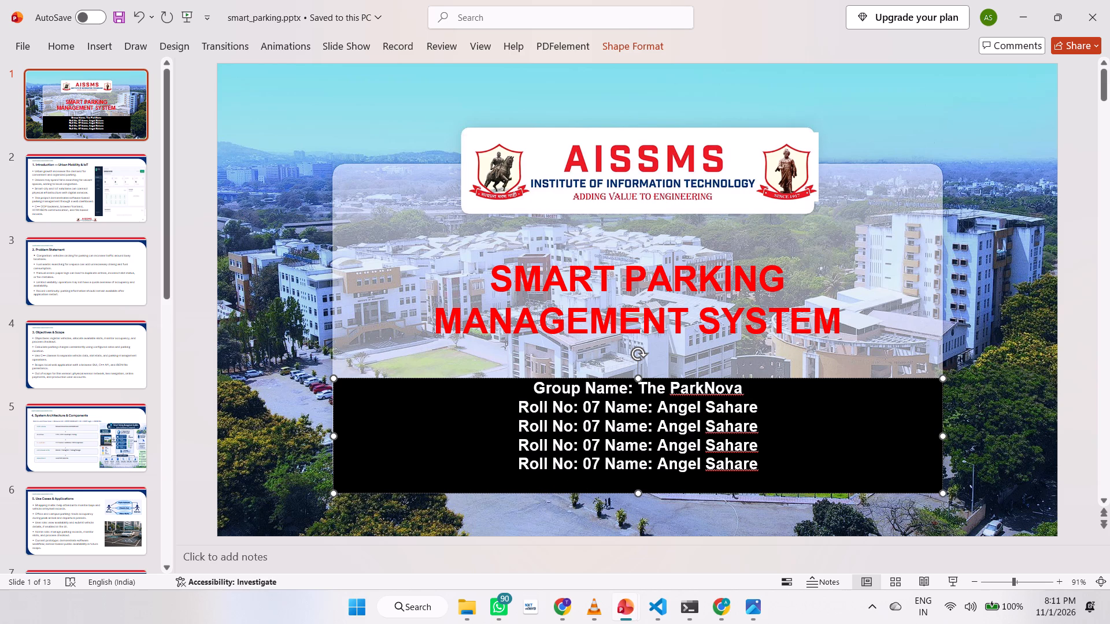
Replace the roll number in the second member line with the second member's roll number.
left_click(601, 428)
key("BackSpace")
key("BackSpace")
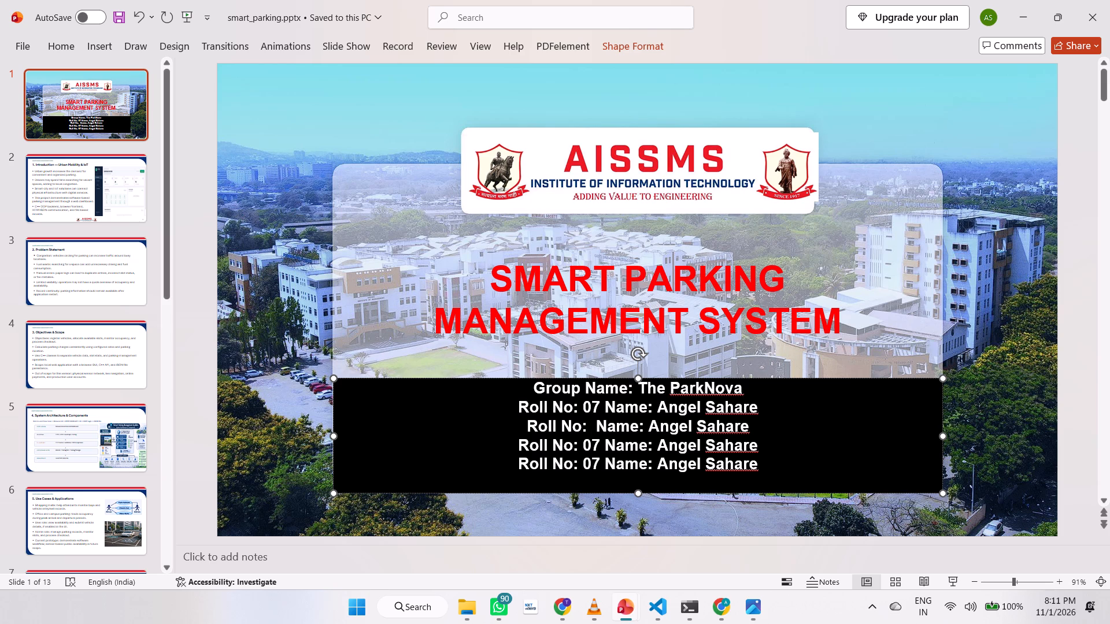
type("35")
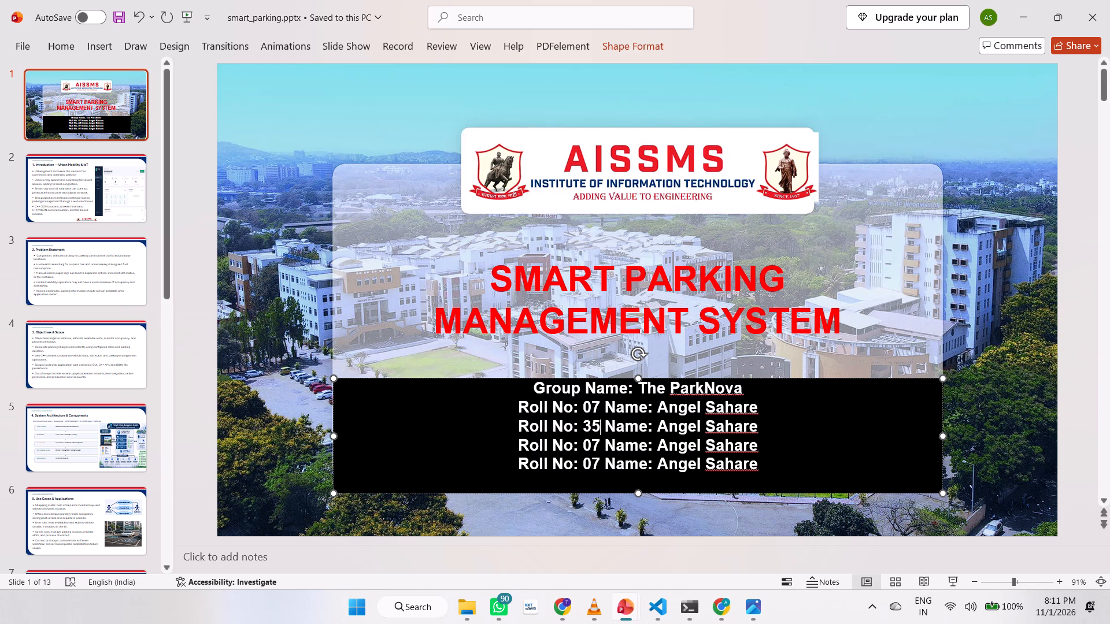
Replace the copied roll numbers in the third and fourth member lines with those members' own roll numbers.
left_click(600, 444)
key("BackSpace")
key("BackSpace")
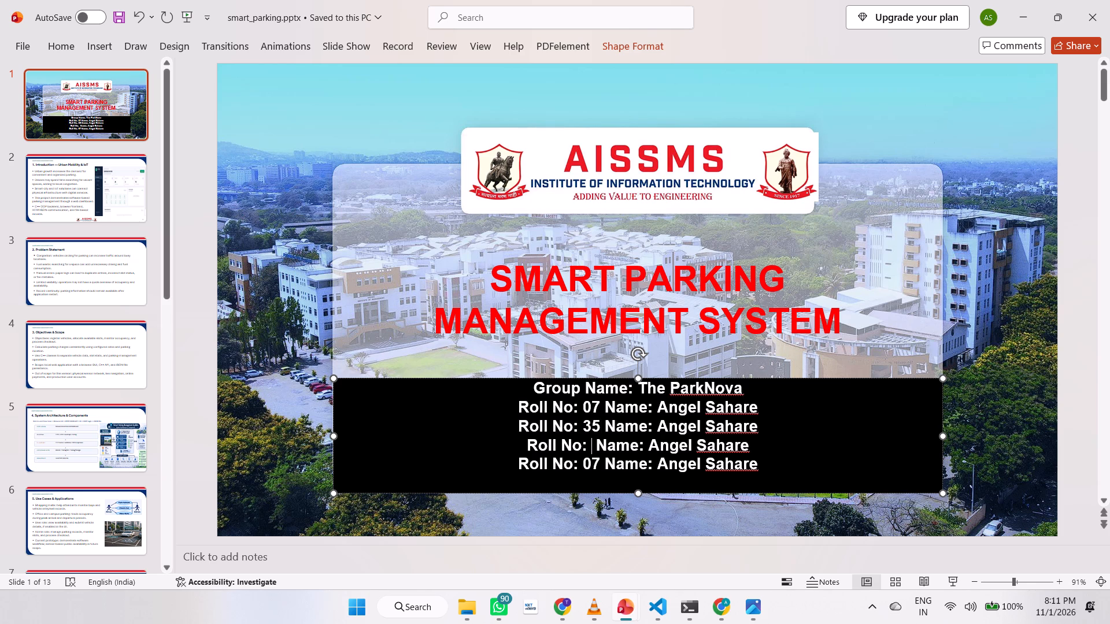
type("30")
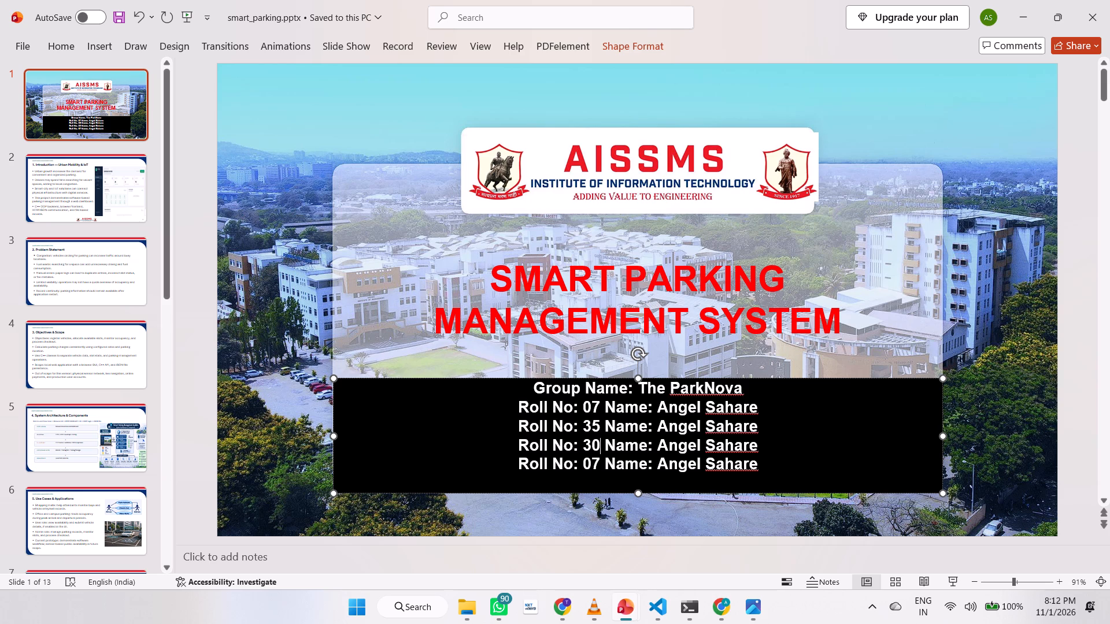
left_click_drag(582, 463, 602, 463)
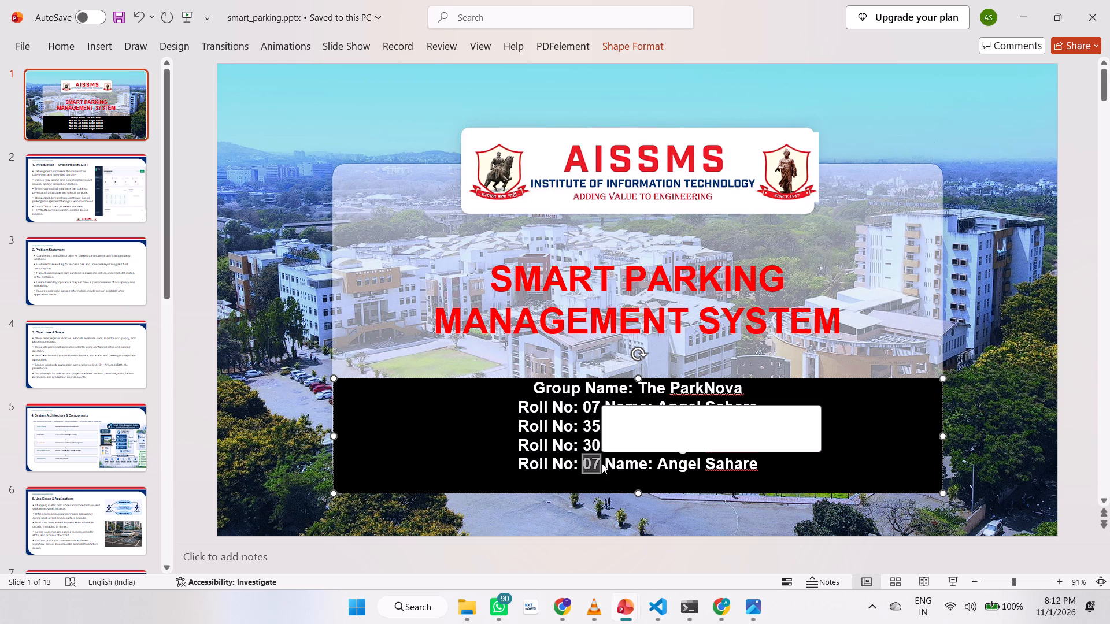
key("BackSpace")
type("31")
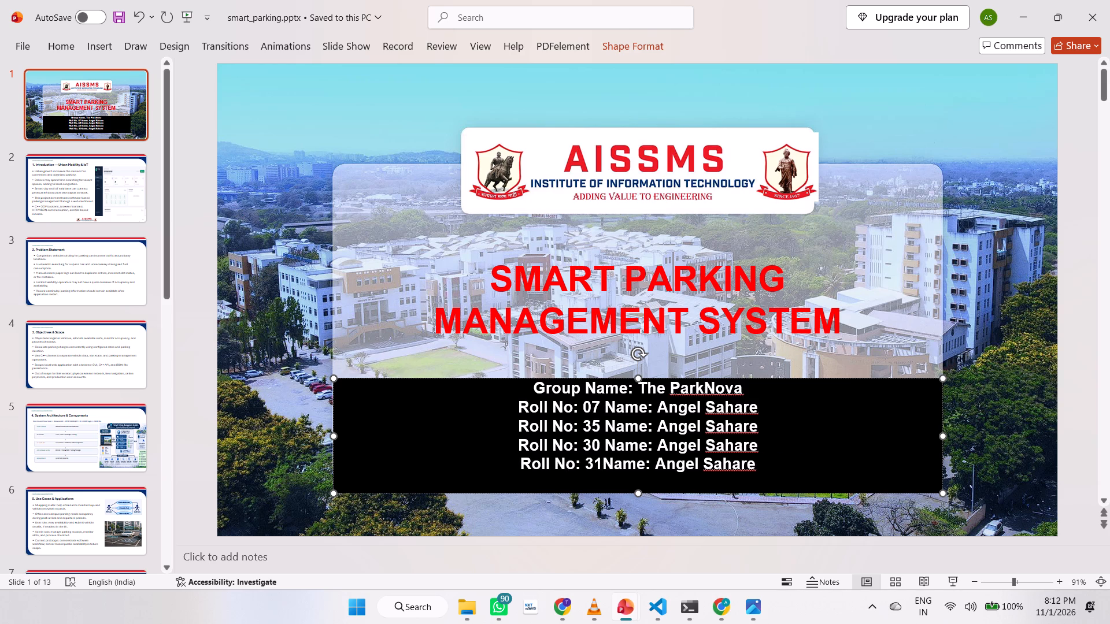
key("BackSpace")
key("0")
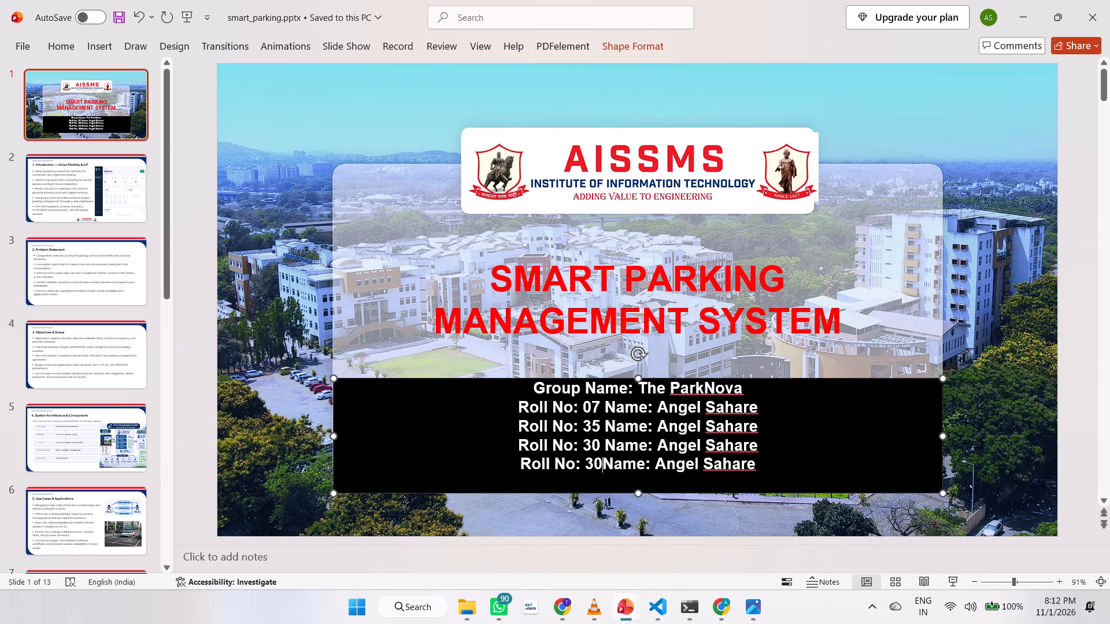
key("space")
left_click(600, 444)
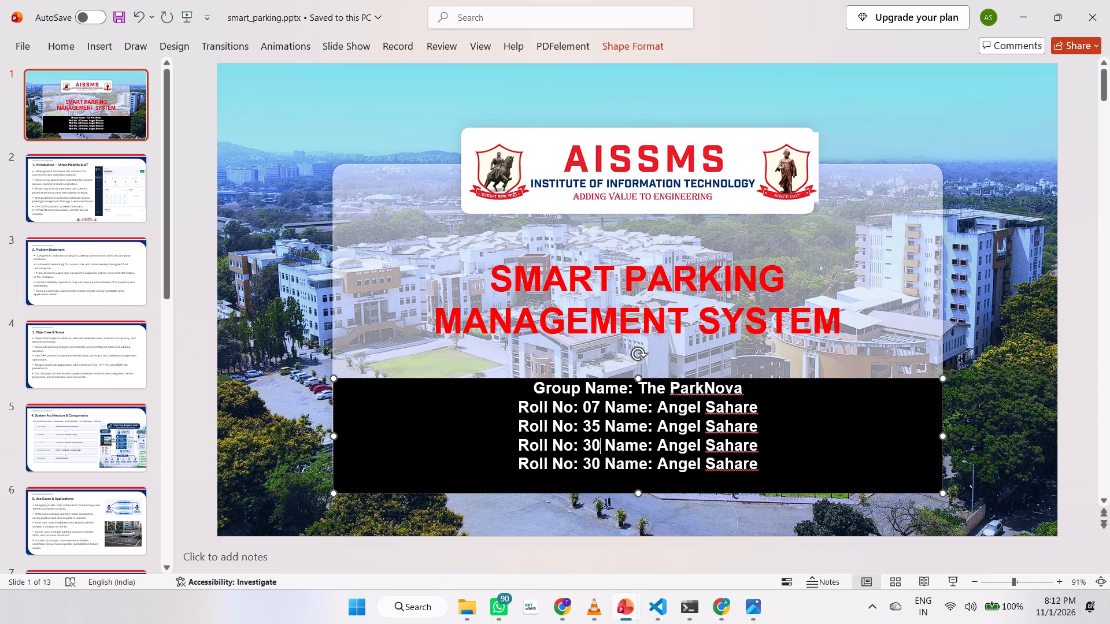
key("BackSpace")
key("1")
Replace the copied name in the second member line with the second member's full name.
left_click_drag(660, 427, 738, 430)
key("BackSpace")
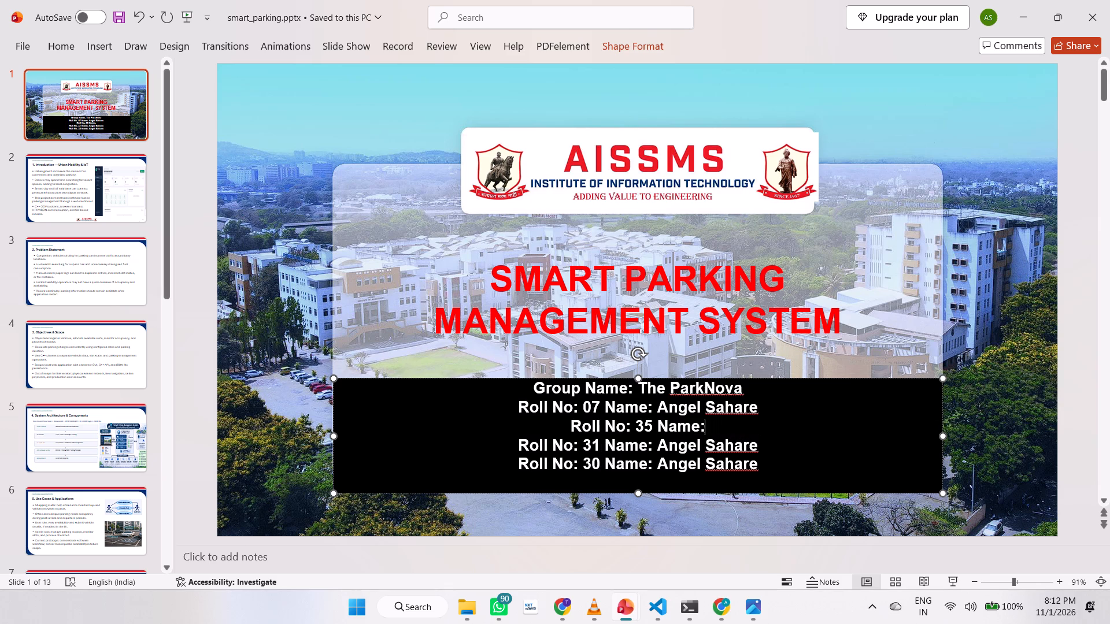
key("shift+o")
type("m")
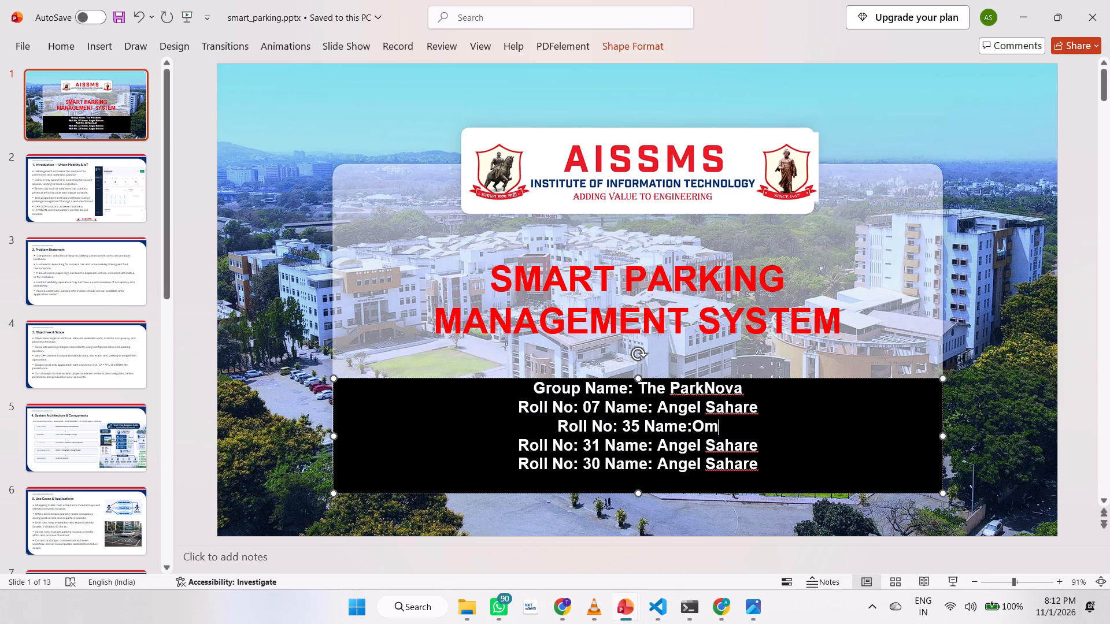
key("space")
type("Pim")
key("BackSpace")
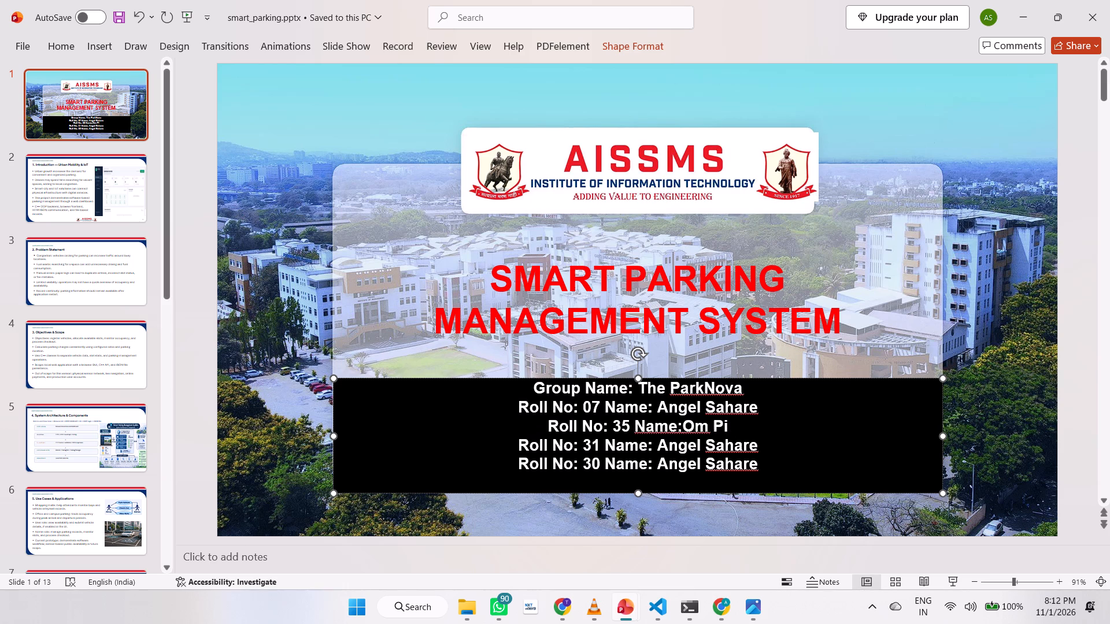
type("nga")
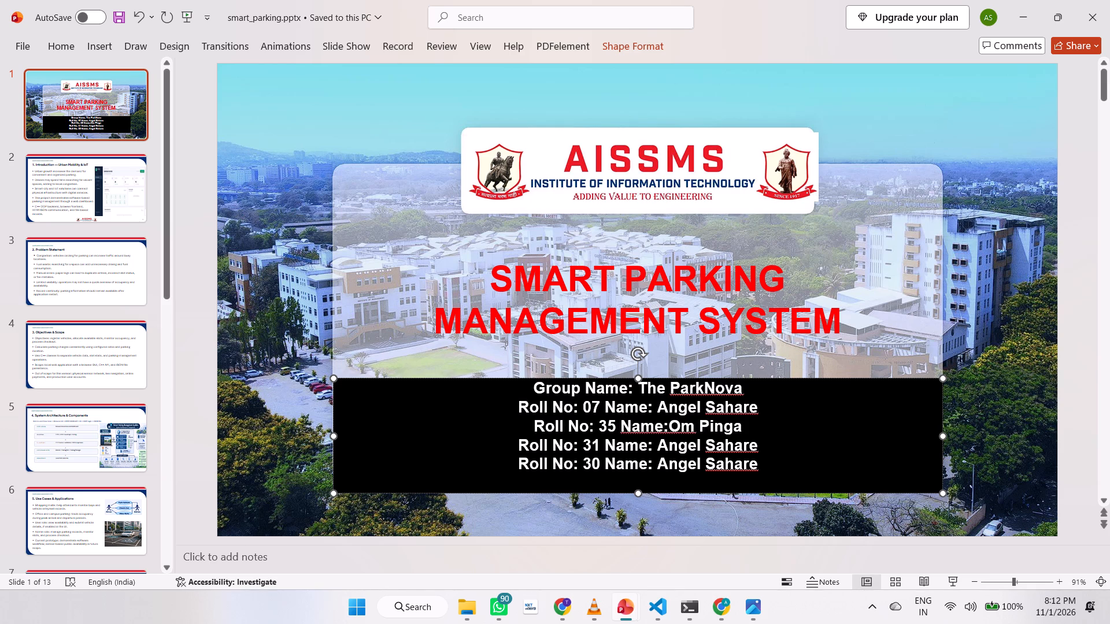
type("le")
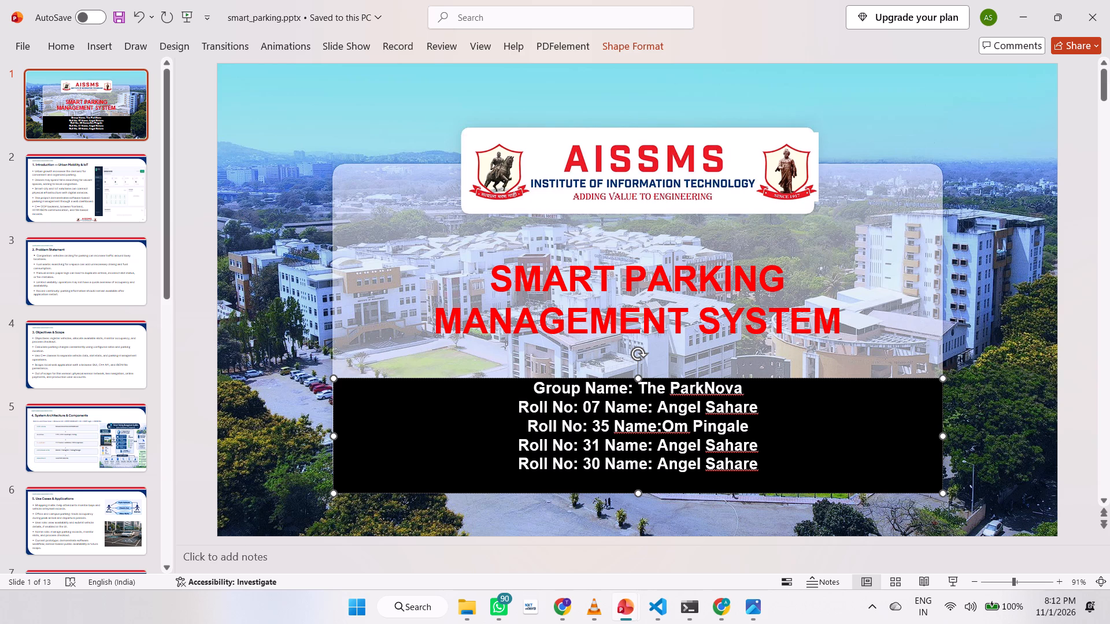
Insert a space before the member's name in the second and first member lines of the title slide.
left_click(667, 424)
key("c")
key("BackSpace")
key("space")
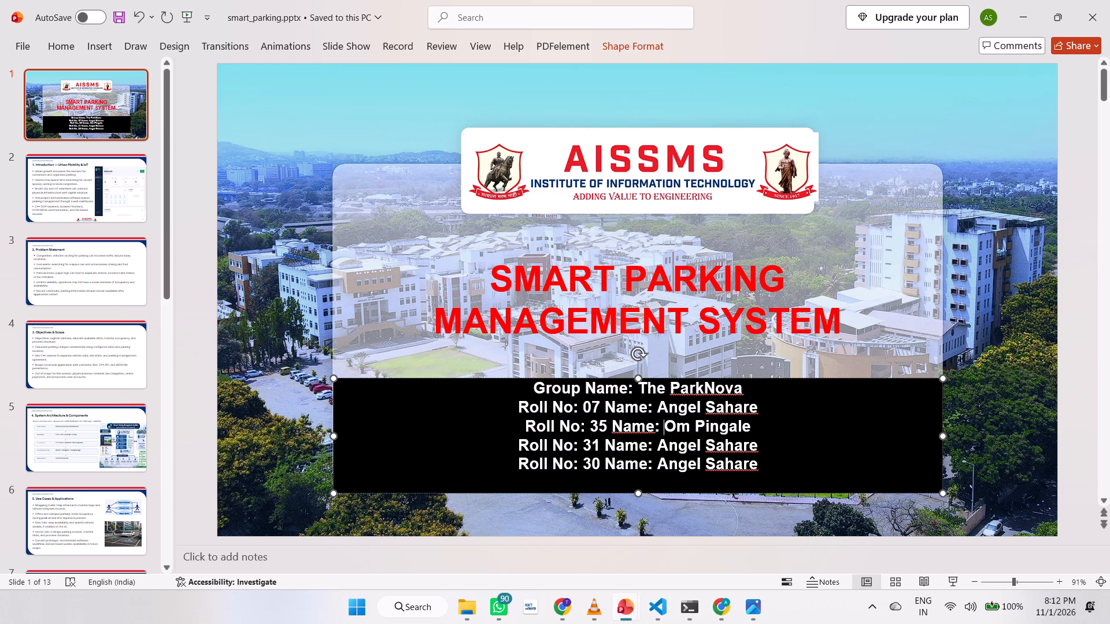
left_click(657, 410)
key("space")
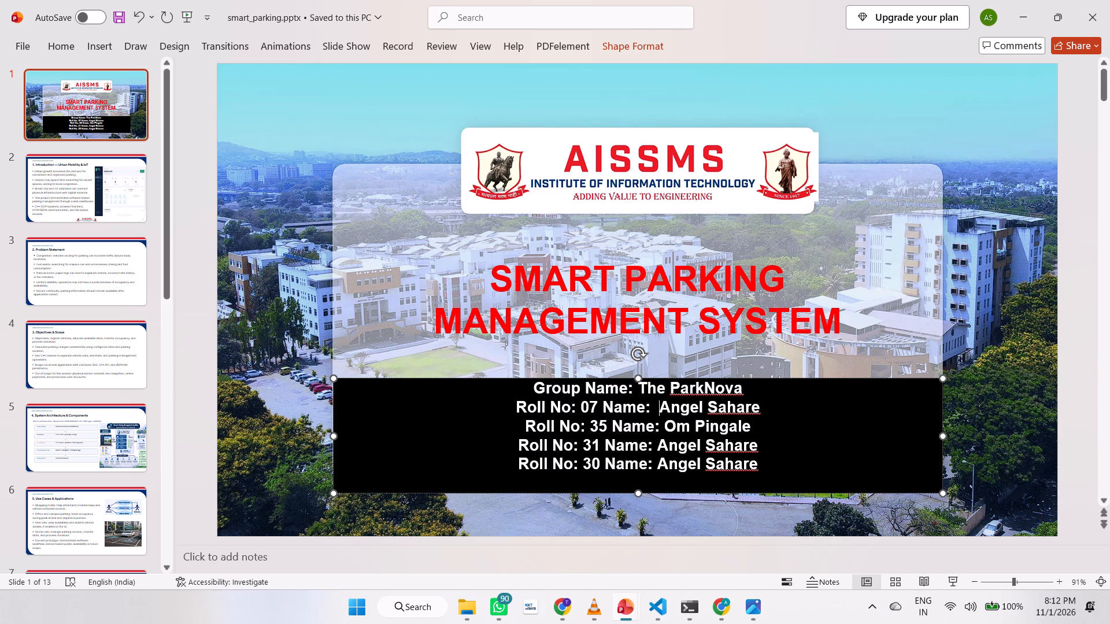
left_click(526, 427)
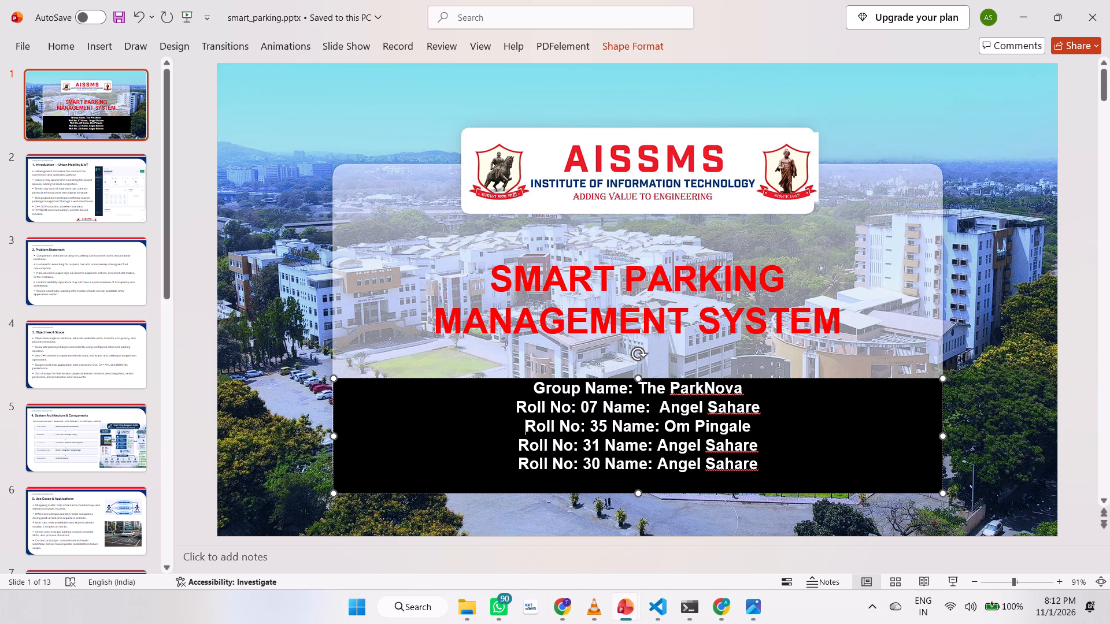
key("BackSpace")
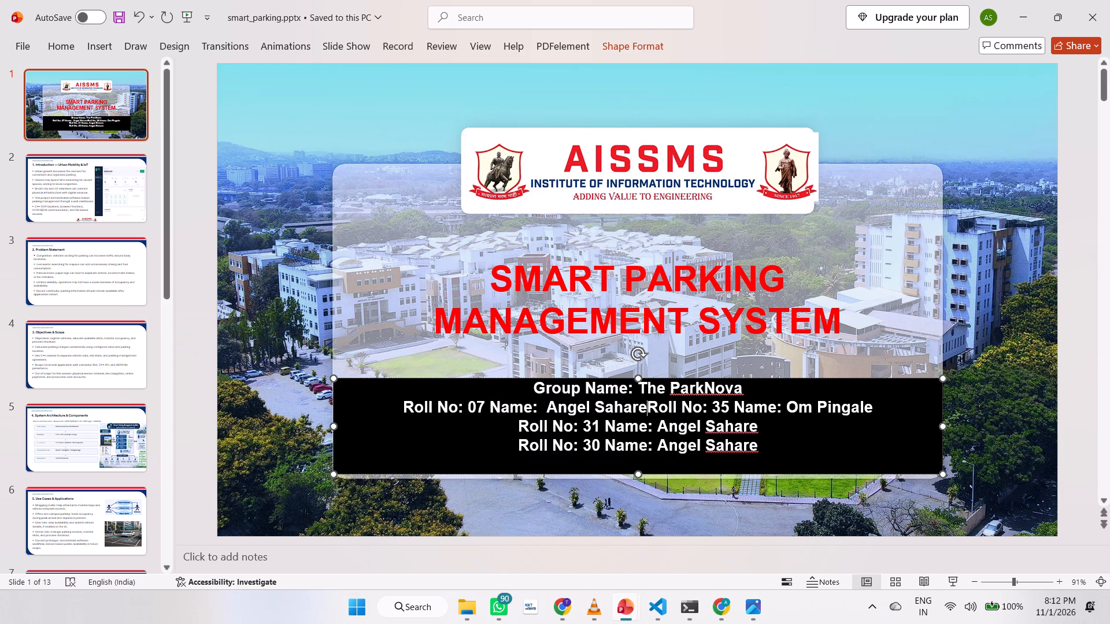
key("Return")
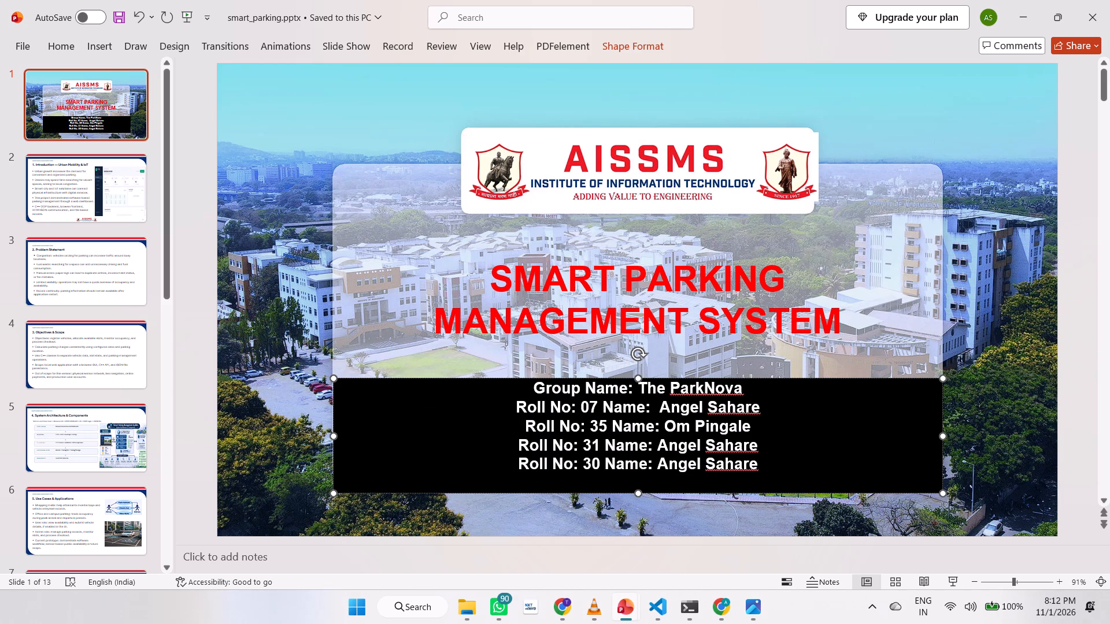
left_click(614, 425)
Replace the copied name in the third member line with the third member's full name, capitalising the surname.
left_click_drag(656, 445, 735, 446)
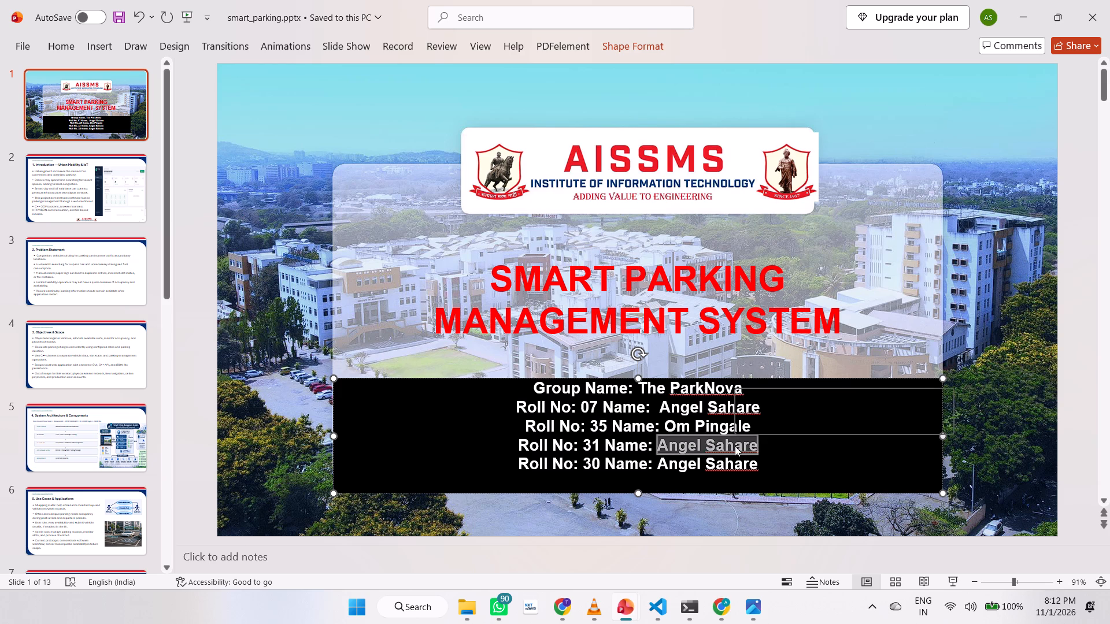
key("BackSpace")
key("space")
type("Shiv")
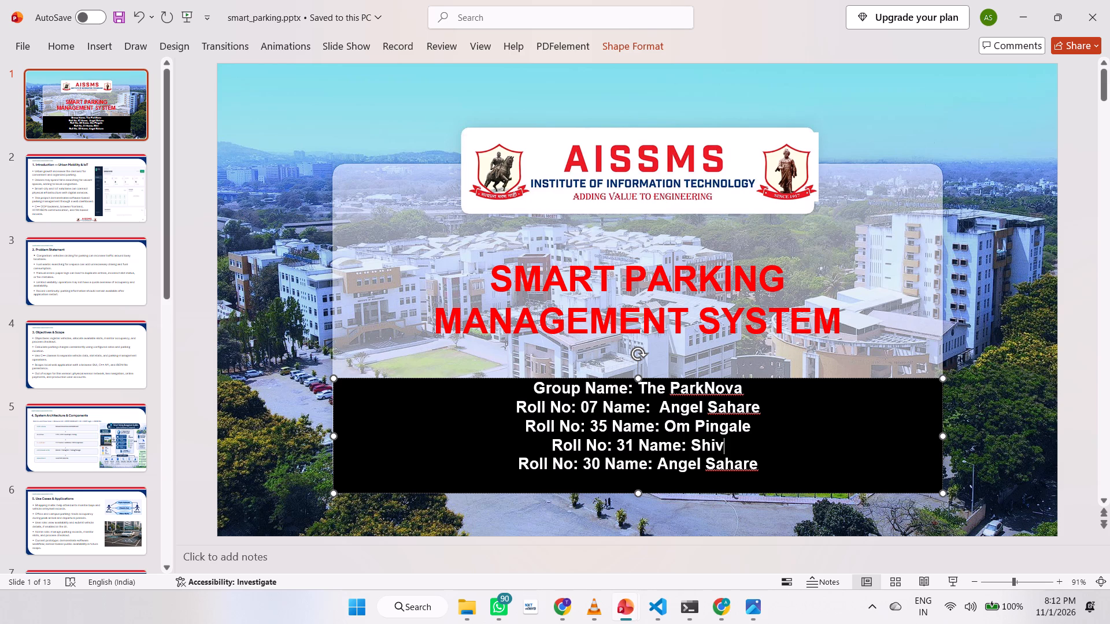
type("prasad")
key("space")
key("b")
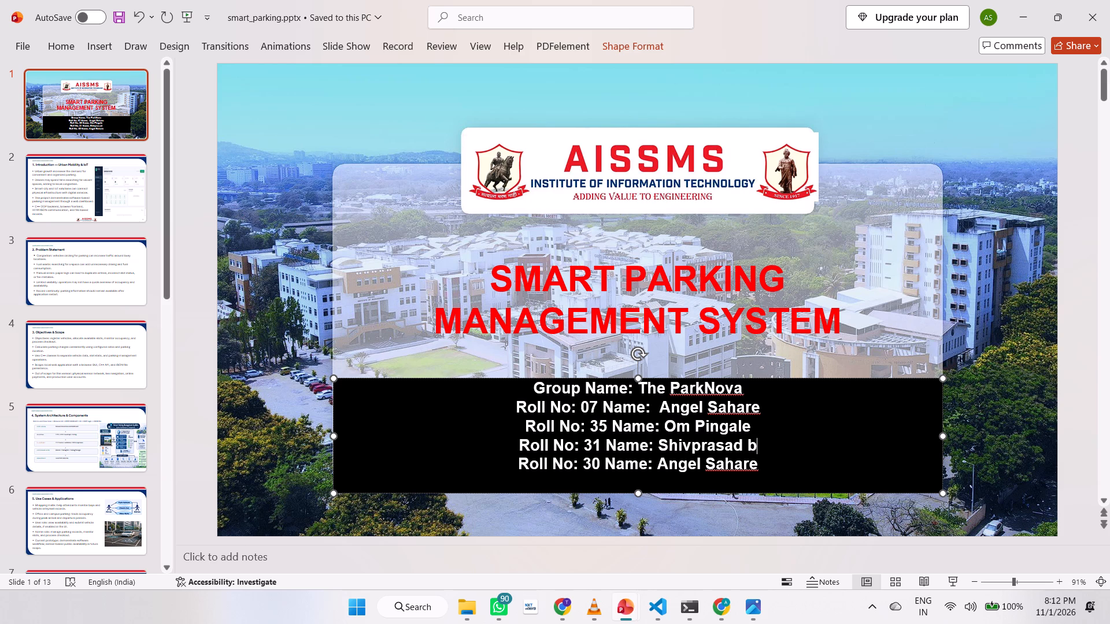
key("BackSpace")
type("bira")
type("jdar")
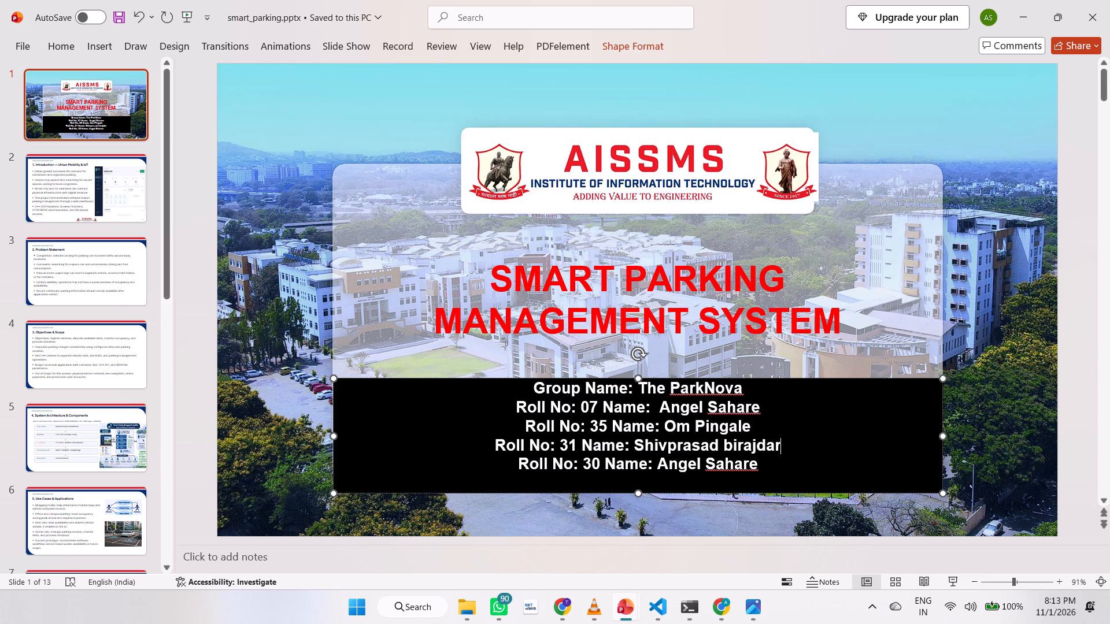
left_click(730, 444)
key("BackSpace")
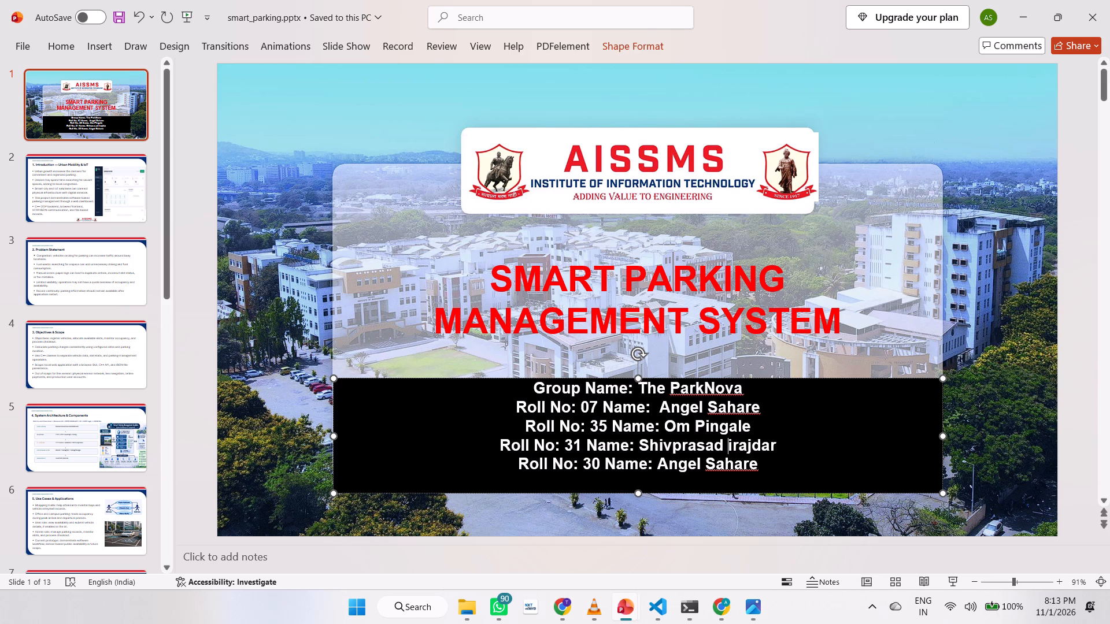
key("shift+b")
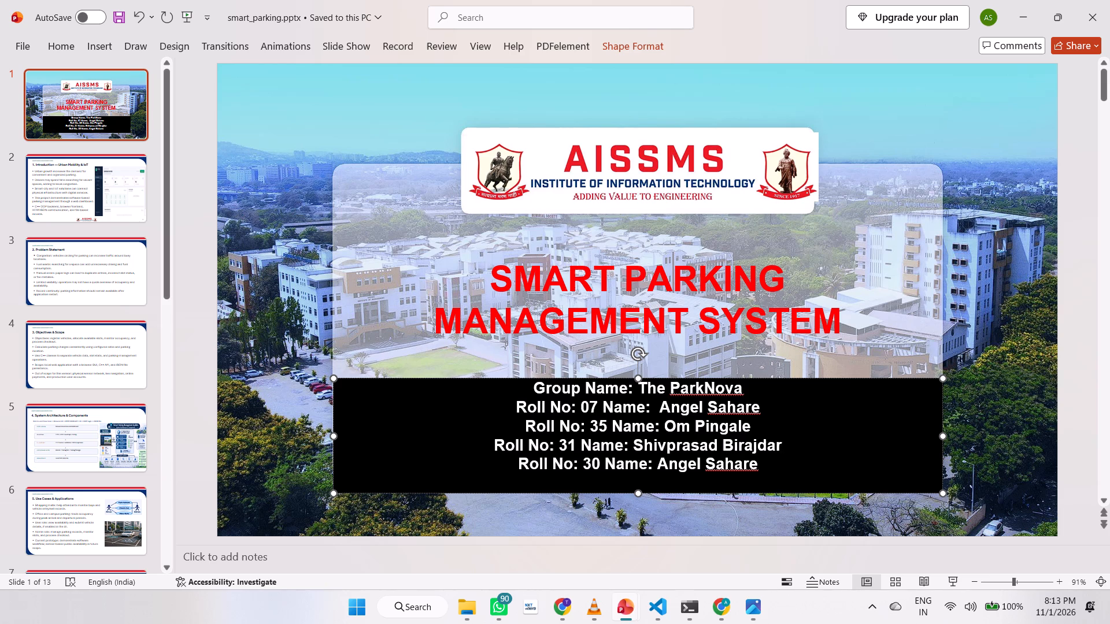
Replace the copied name in the fourth member line with the fourth member's full name.
left_click_drag(661, 466, 743, 464)
key("BackSpace")
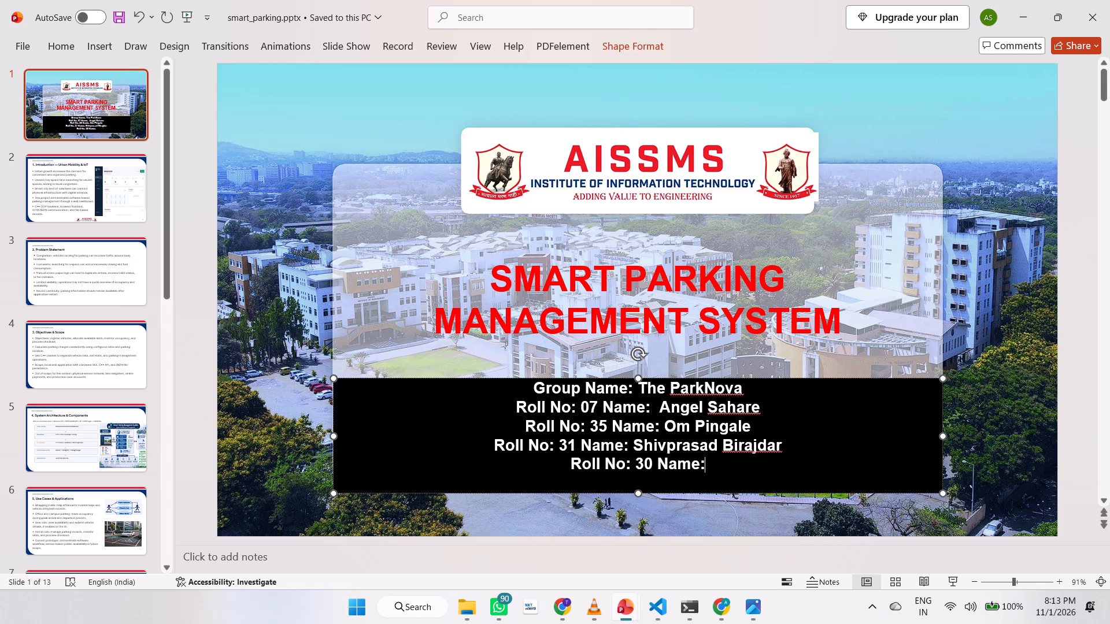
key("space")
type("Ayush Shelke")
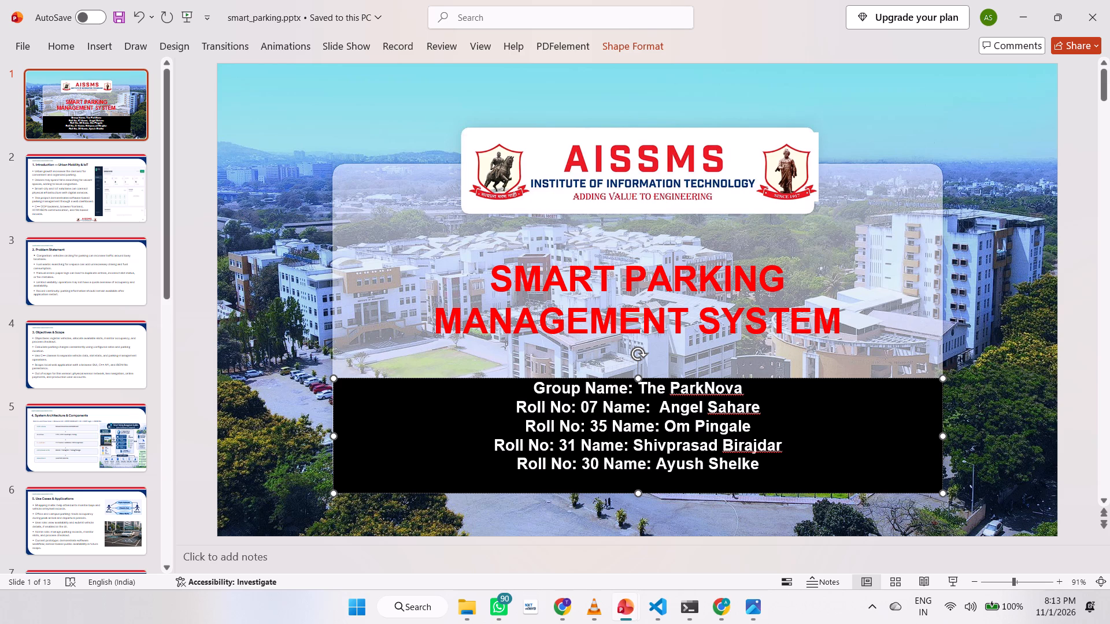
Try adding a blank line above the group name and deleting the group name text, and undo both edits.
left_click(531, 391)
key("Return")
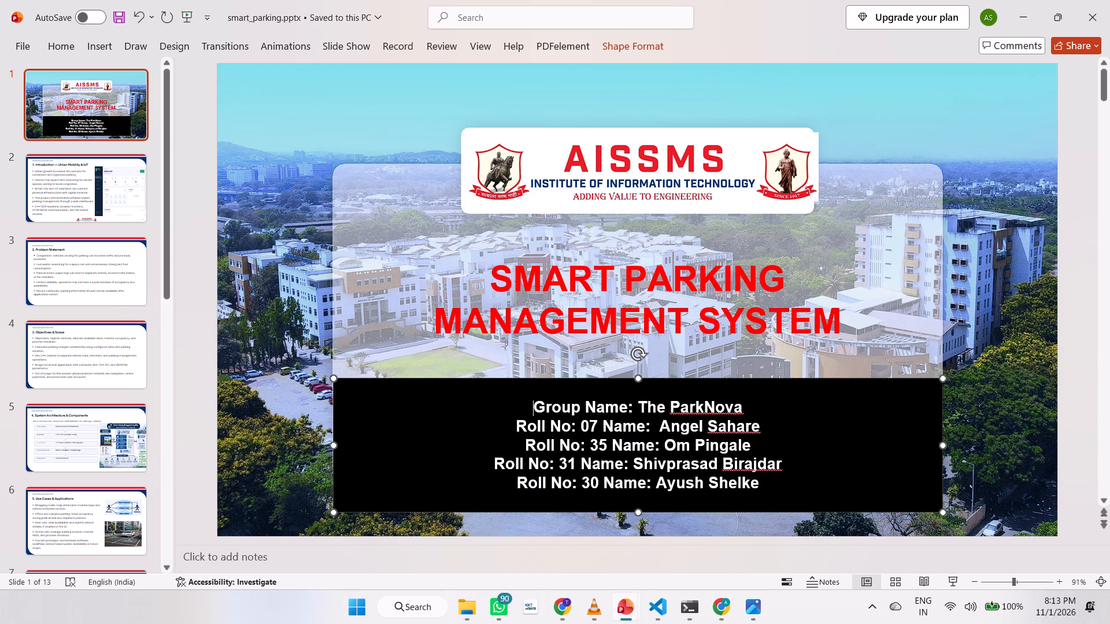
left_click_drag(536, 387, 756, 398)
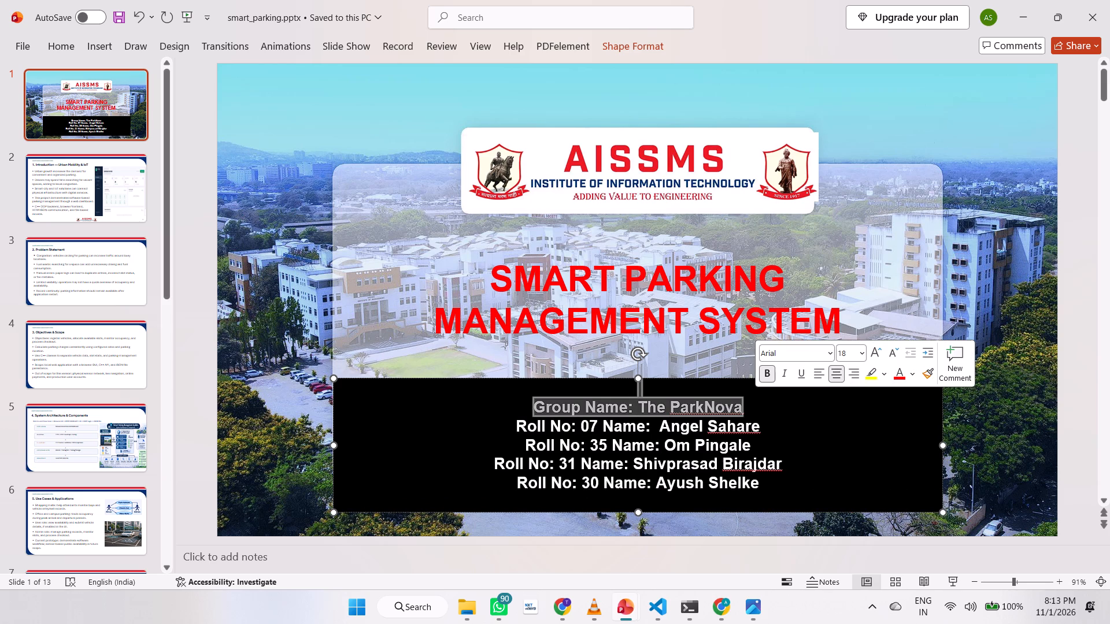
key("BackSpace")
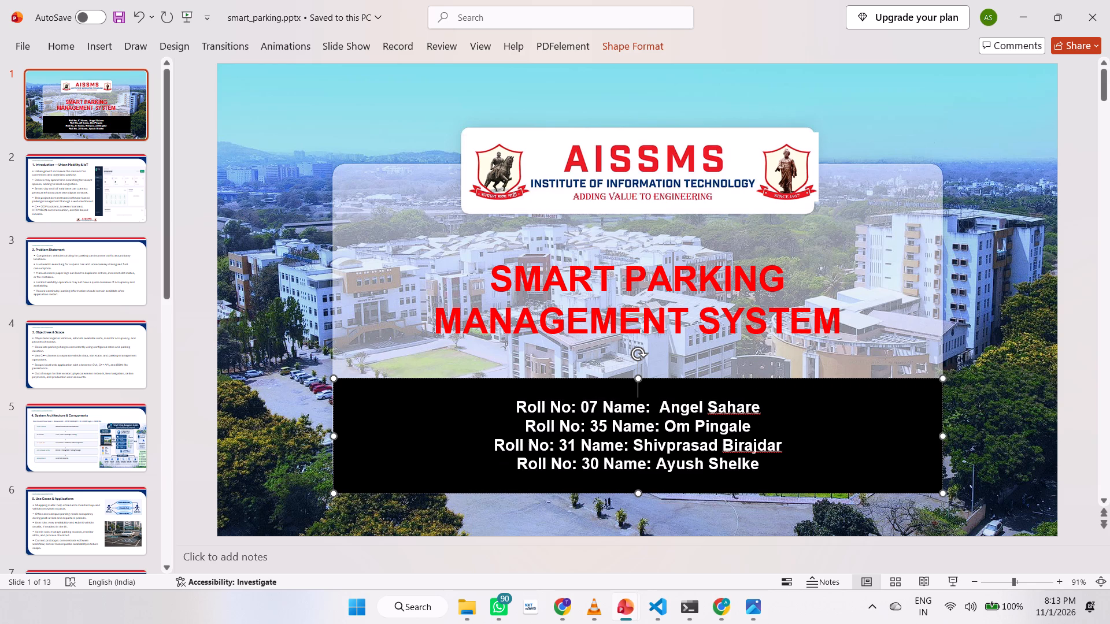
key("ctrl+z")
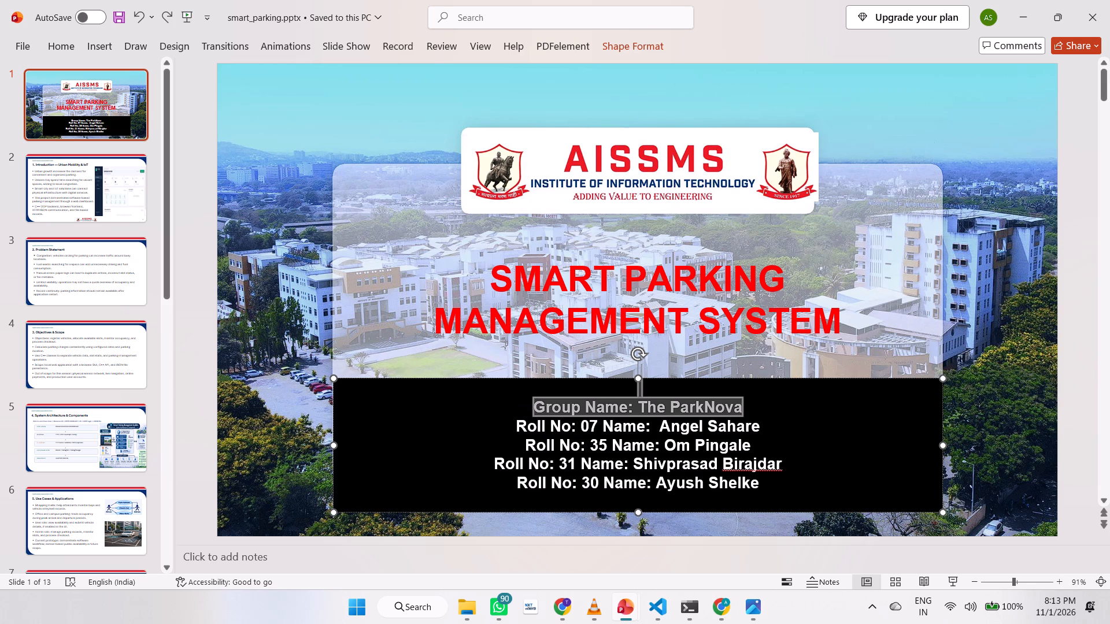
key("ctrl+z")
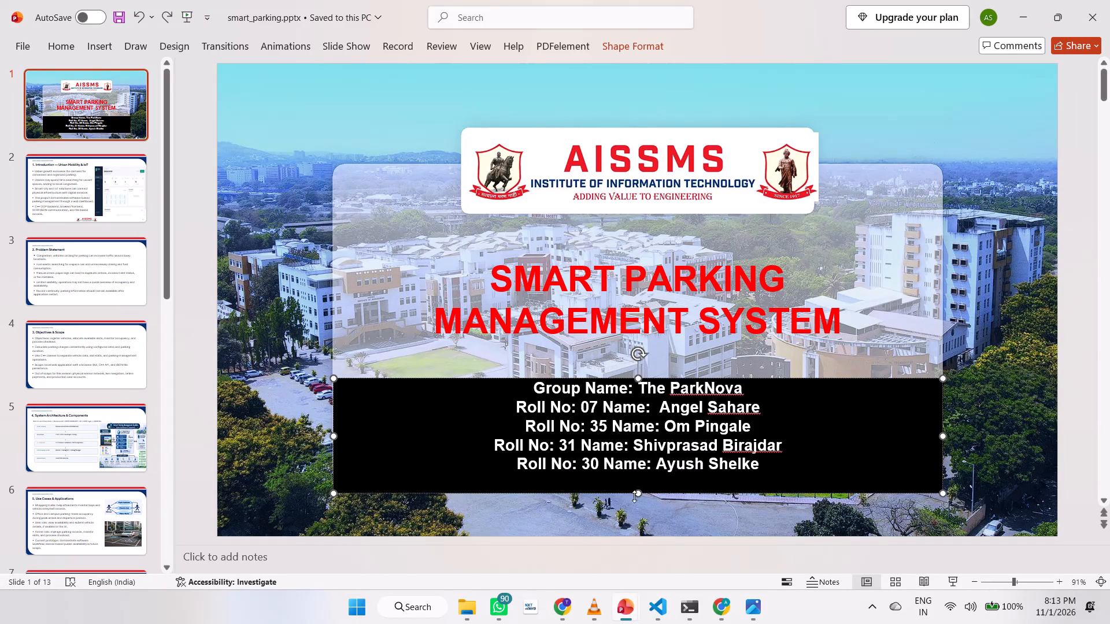
Delete the blank line below the fourth member line in the black text box.
left_click(624, 486)
key("BackSpace")
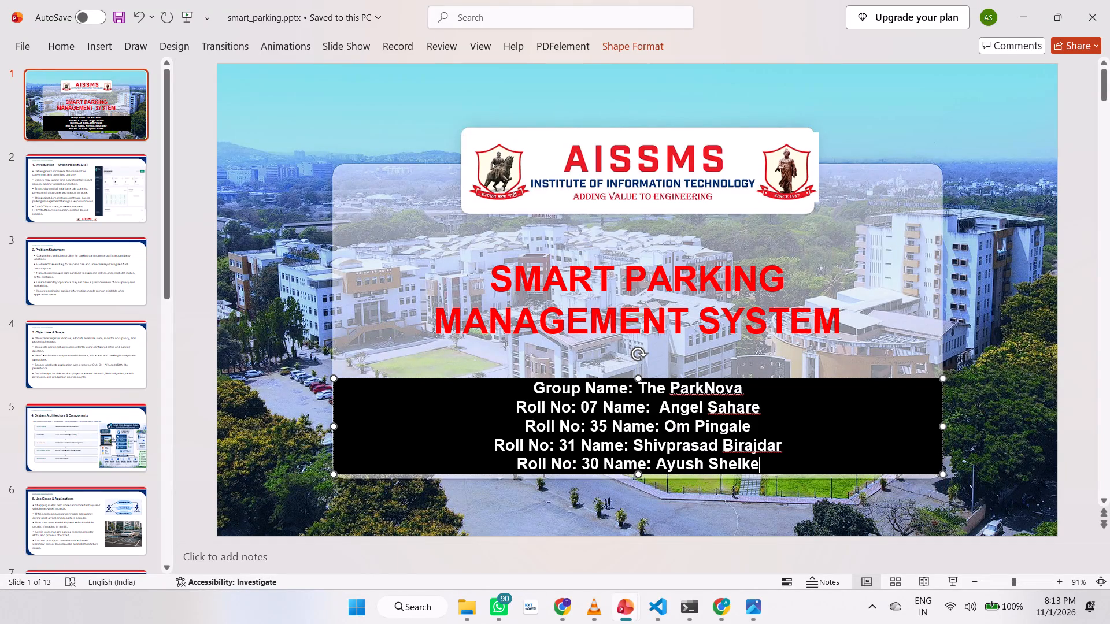
left_click(333, 426)
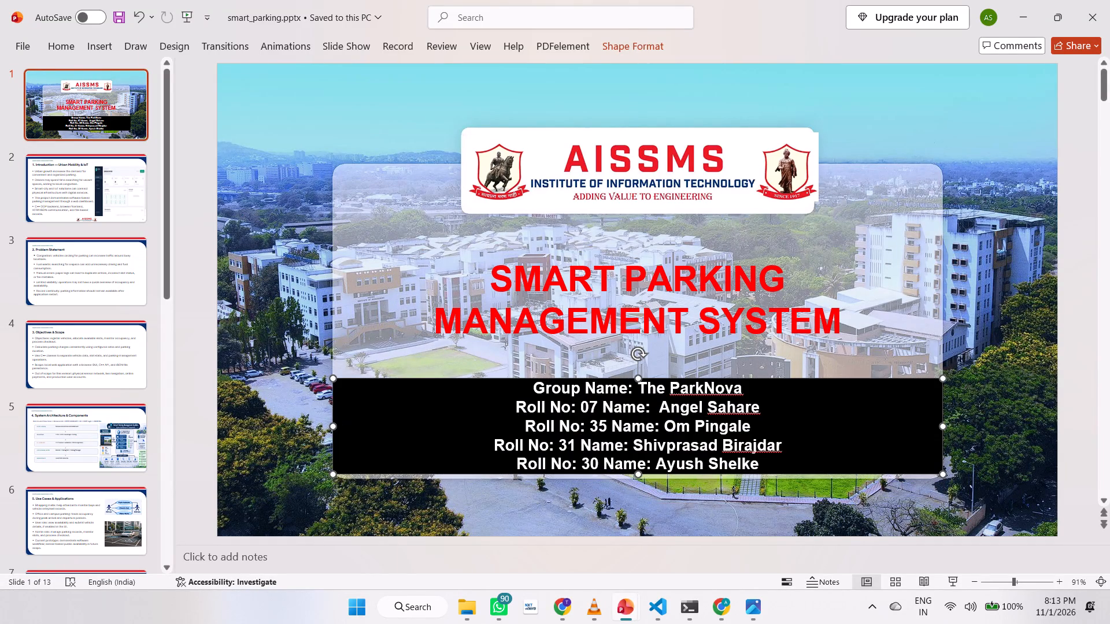
Reduce the font size of the group name and all four member lines to 14.
left_click_drag(526, 388, 772, 466)
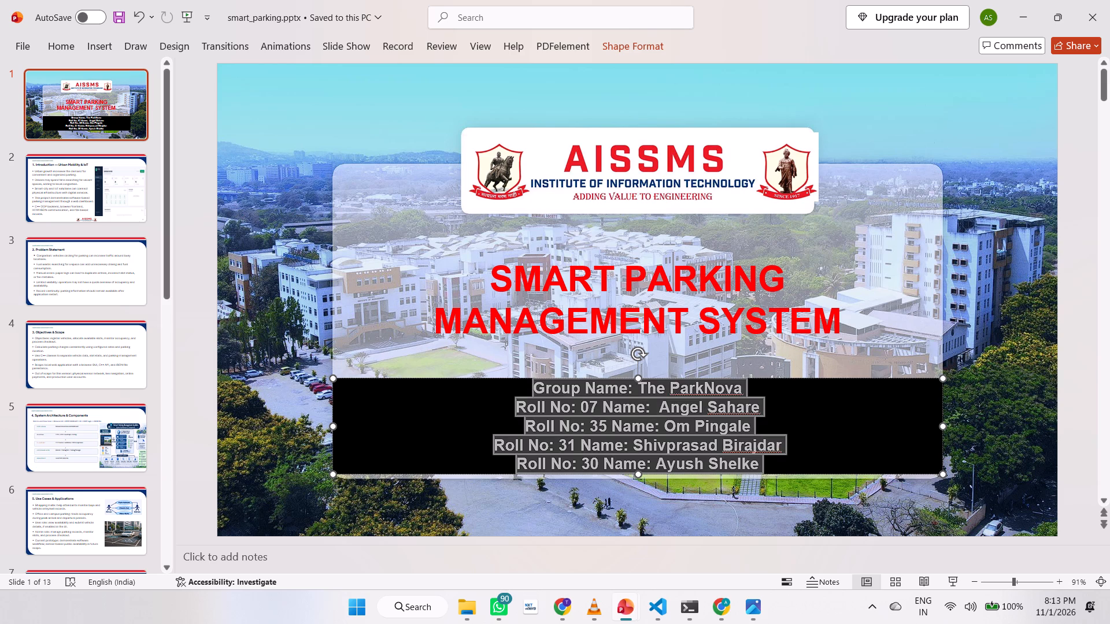
left_click_drag(772, 466, 773, 467)
left_click(902, 425)
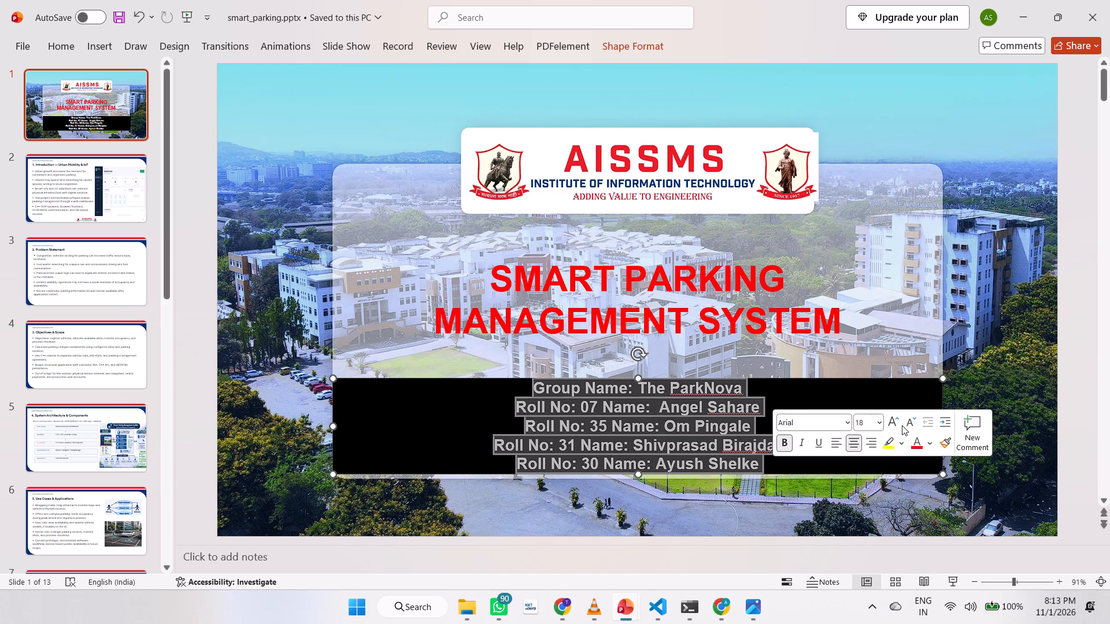
left_click(912, 424)
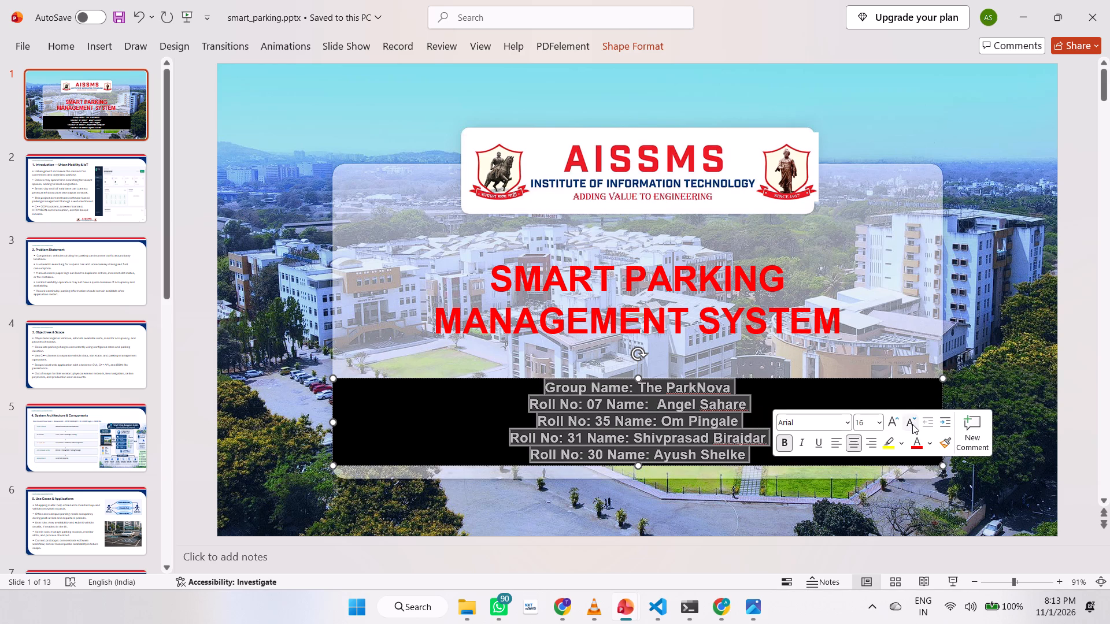
left_click(912, 424)
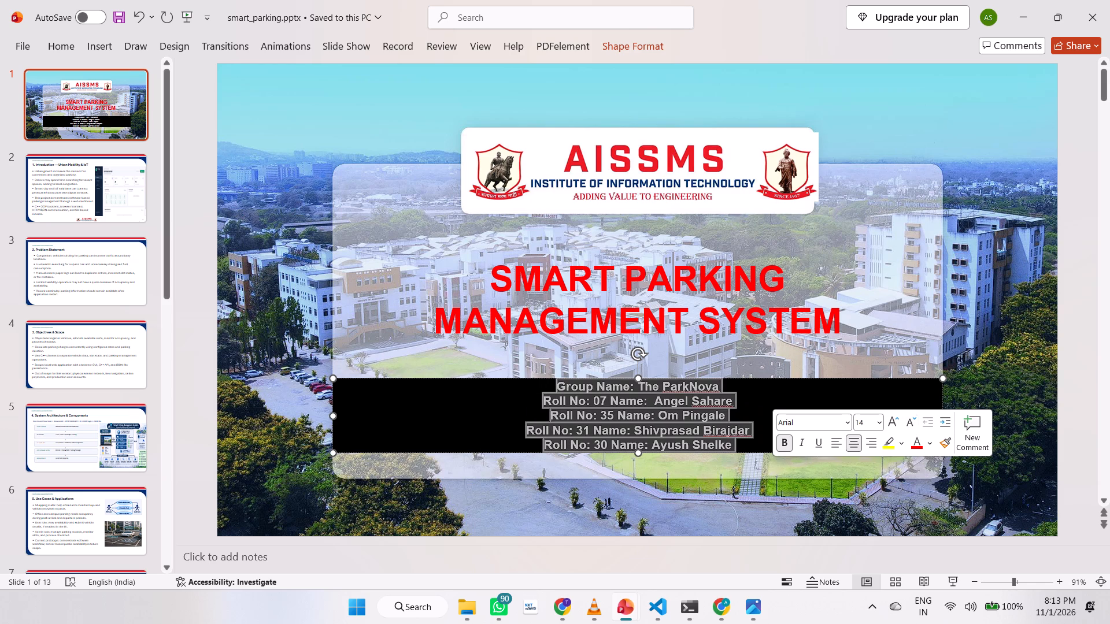
left_click(721, 534)
Add one blank line above the group name and one below the fourth member line.
left_click(550, 382)
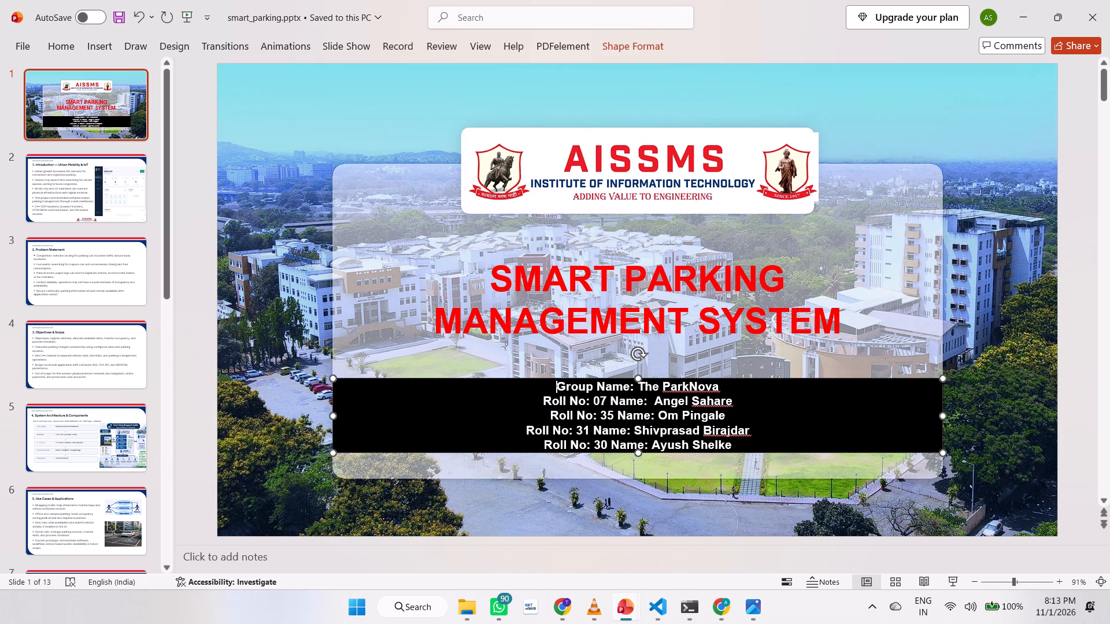
key("Return")
left_click(543, 454)
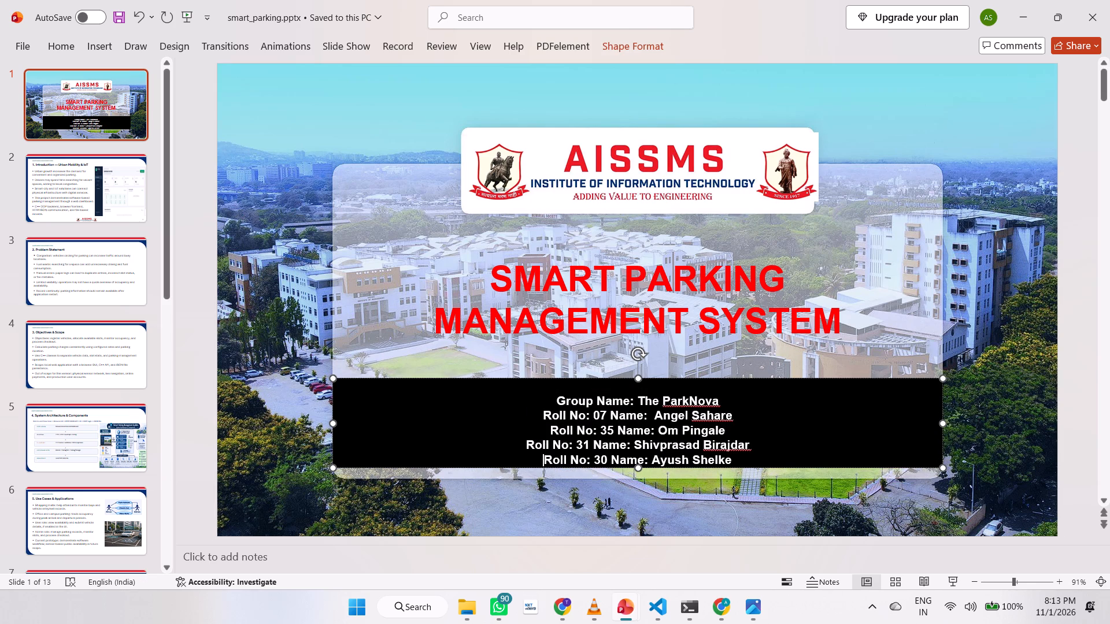
key("Return")
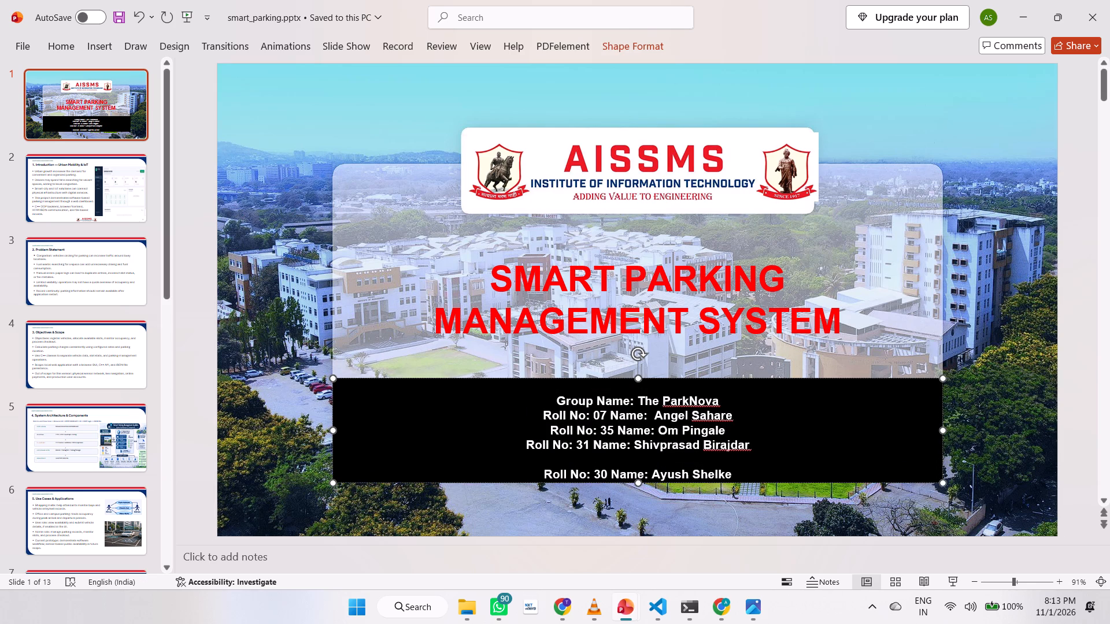
key("BackSpace")
key("Left")
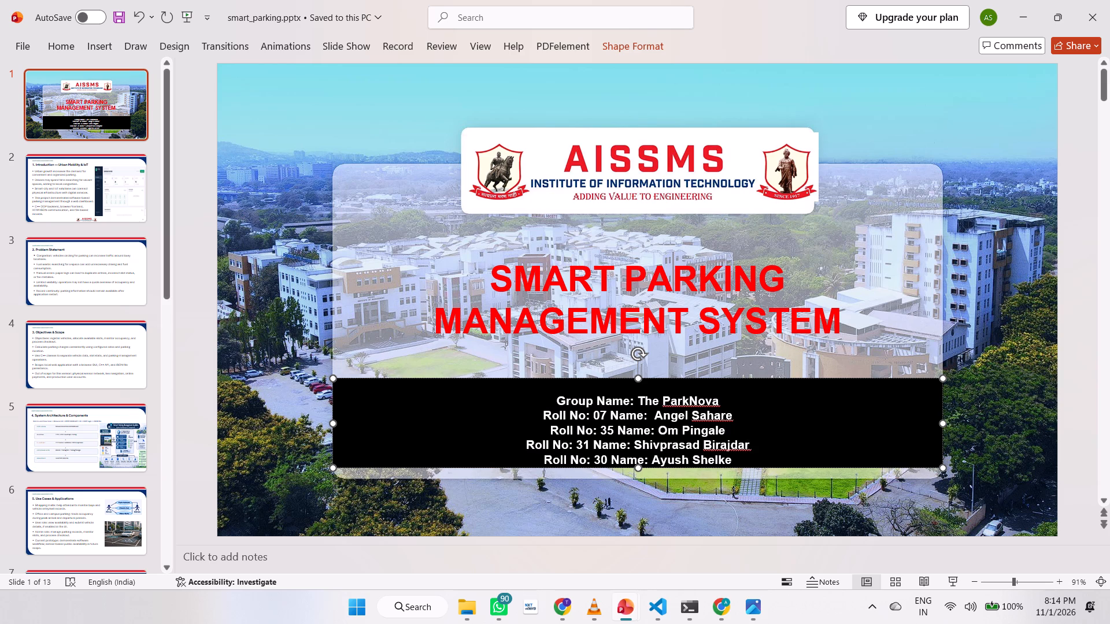
key("Left")
key("Down")
key("Return")
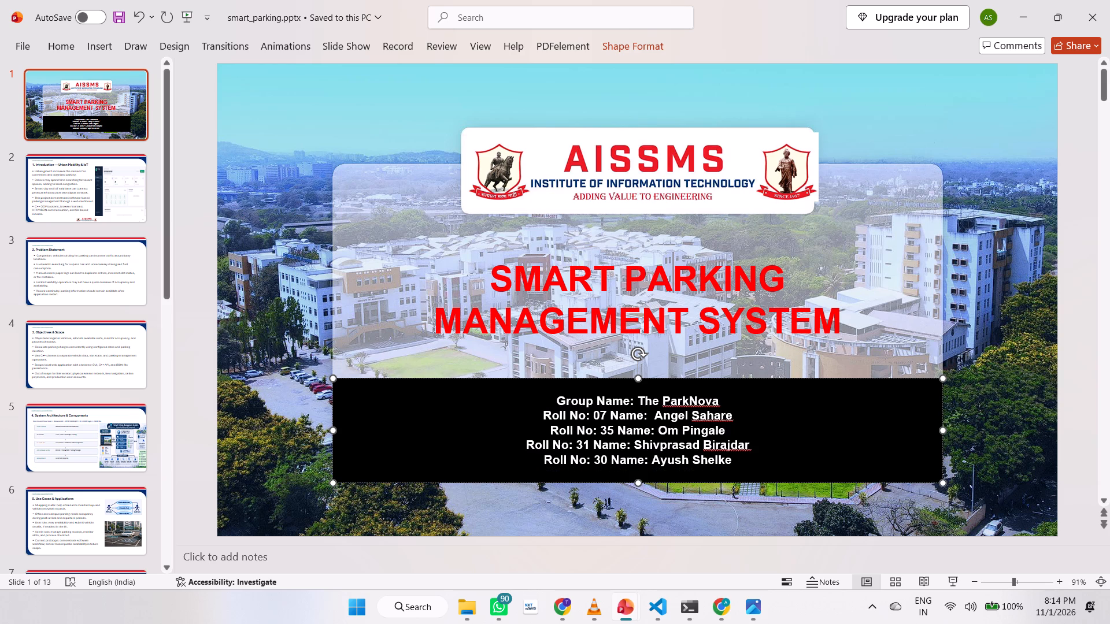
Move the black text box up slightly, closer to the presentation title.
left_click_drag(552, 378, 551, 365)
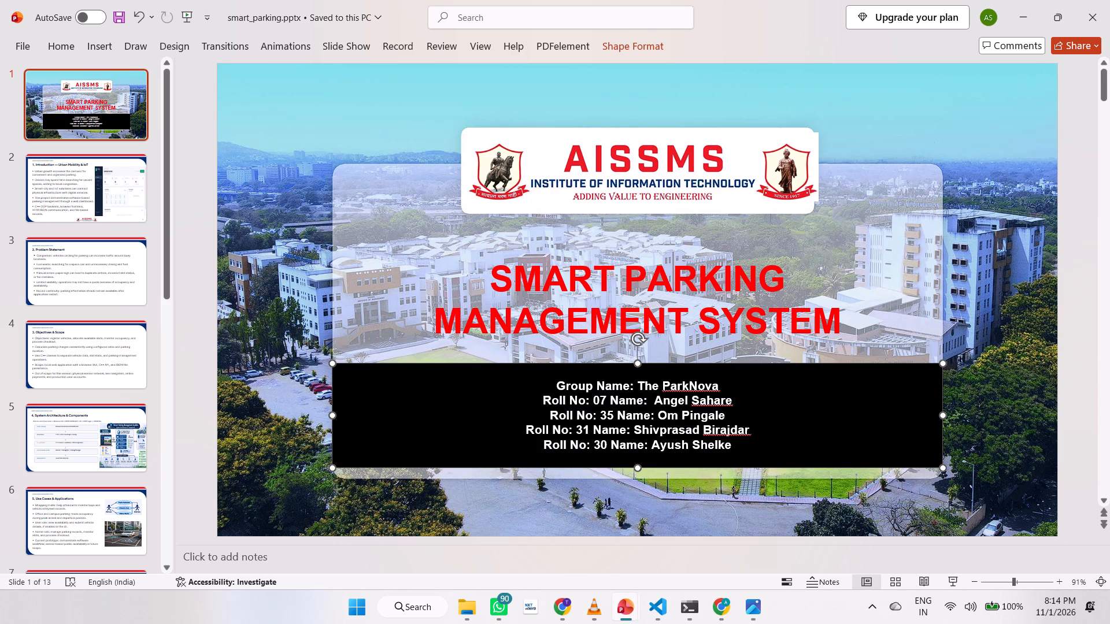
Add the label "Course Name:" on the blank line below the fourth member line in the black text box.
left_click(746, 458)
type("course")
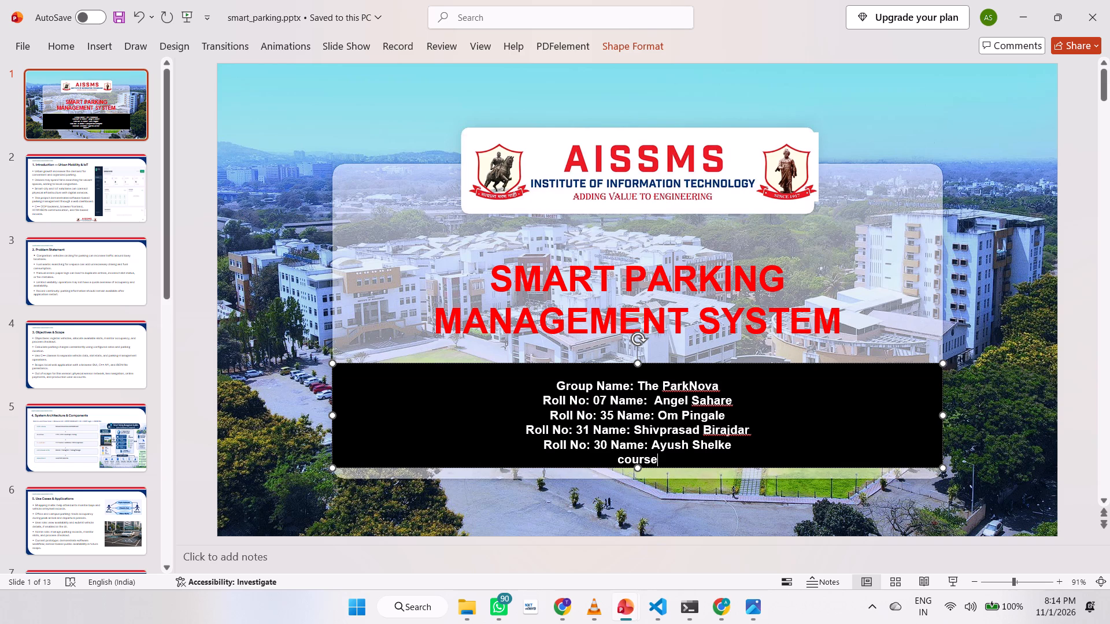
left_click(623, 460)
key("BackSpace")
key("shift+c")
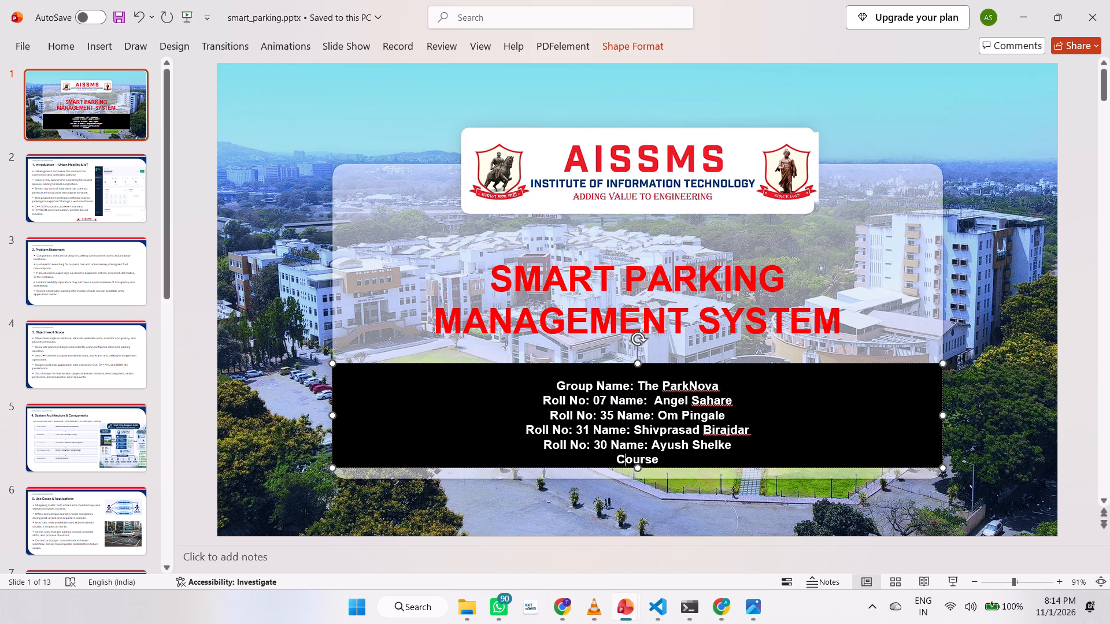
left_click(666, 460)
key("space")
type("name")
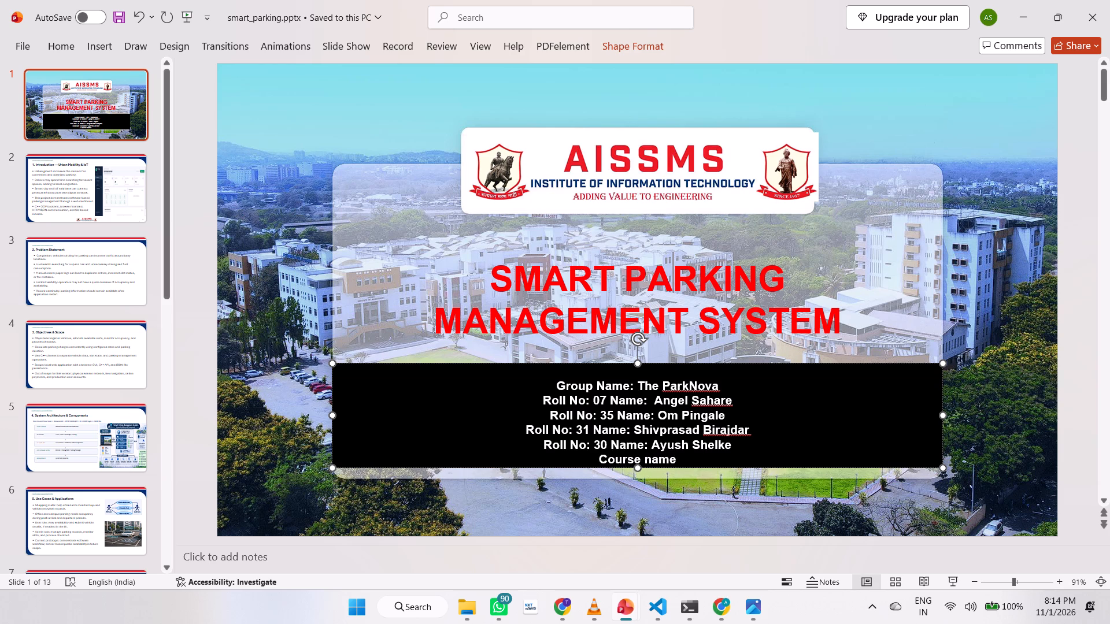
left_click(652, 459)
key("BackSpace")
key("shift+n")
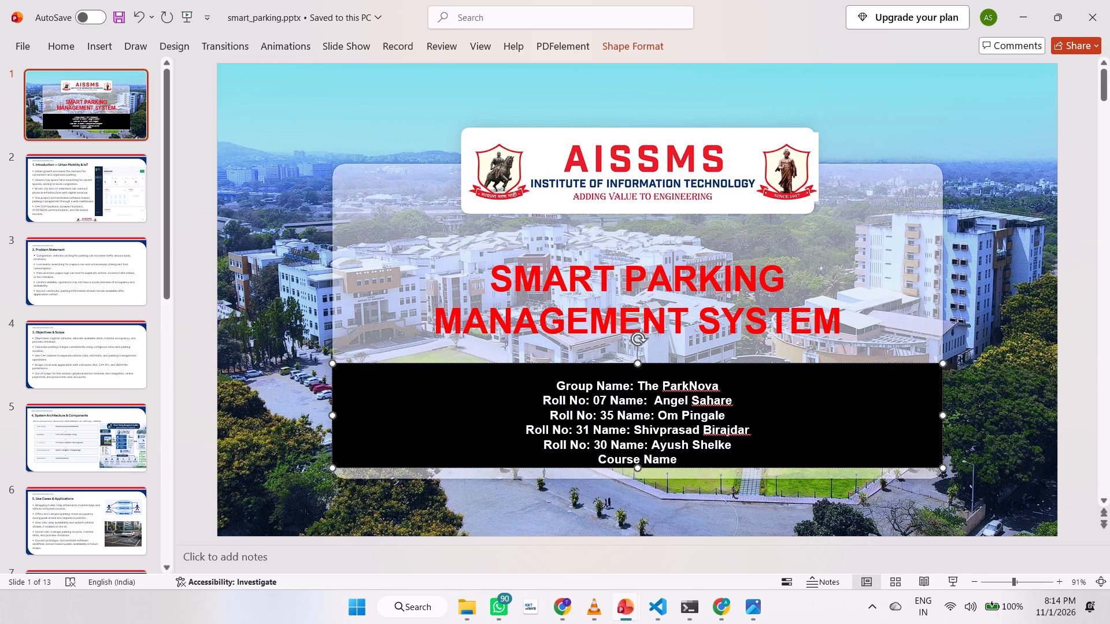
left_click(677, 458)
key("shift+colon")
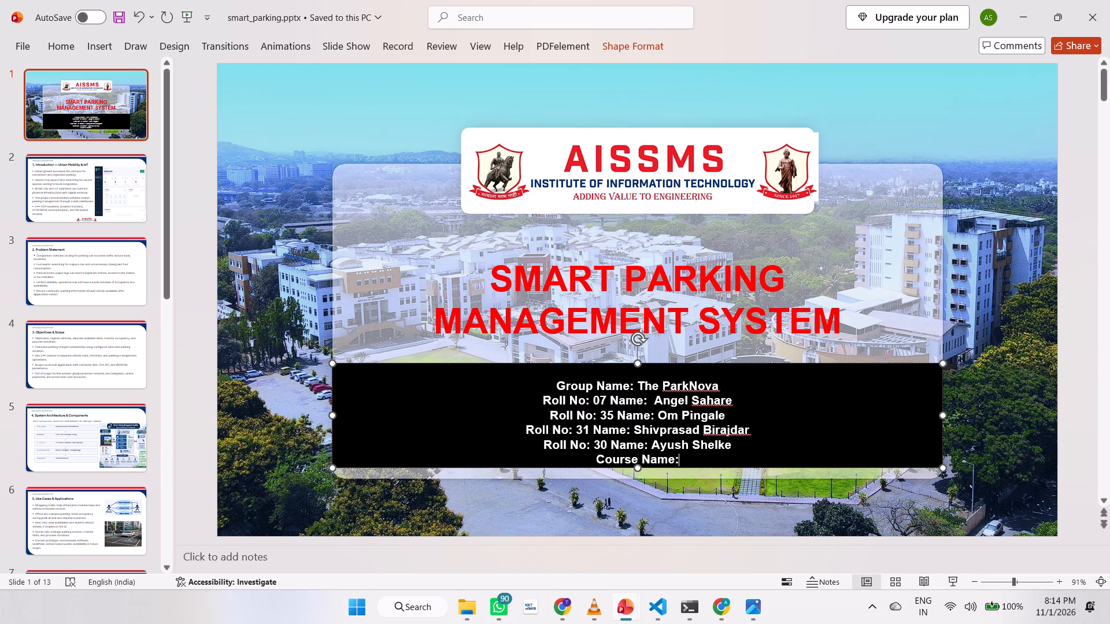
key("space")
Enter the course teacher's title, initial and surname after the "Course Name:" label.
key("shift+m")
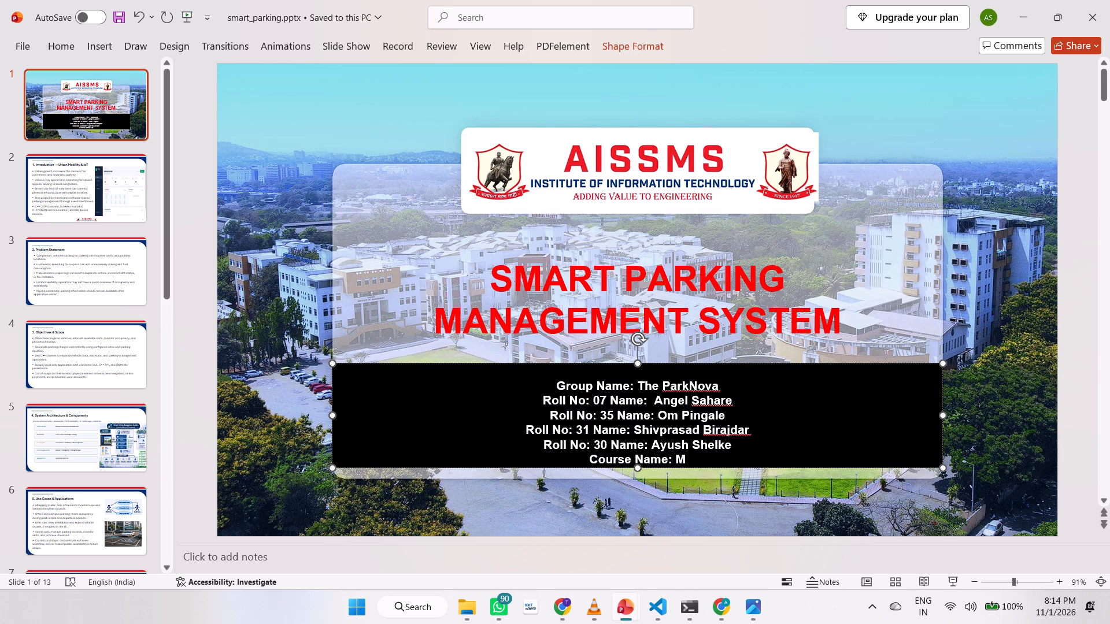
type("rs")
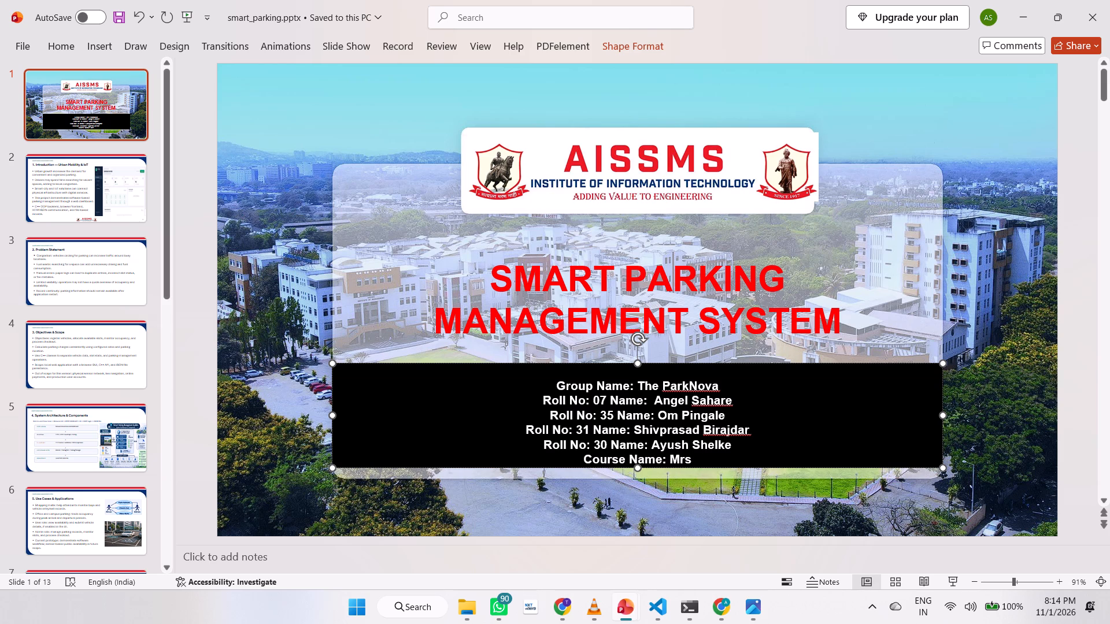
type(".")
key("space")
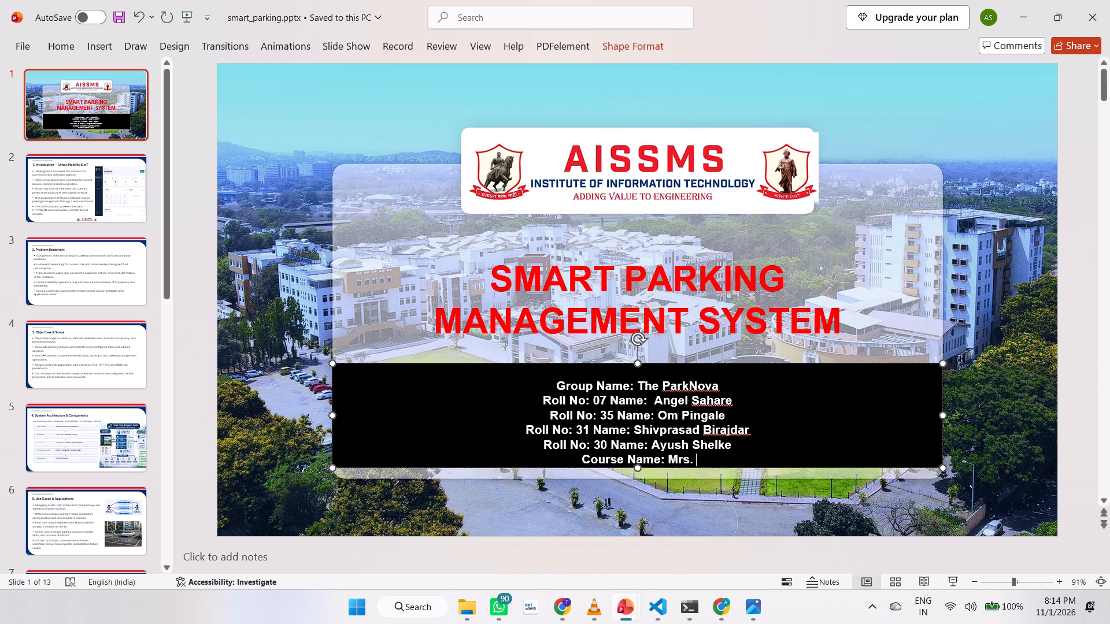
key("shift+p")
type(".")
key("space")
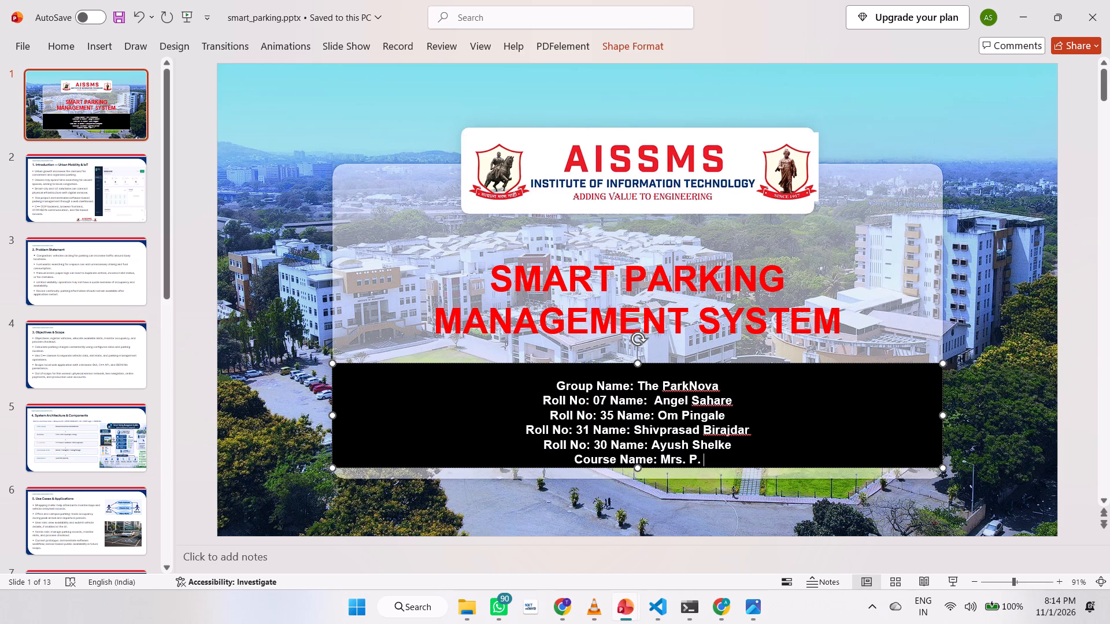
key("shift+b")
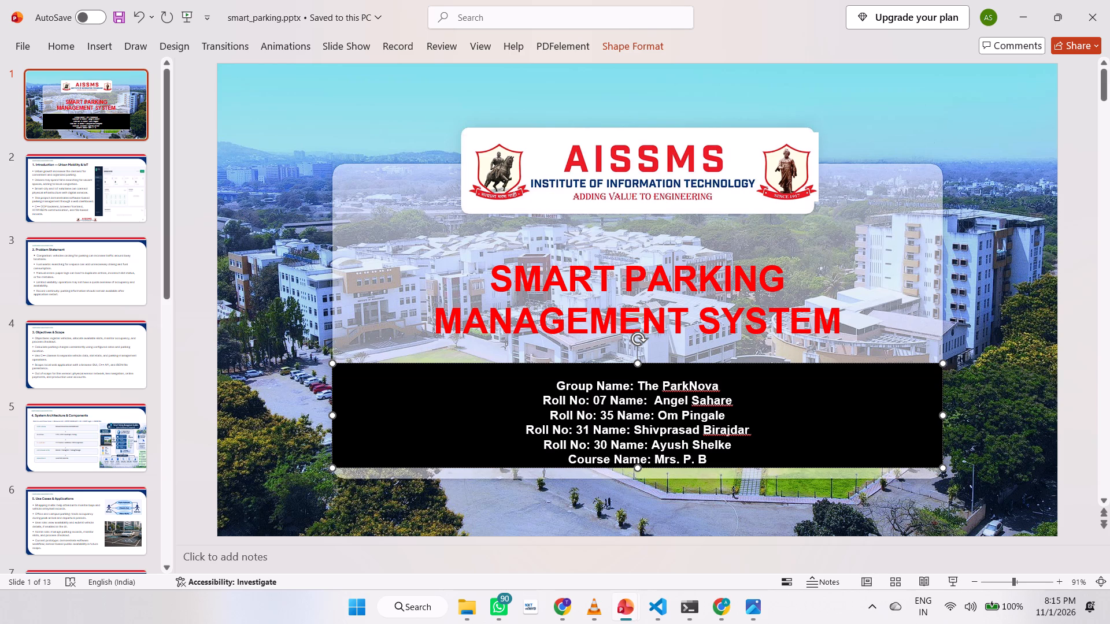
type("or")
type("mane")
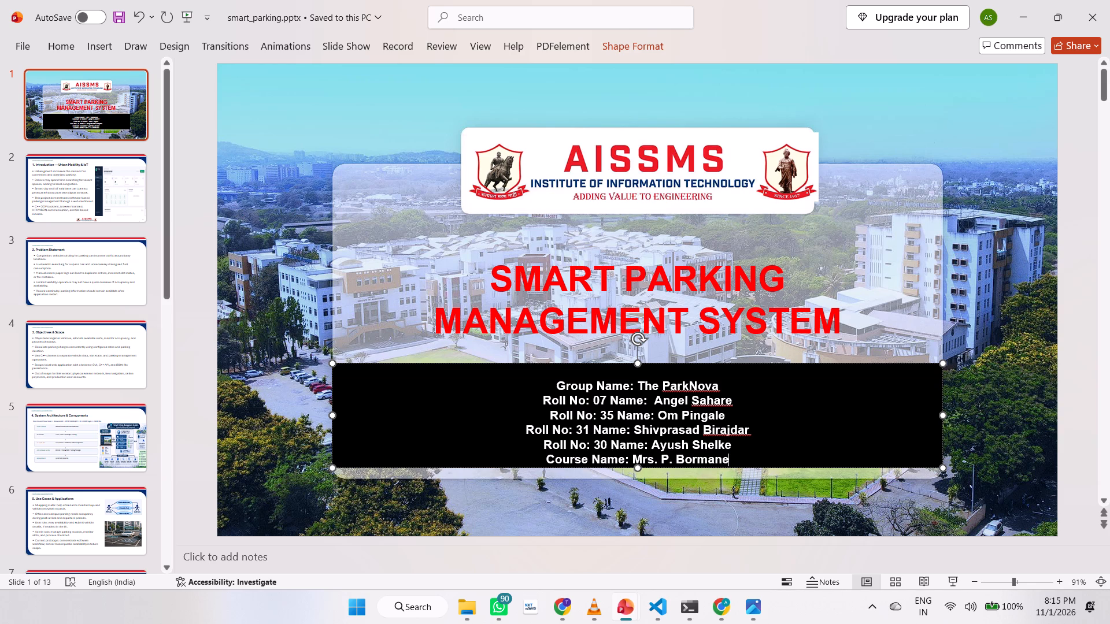
Right-align the Course Name line in the black text box.
left_click_drag(543, 457, 733, 458)
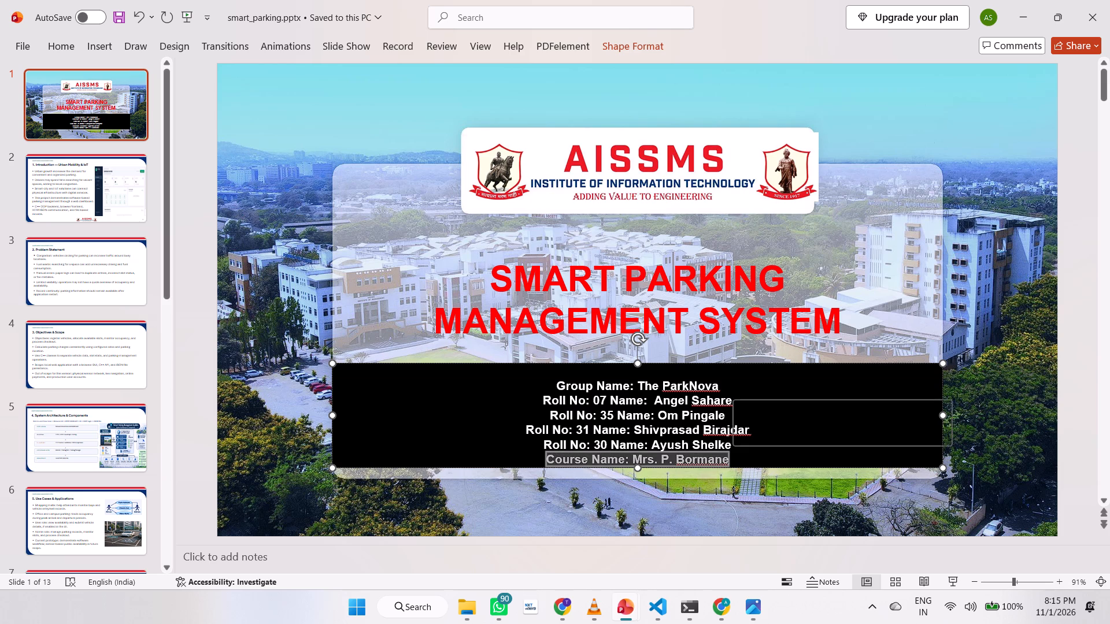
left_click(826, 430)
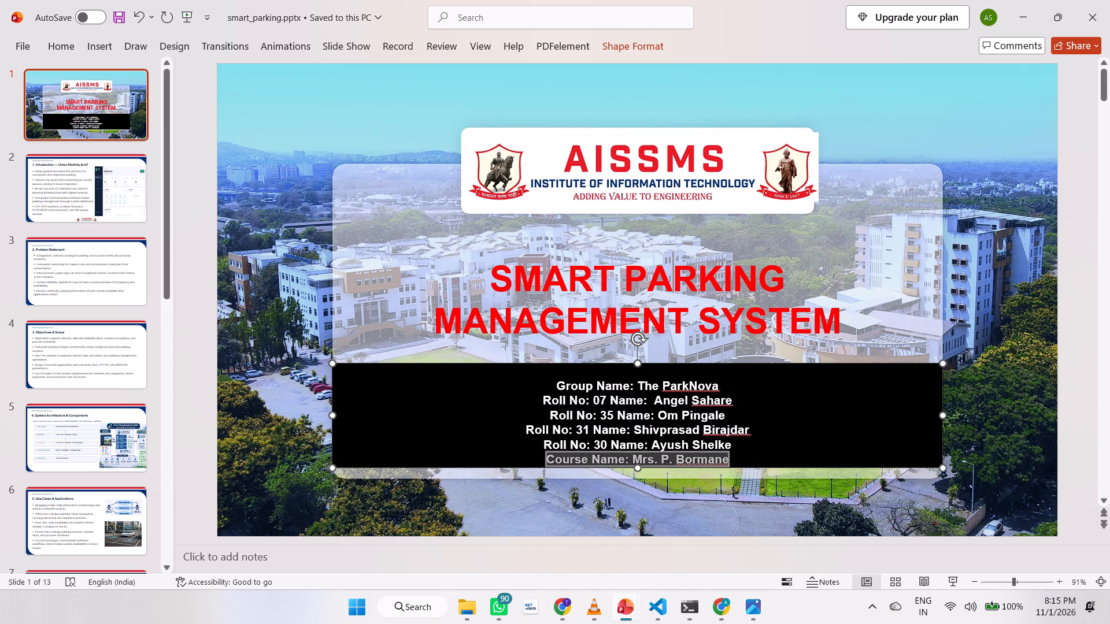
left_click(843, 435)
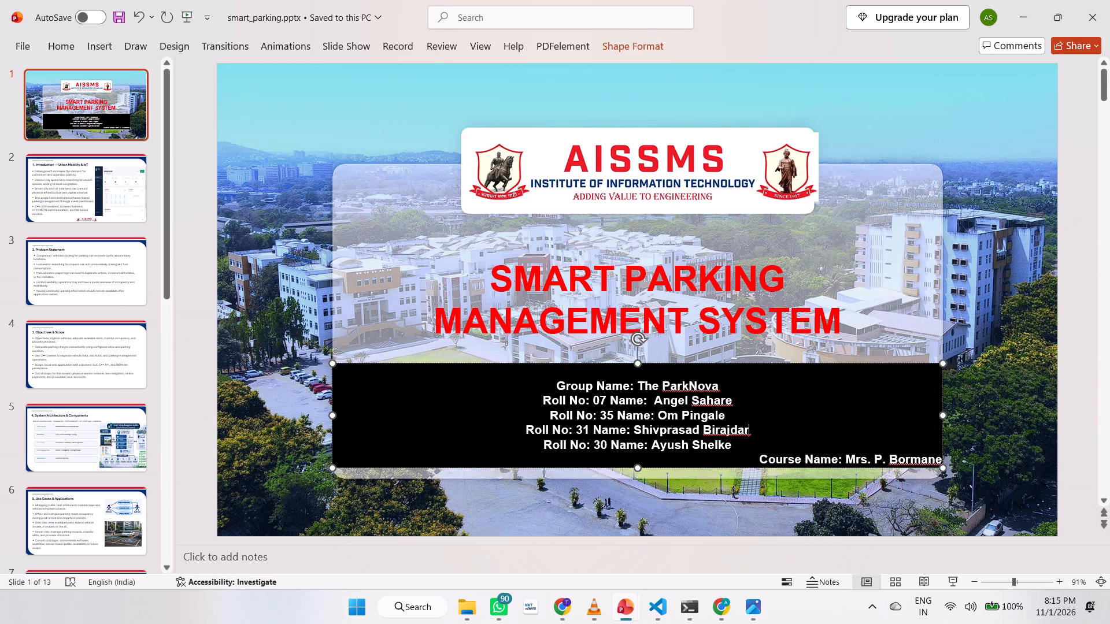
Colour the whole Course Name line red, both the label and the teacher's name.
left_click_drag(847, 455, 913, 453)
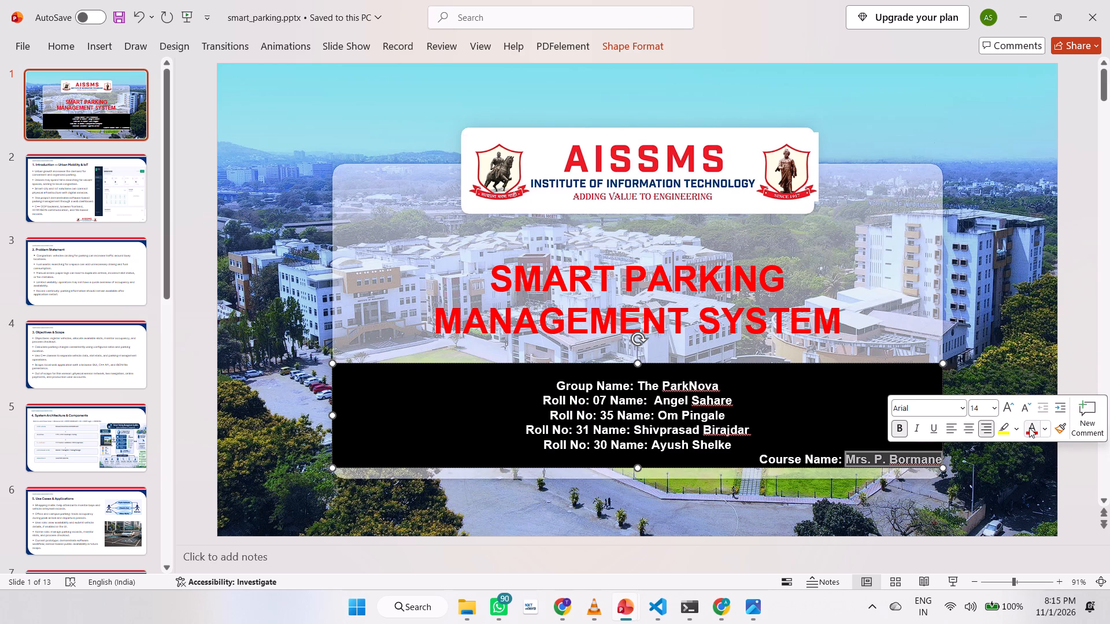
left_click(1030, 428)
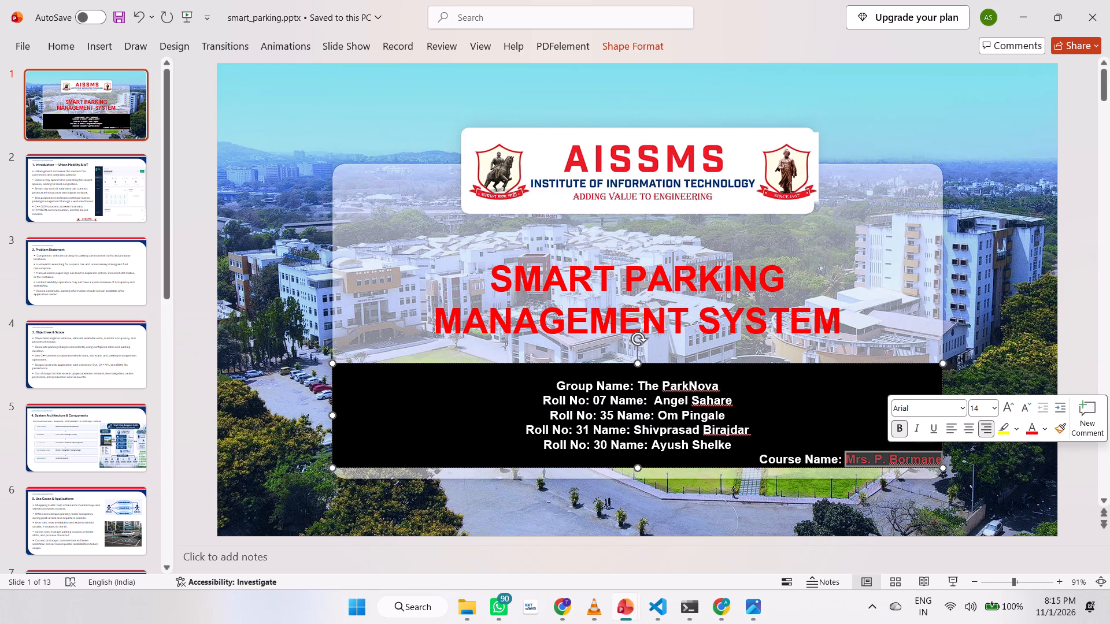
left_click_drag(754, 459, 920, 458)
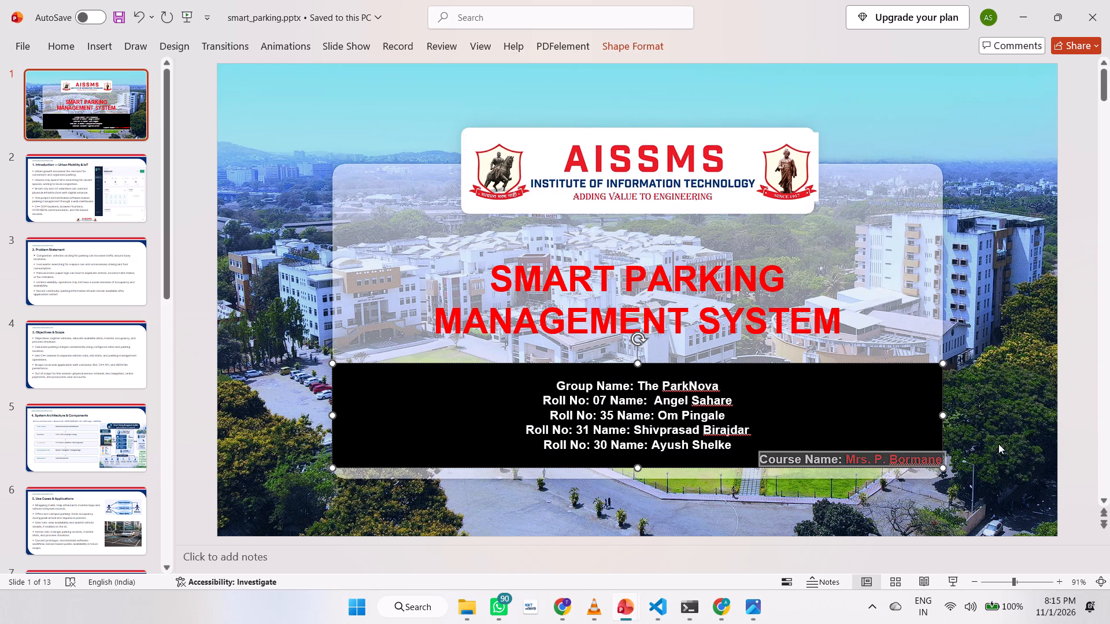
left_click(1028, 432)
left_click(874, 495)
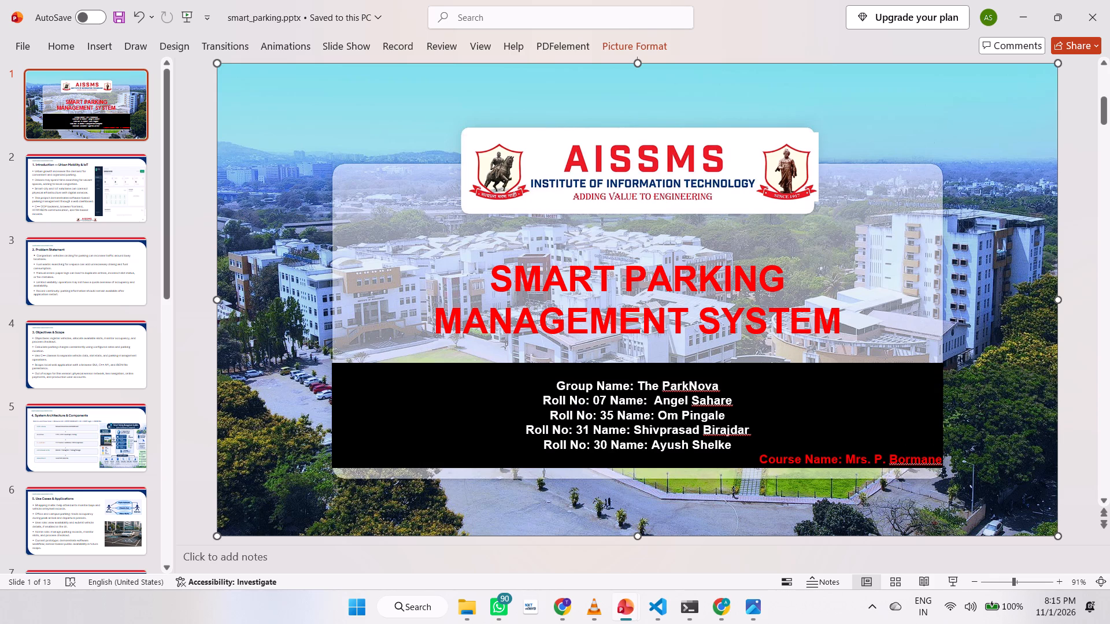
Save the presentation to the Downloads folder as smart_parking.pptx in PowerPoint Presentation format, replacing the existing file.
left_click(51, 205)
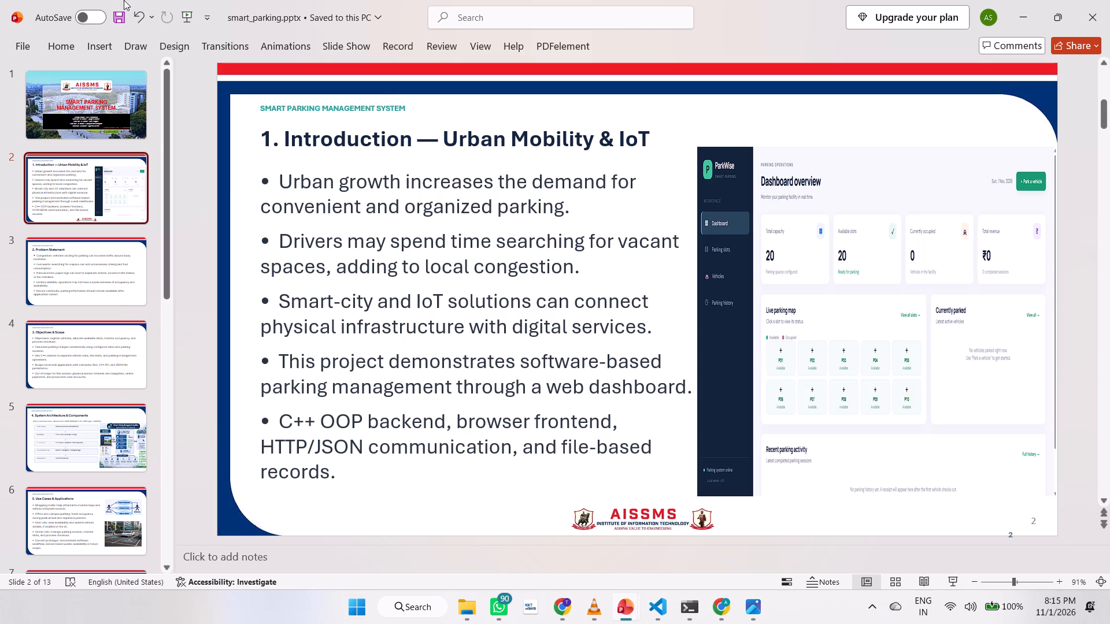
left_click(33, 39)
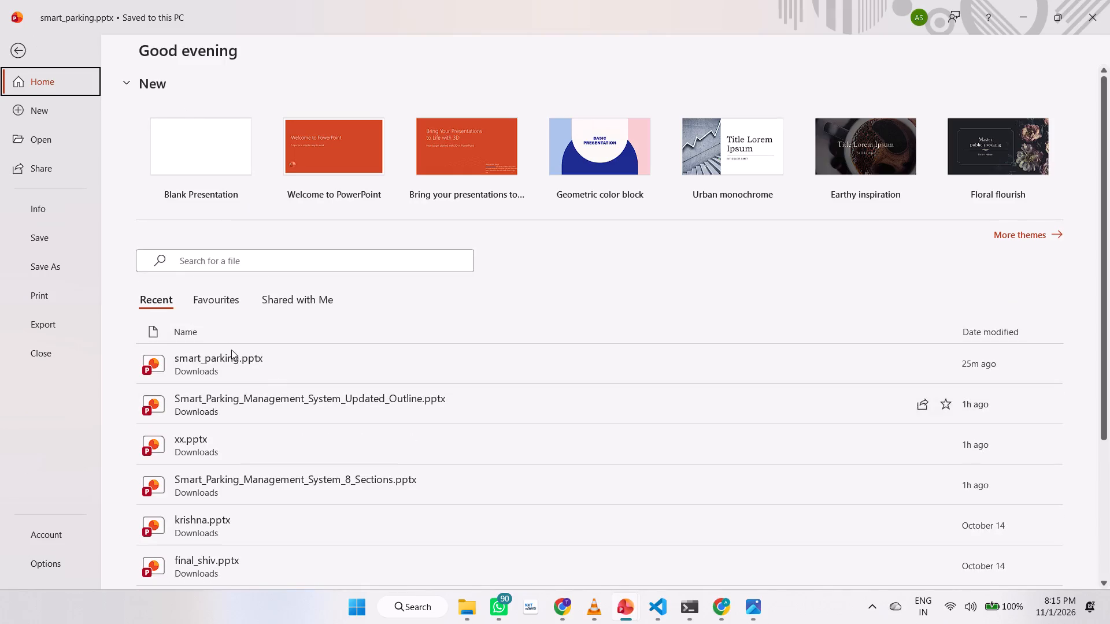
left_click(59, 263)
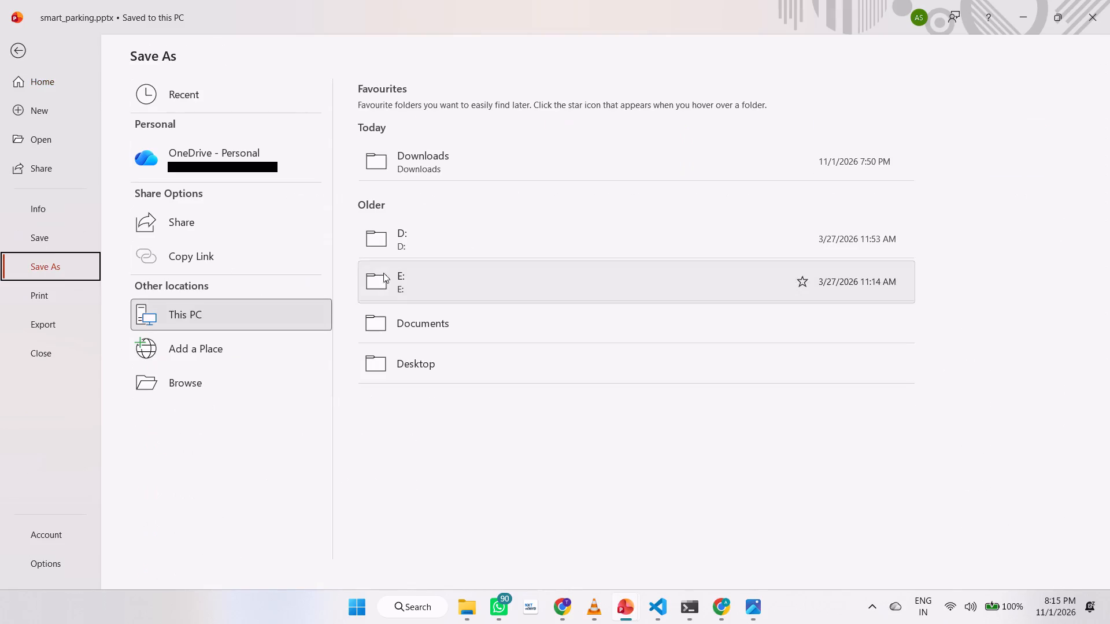
double_click(431, 155)
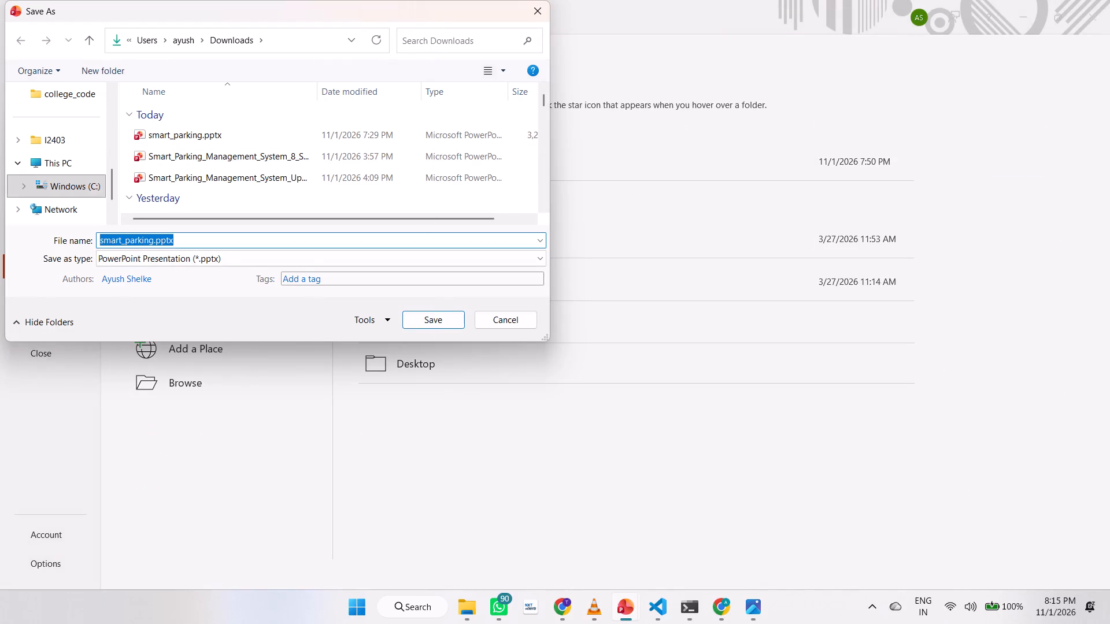
left_click(430, 320)
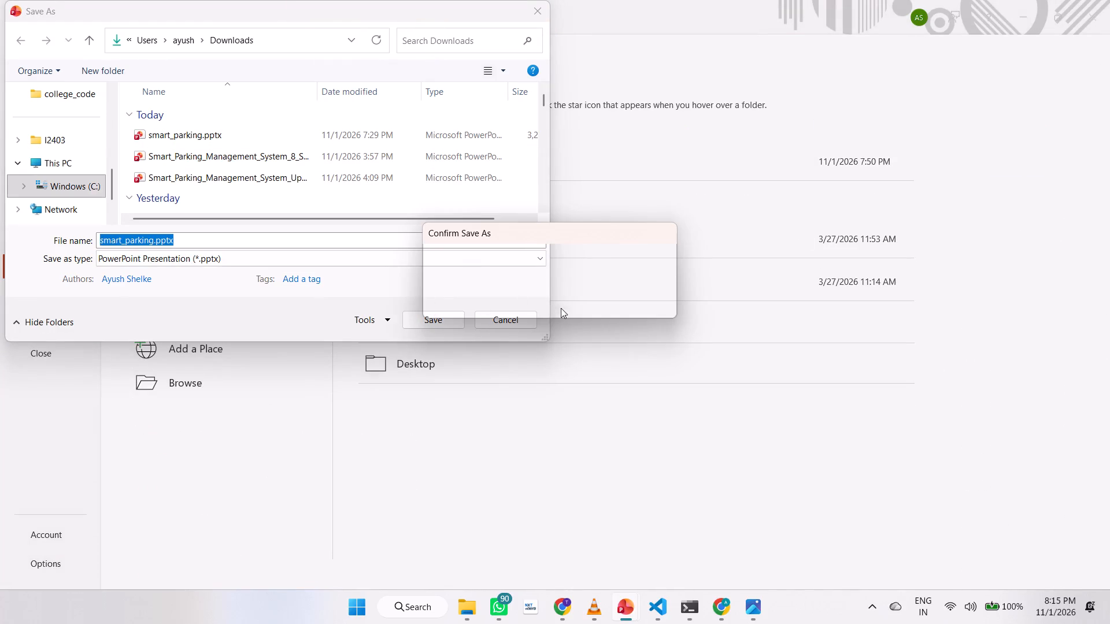
left_click(578, 309)
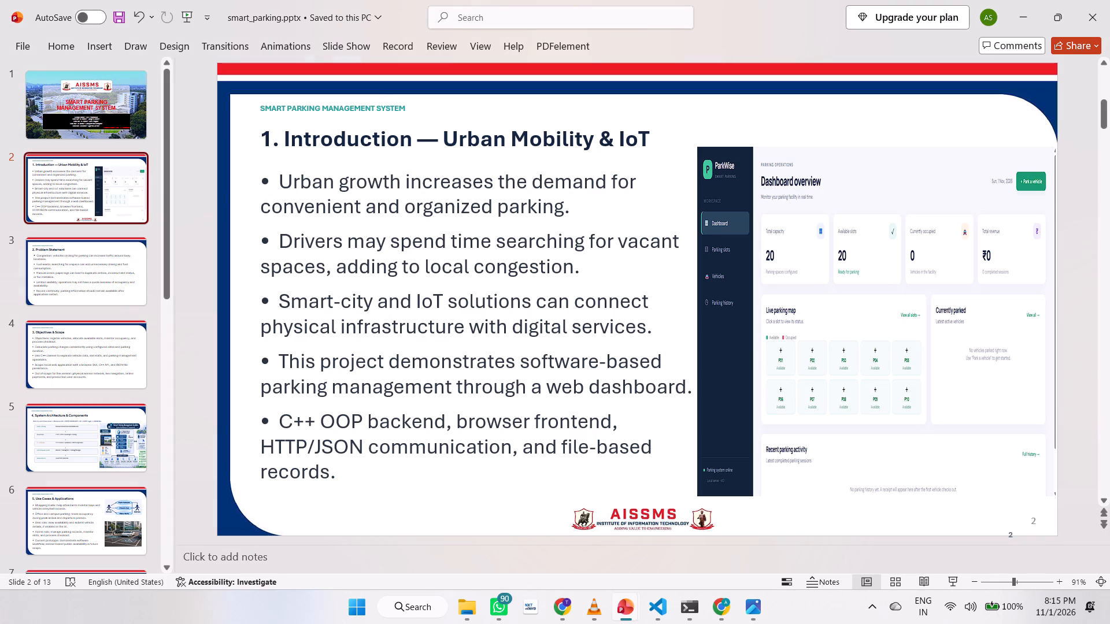
Minimize all open windows, including the presentations, browser, Downloads folder, image viewer and terminal, to reach the desktop.
left_click(1013, 18)
left_click(1013, 18)
left_click_drag(1013, 18, 1019, 10)
left_click(1019, 10)
left_click(1019, 10)
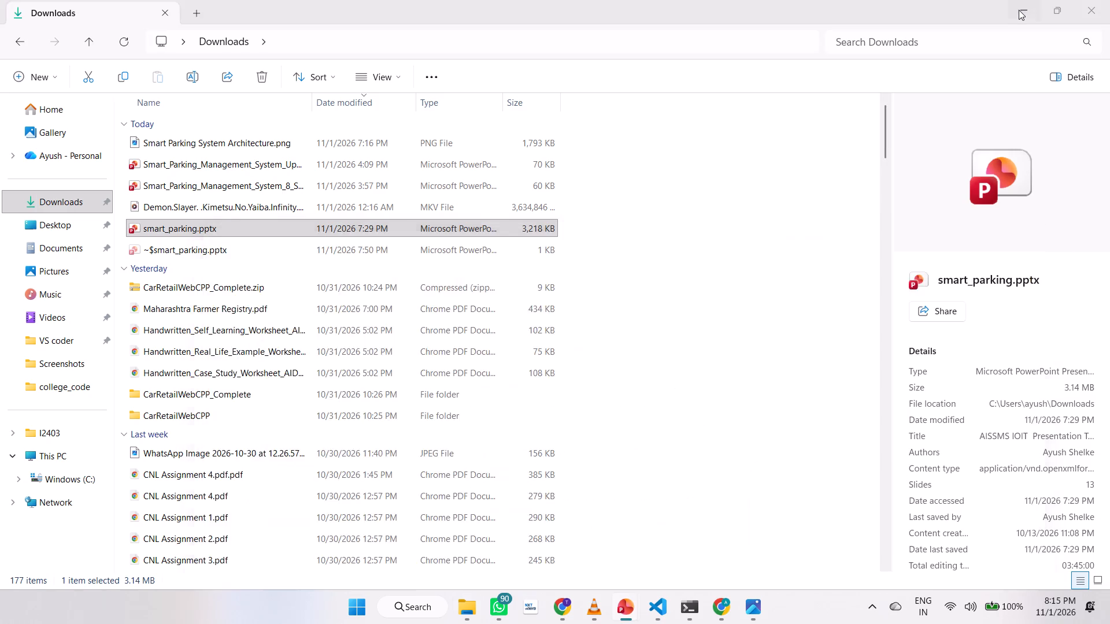
left_click(1019, 10)
left_click(1019, 10)
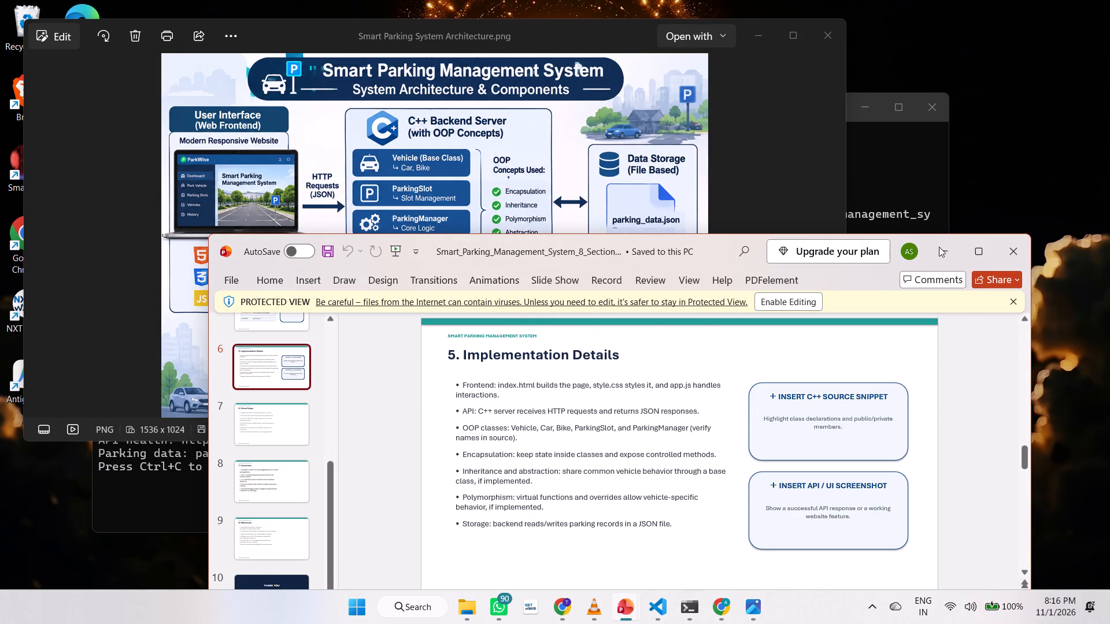
left_click(940, 245)
left_click(765, 29)
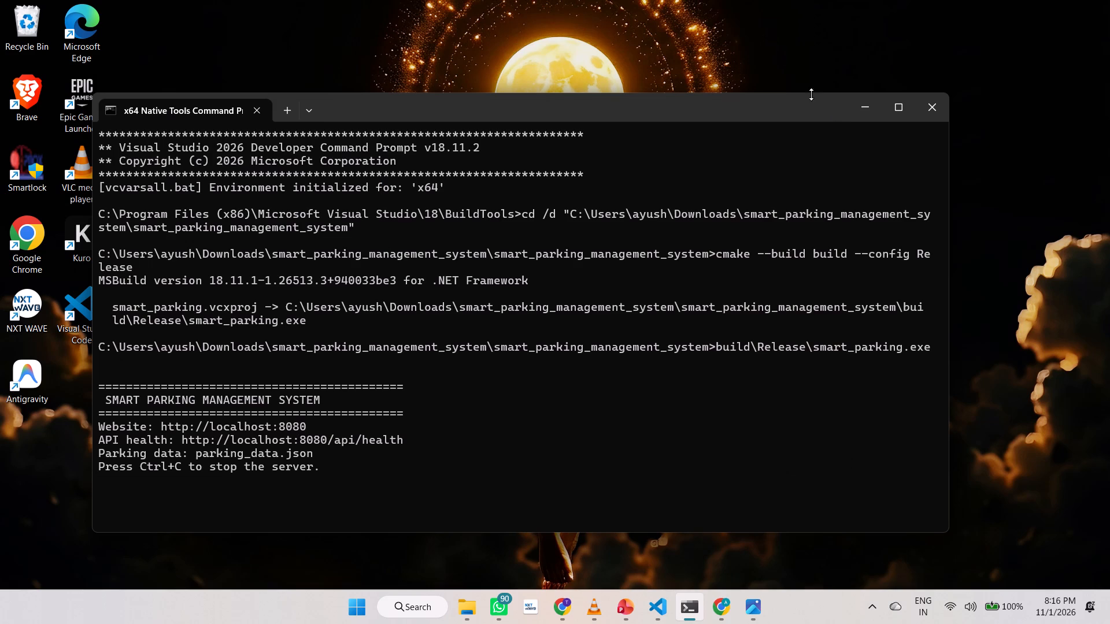
left_click(861, 103)
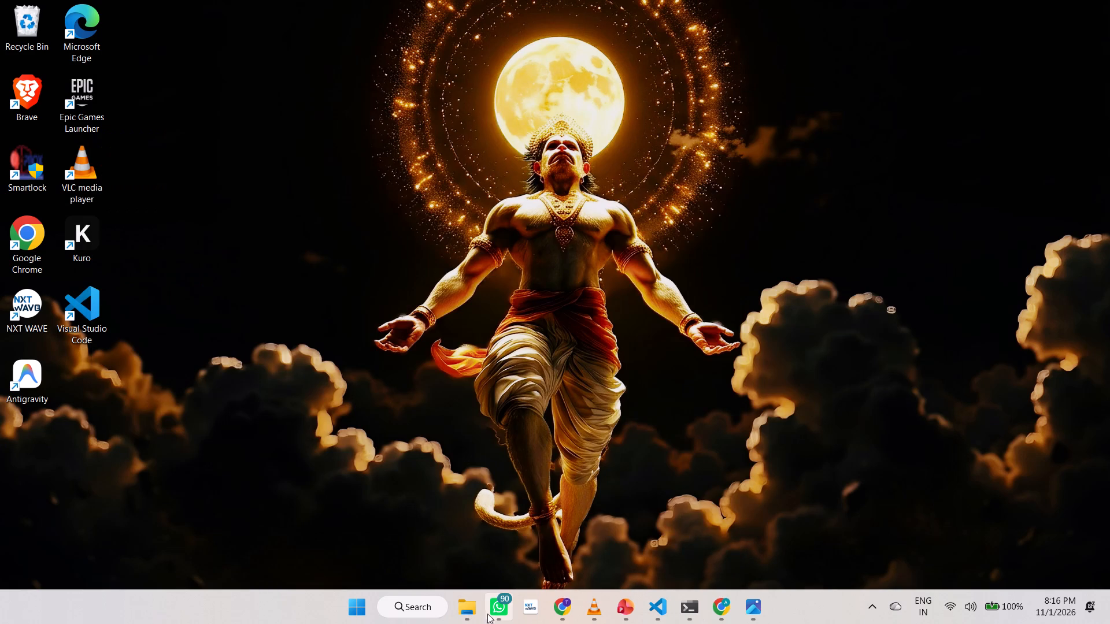
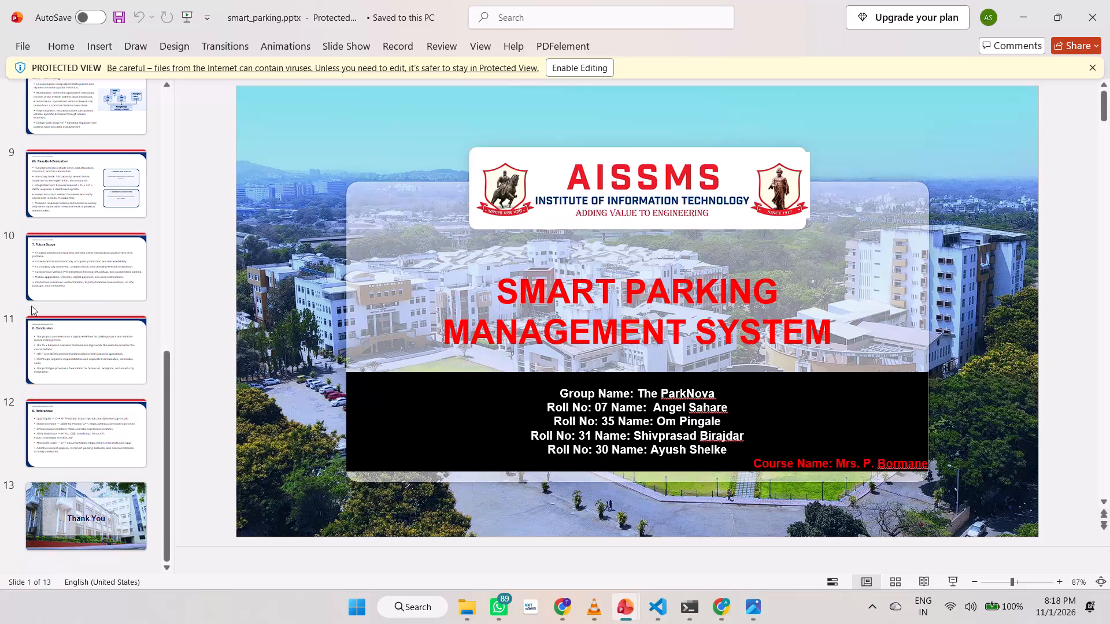
Go to slide 9, "6b. Results & Evaluation", and enable editing of the protected presentation.
left_click(64, 195)
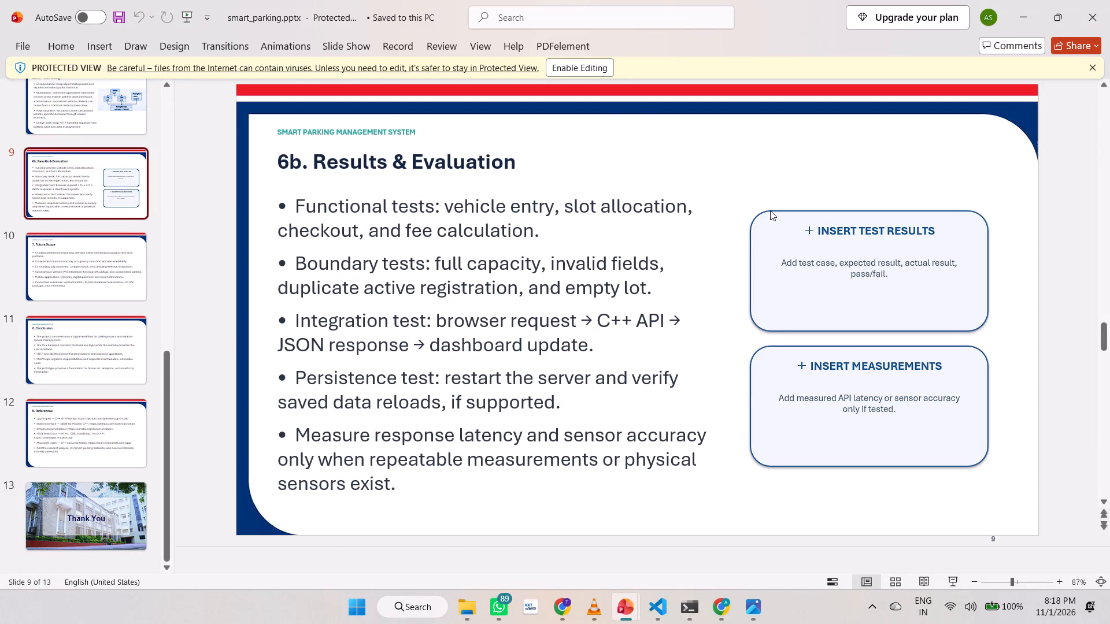
left_click(770, 210)
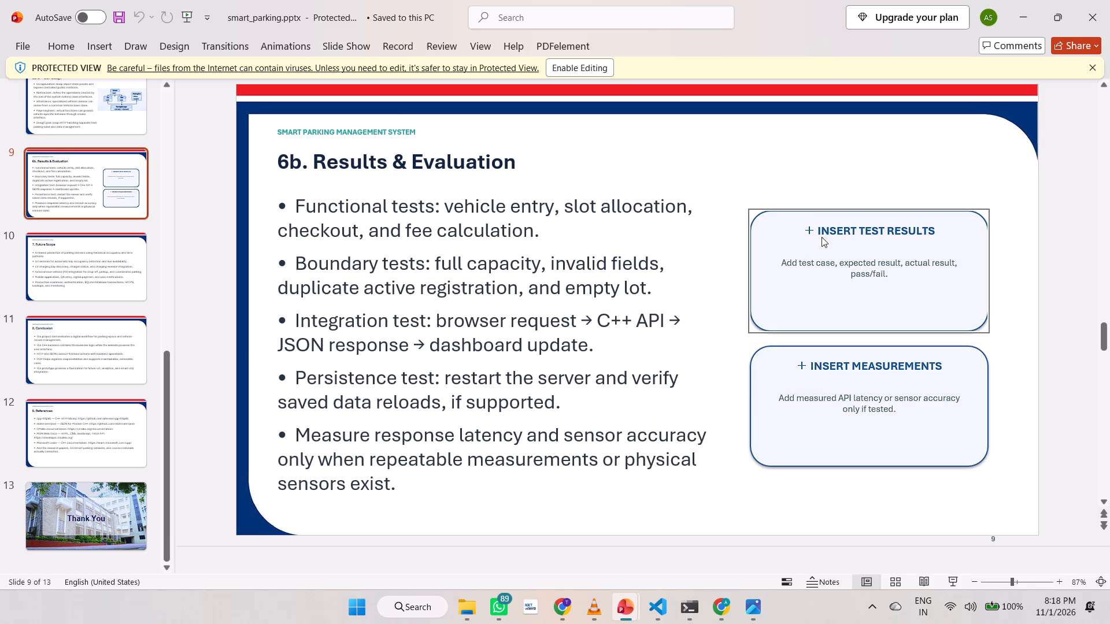
key("Delete")
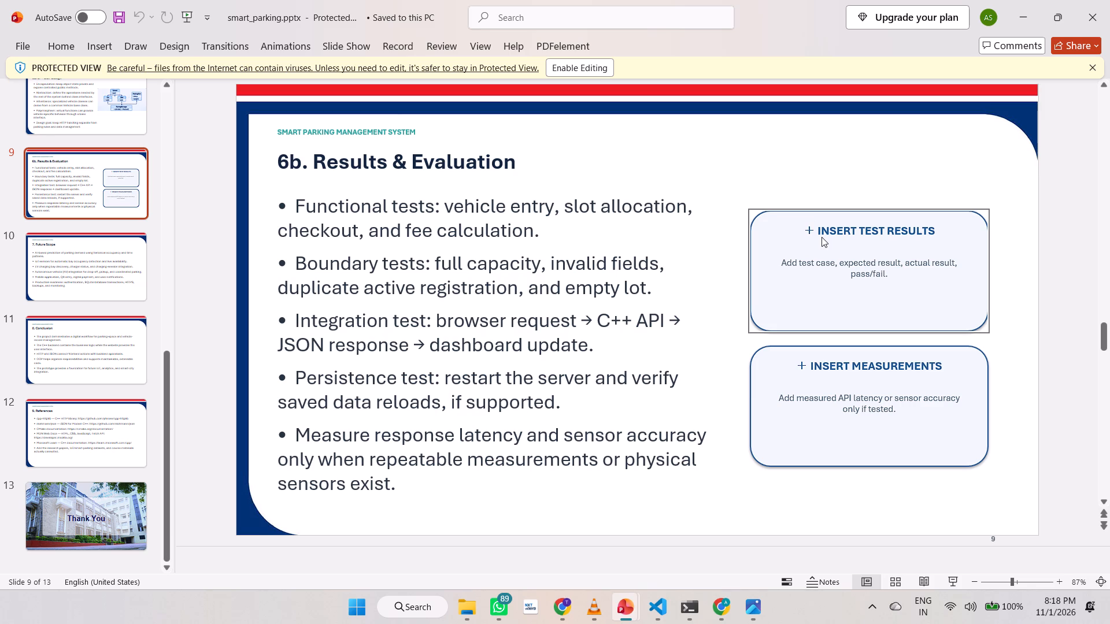
left_click(787, 207)
left_click(745, 287)
left_click(586, 64)
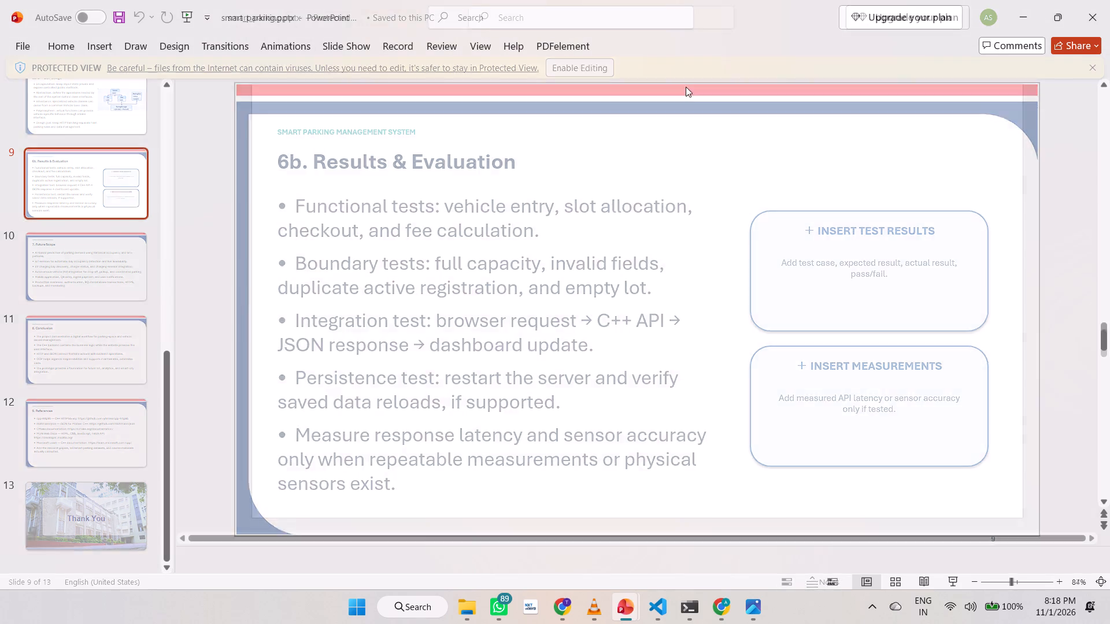
Delete the "INSERT TEST RESULTS" placeholder on slide 9, including its rounded box, heading and description text.
left_click(798, 215)
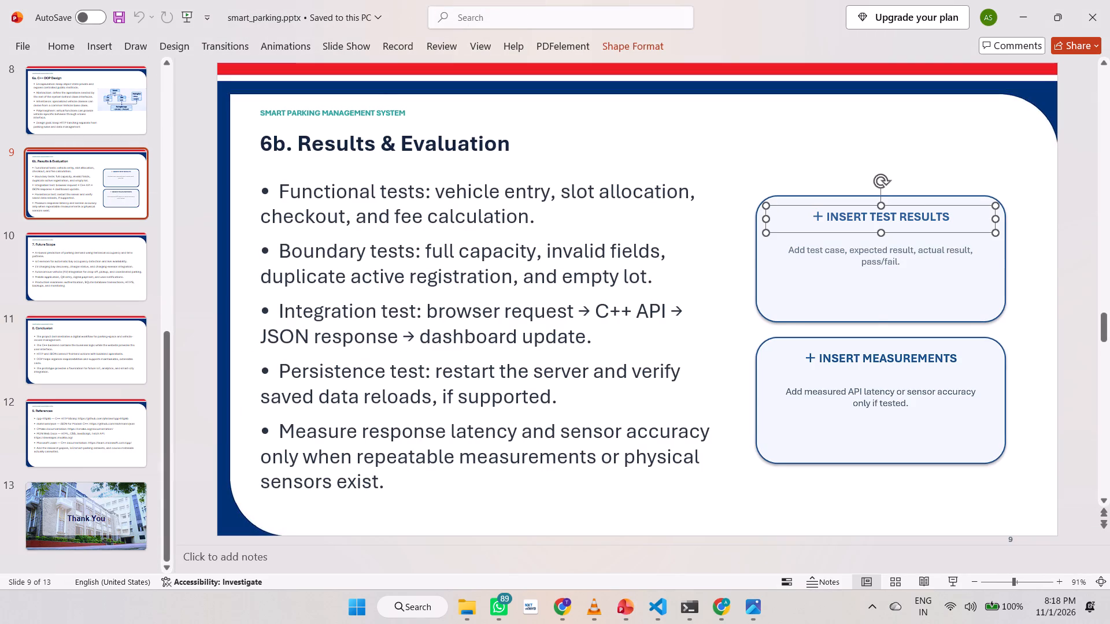
left_click(797, 197)
key("Delete")
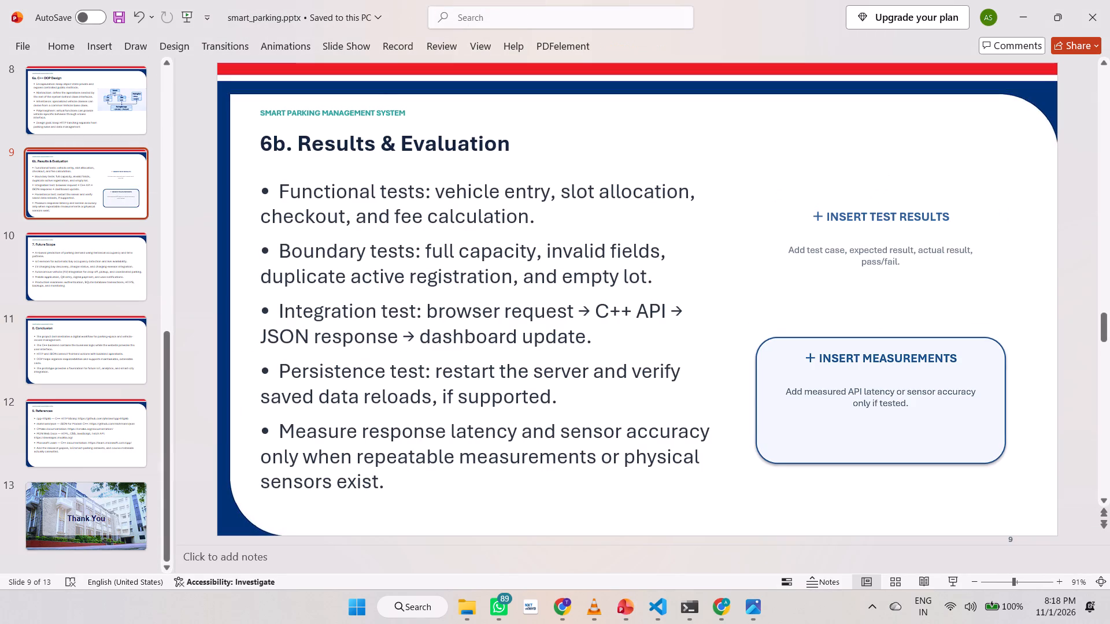
left_click(822, 211)
key("Delete")
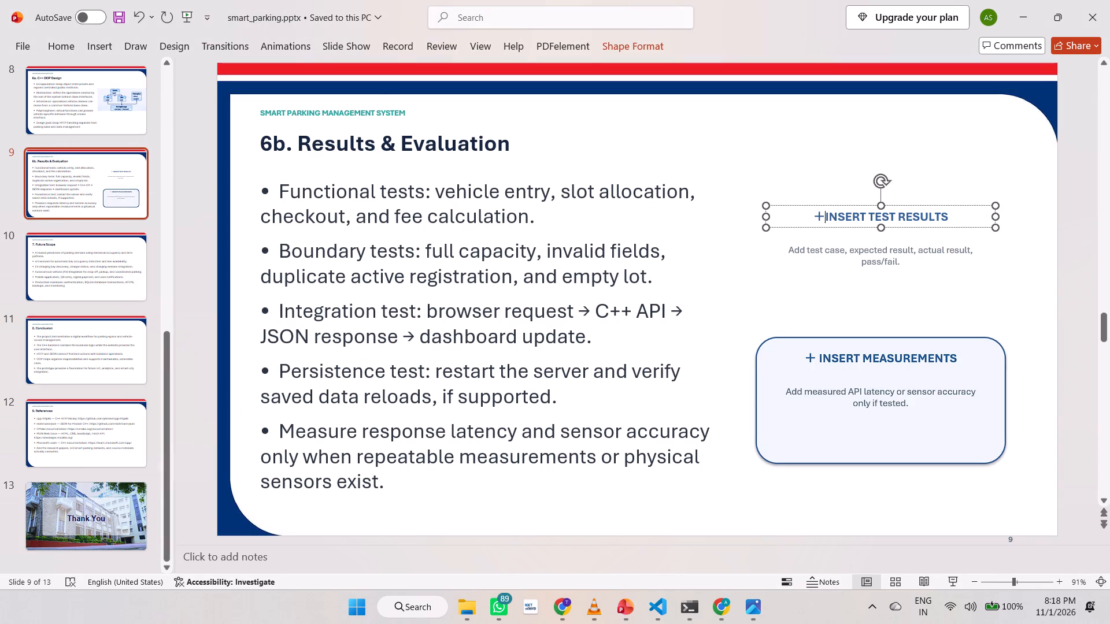
left_click(792, 204)
key("Delete")
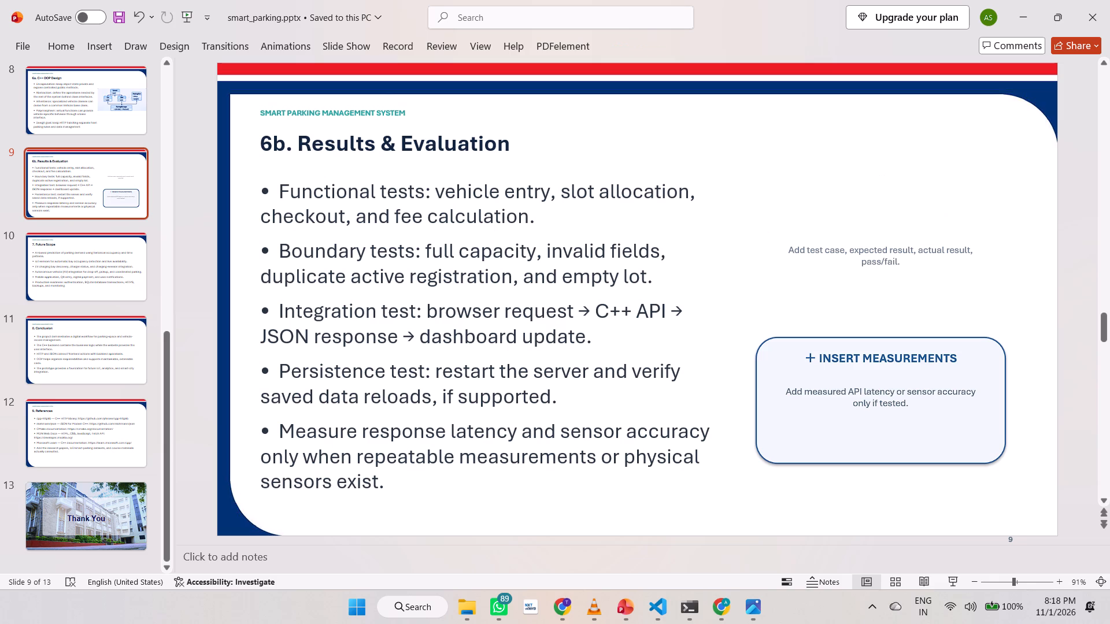
left_click(785, 251)
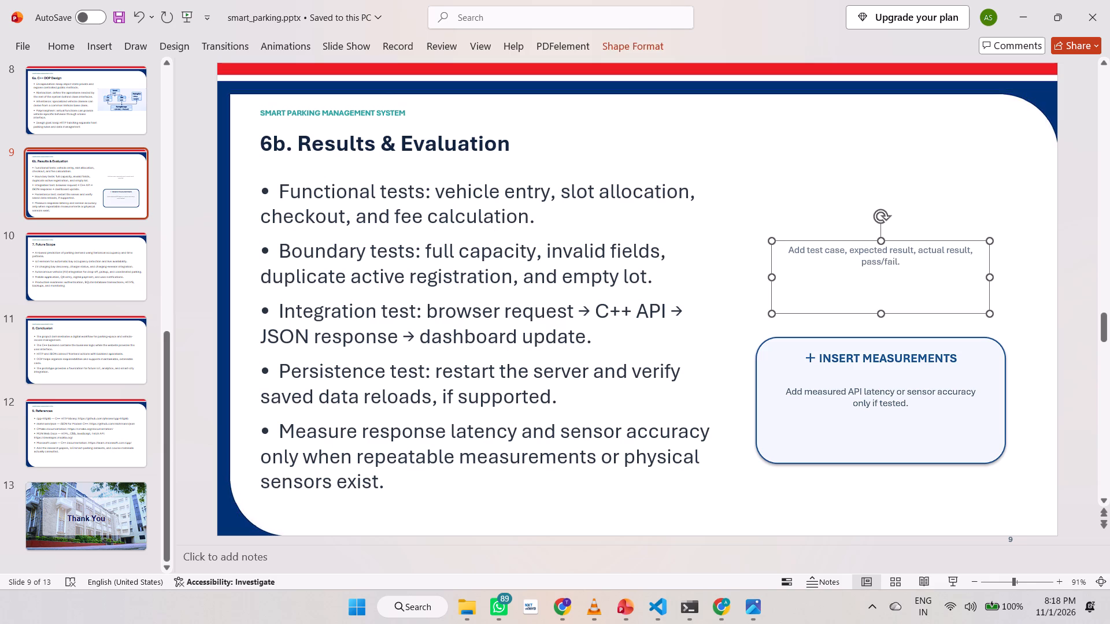
key("Delete")
Delete the rounded box and the "INSERT MEASUREMENTS" heading of the remaining placeholder on slide 9.
left_click(780, 340)
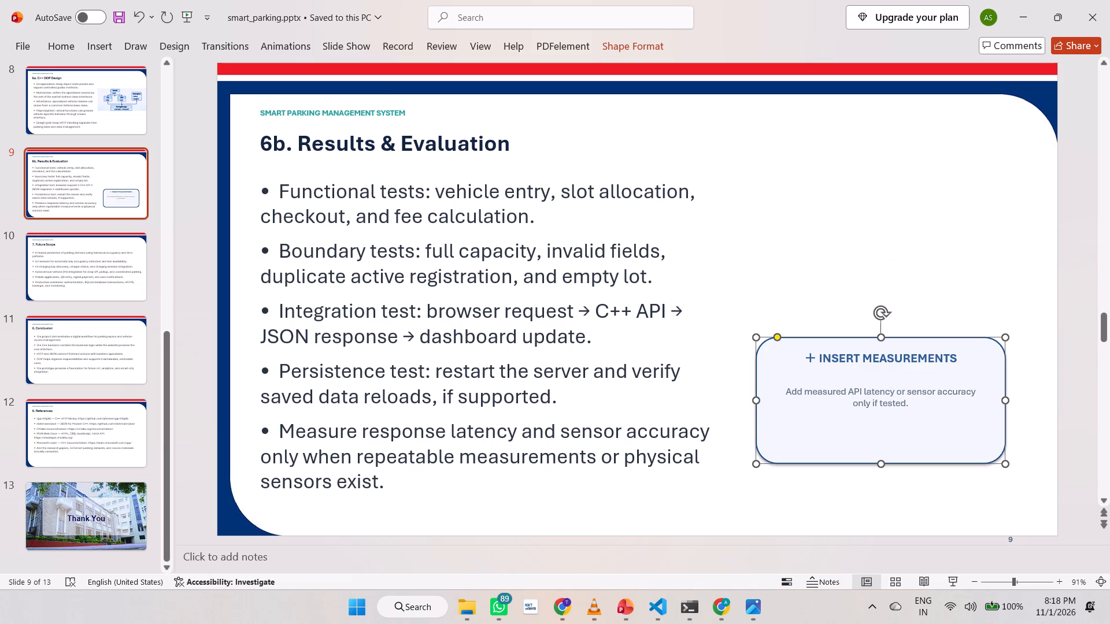
key("Delete")
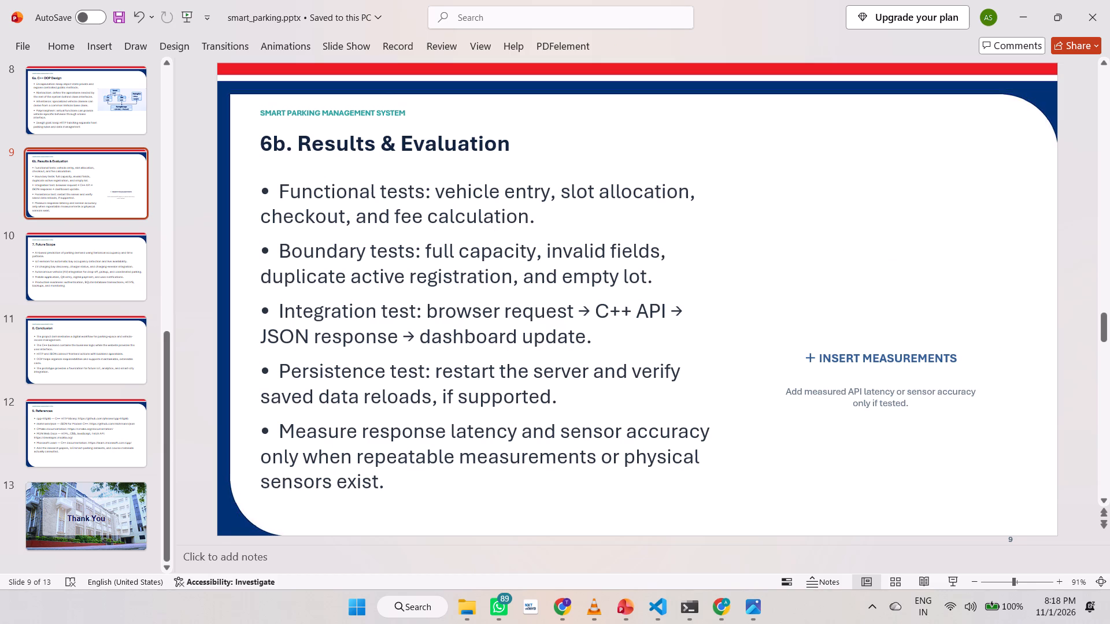
left_click(929, 342)
left_click(922, 348)
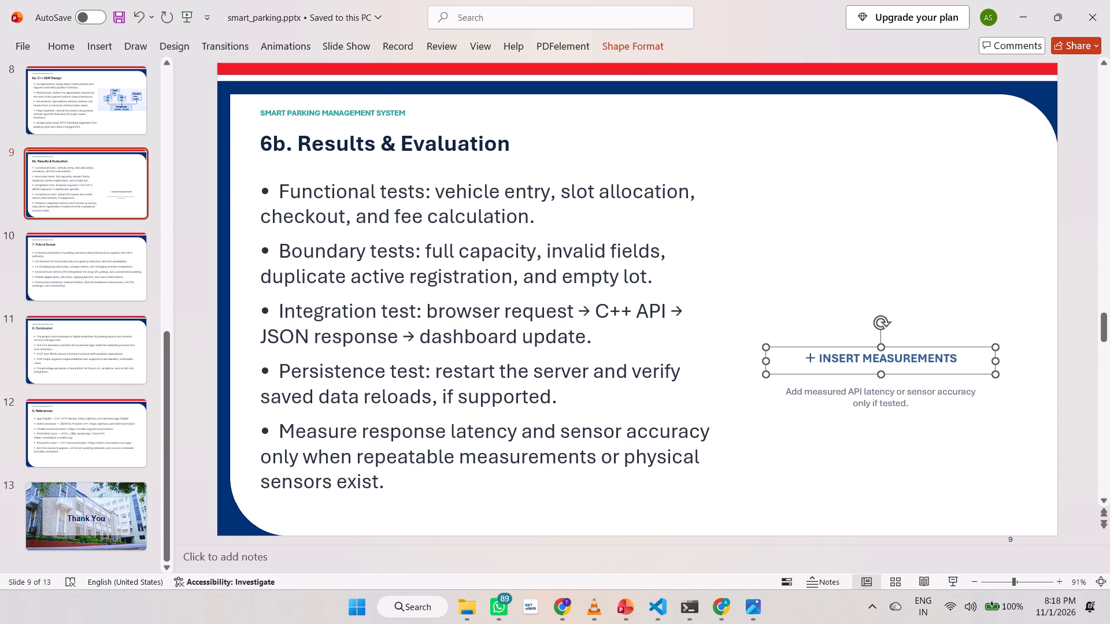
key("BackSpace")
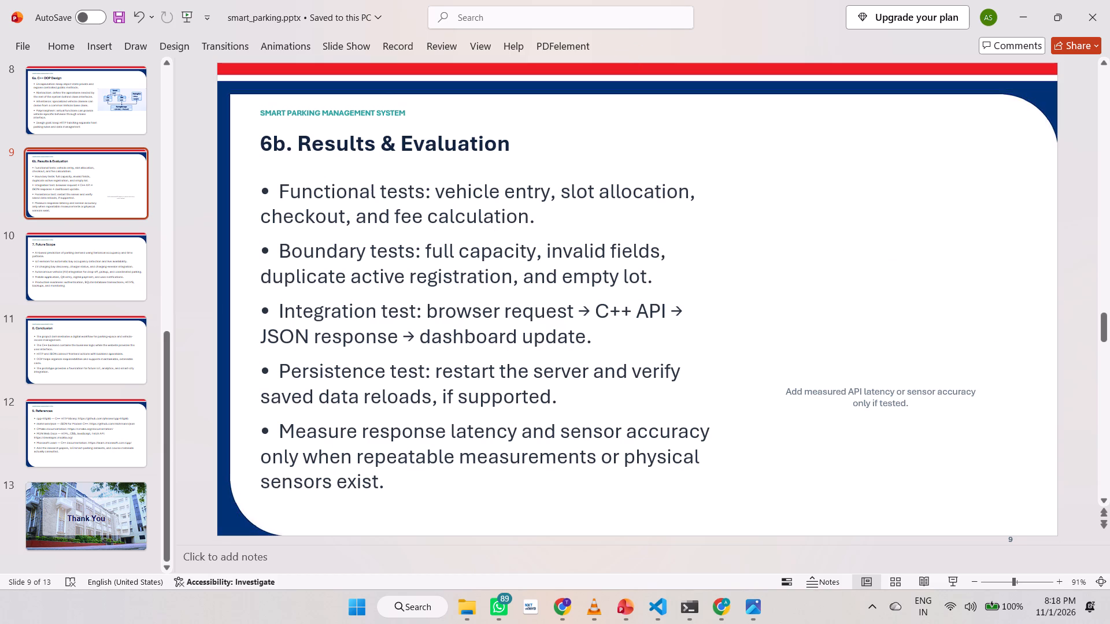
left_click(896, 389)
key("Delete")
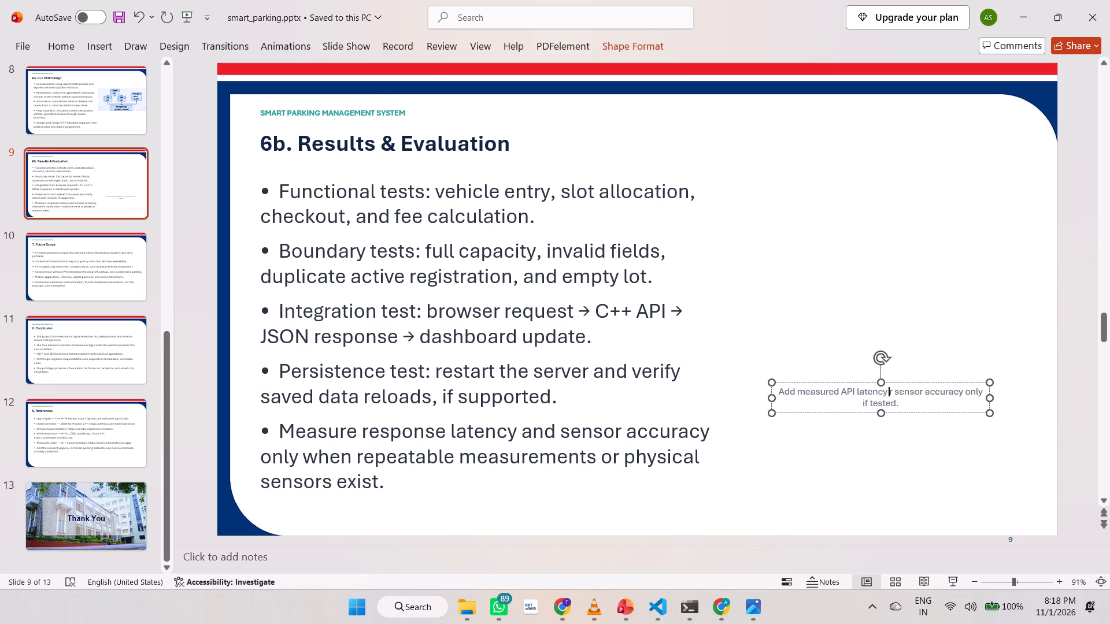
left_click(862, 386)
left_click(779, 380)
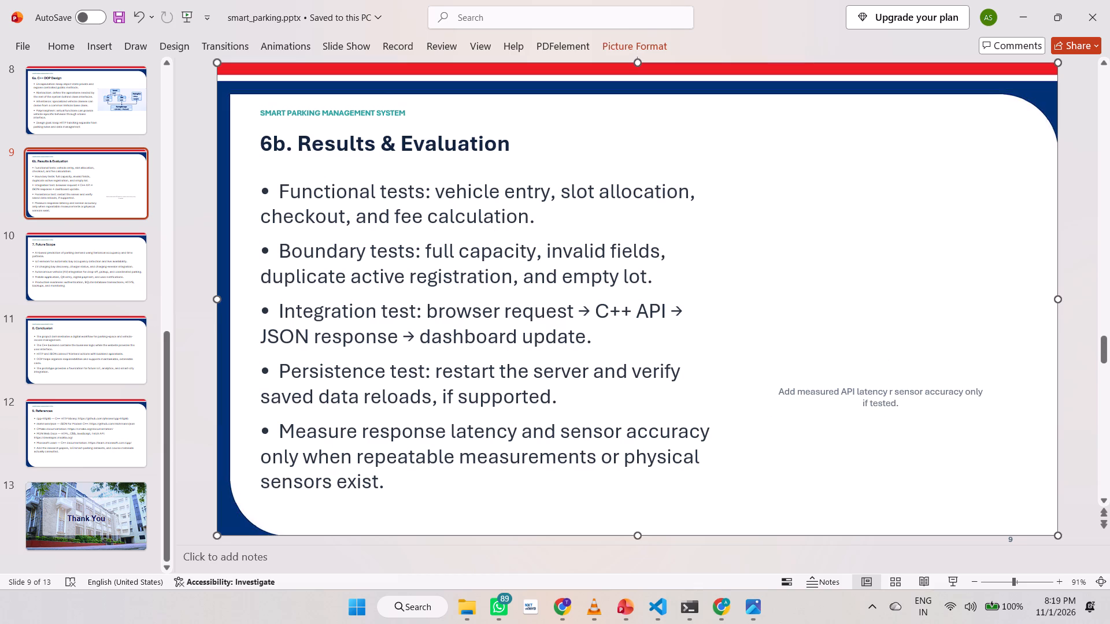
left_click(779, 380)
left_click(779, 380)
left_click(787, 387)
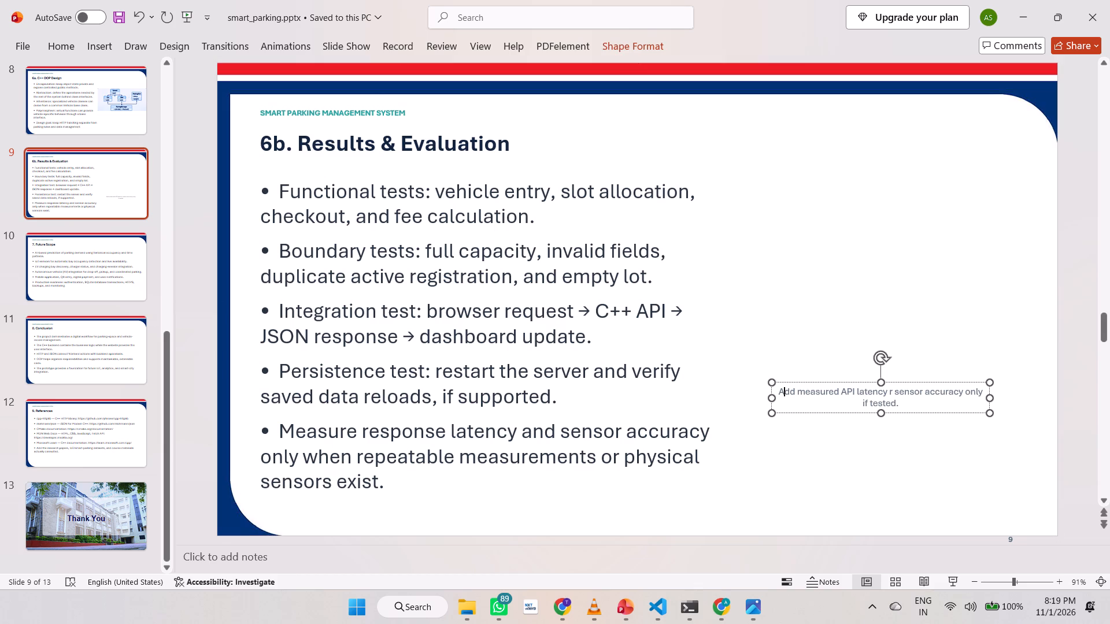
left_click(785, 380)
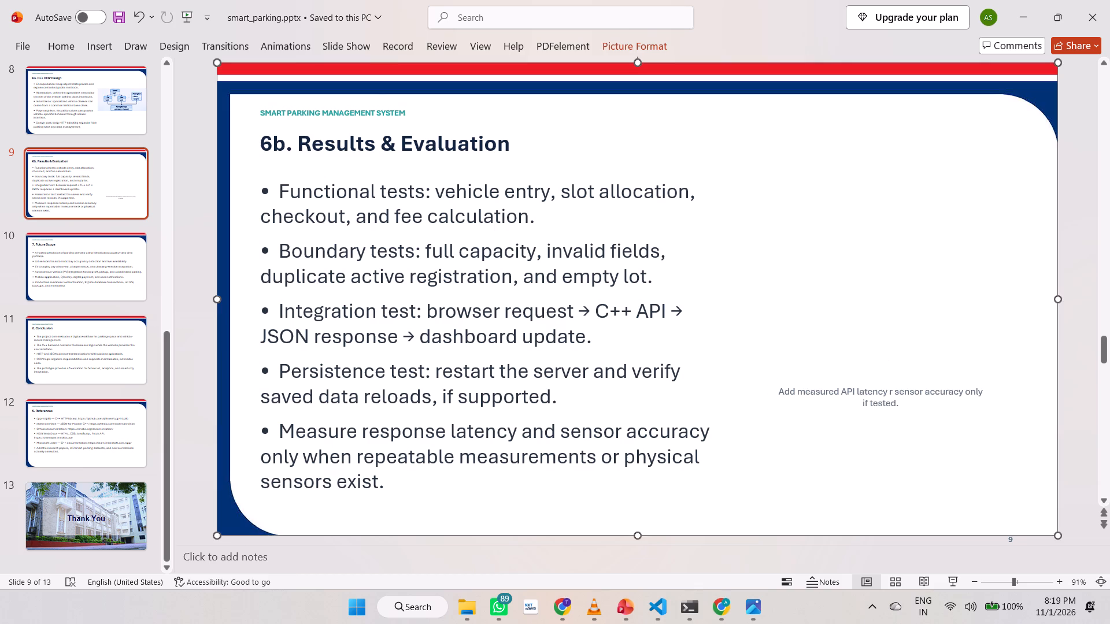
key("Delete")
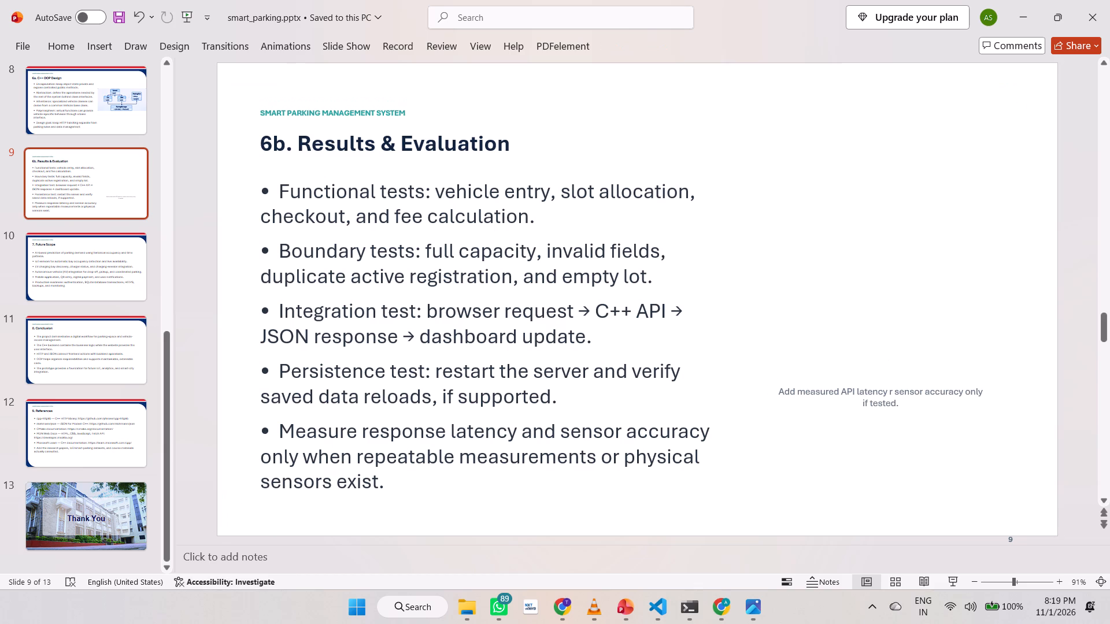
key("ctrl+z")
Delete the whole text box that begins "Add measured API latency" on slide 9.
left_click(831, 393)
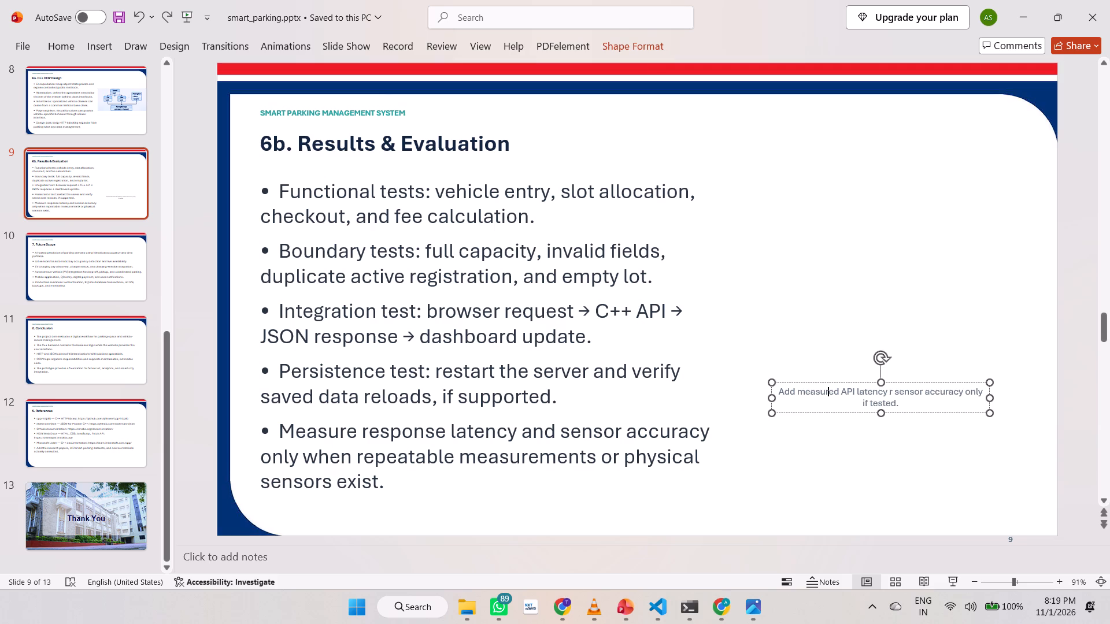
left_click(830, 410)
key("Delete")
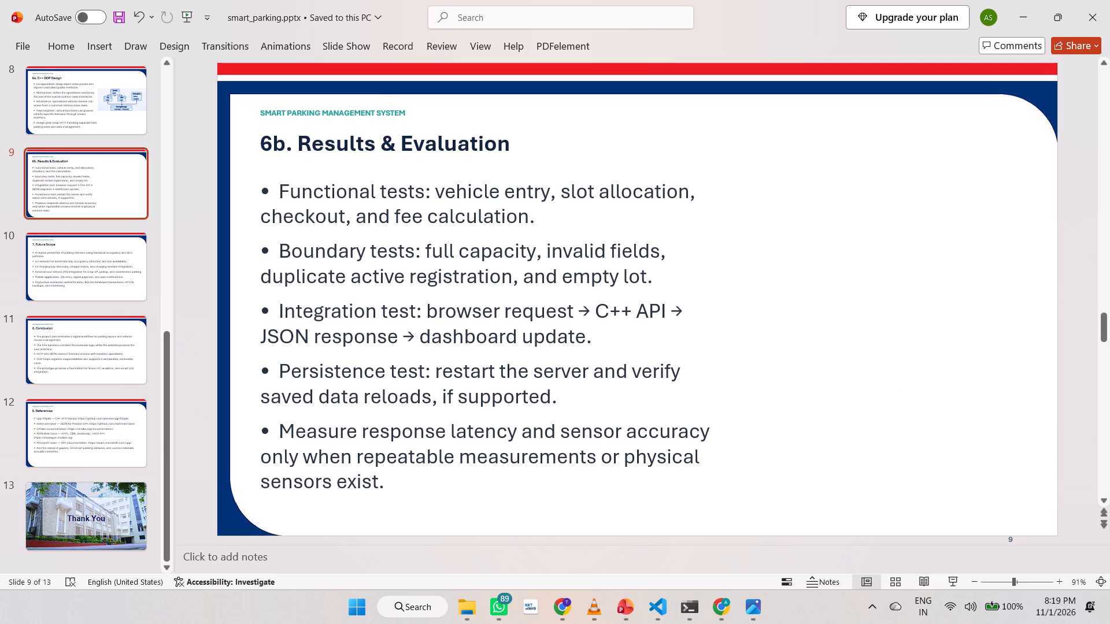
Widen the bullet text box on slide 9 across the space freed by the removed placeholders.
left_click_drag(586, 309, 732, 338)
left_click(732, 338)
left_click_drag(732, 338, 983, 334)
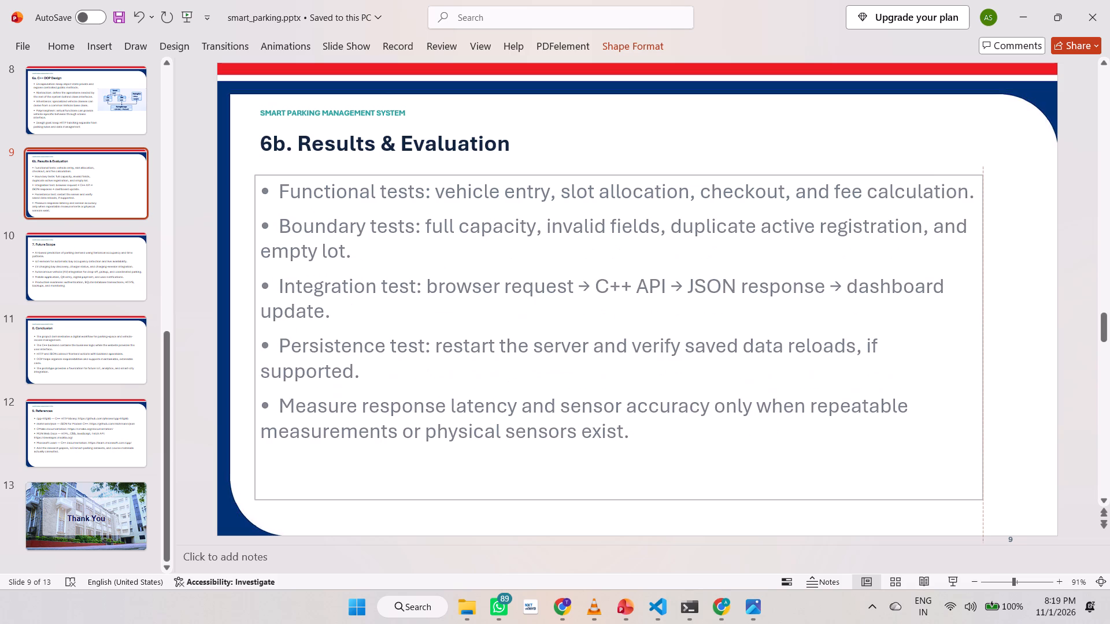
left_click_drag(983, 334, 967, 332)
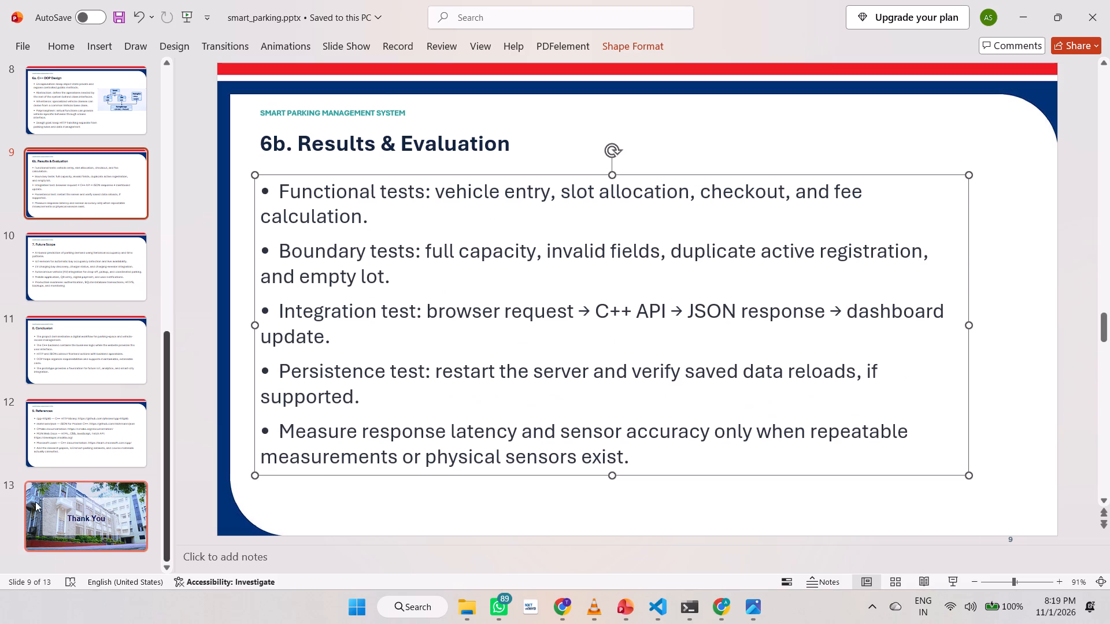
On slide 2, "1. Introduction — Urban Mobility & IoT", narrow the bullet text box to end at the dashboard picture's edge.
left_click(74, 421)
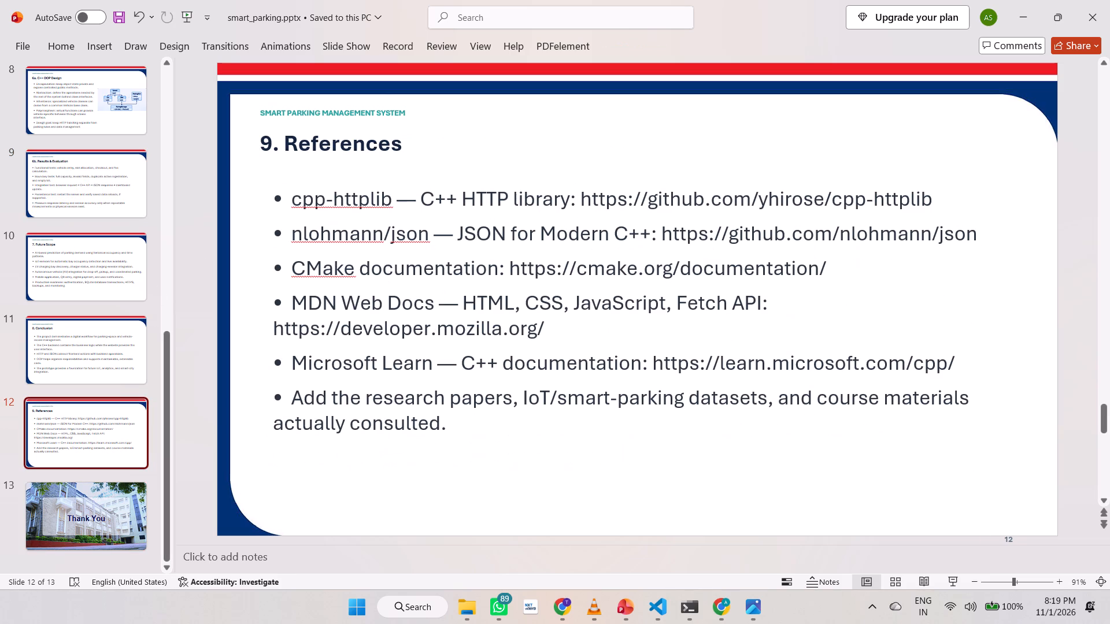
left_click(114, 339)
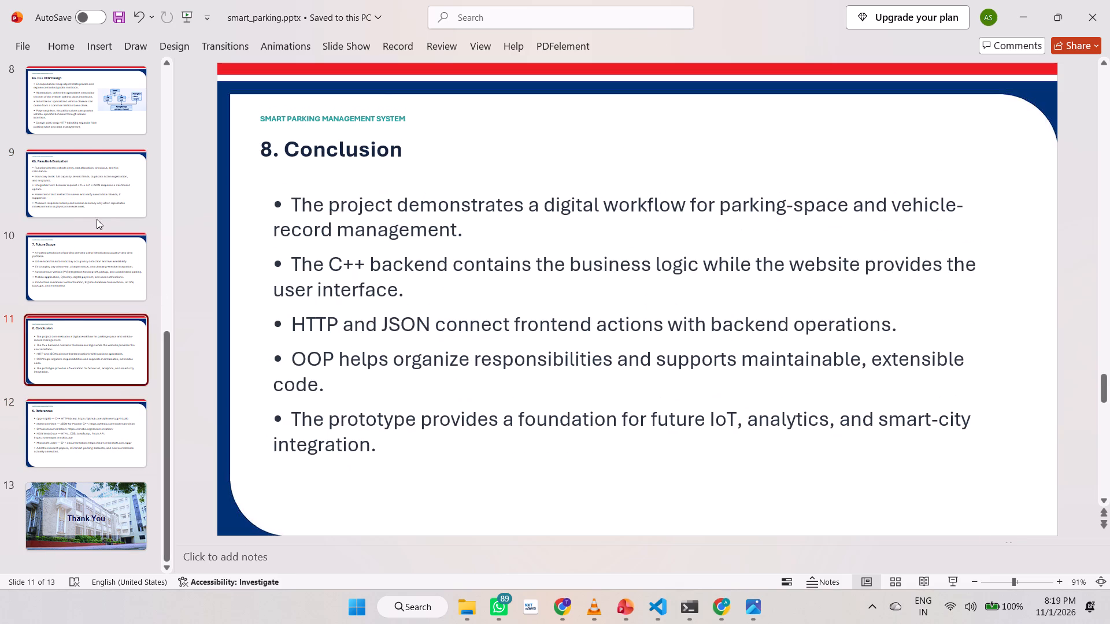
scroll(97, 219, "up", 1)
left_click(105, 190)
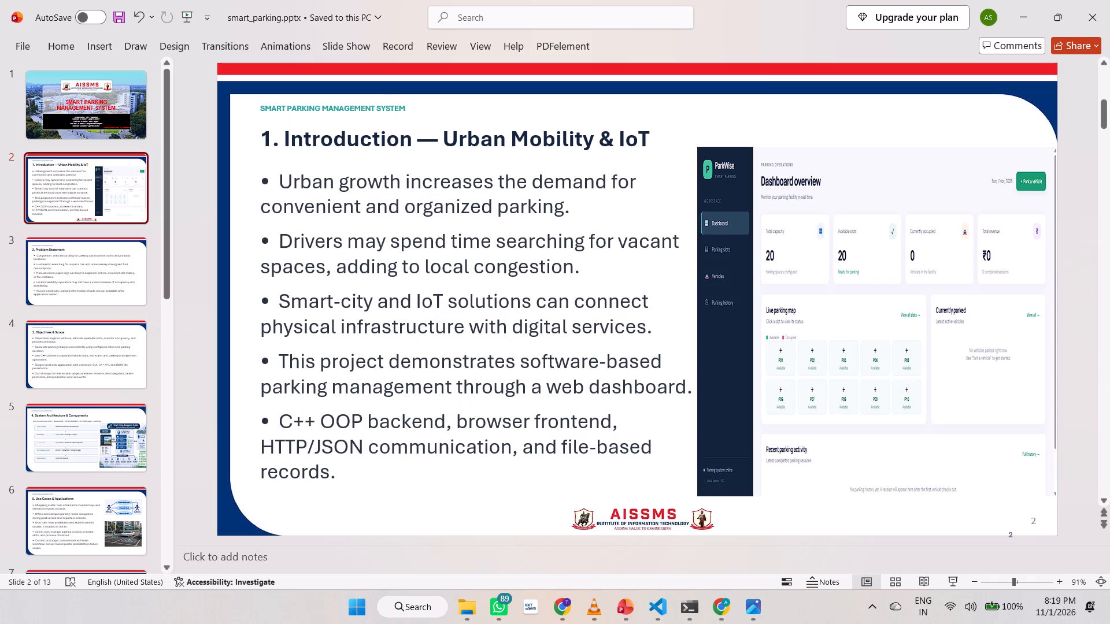
left_click(712, 292)
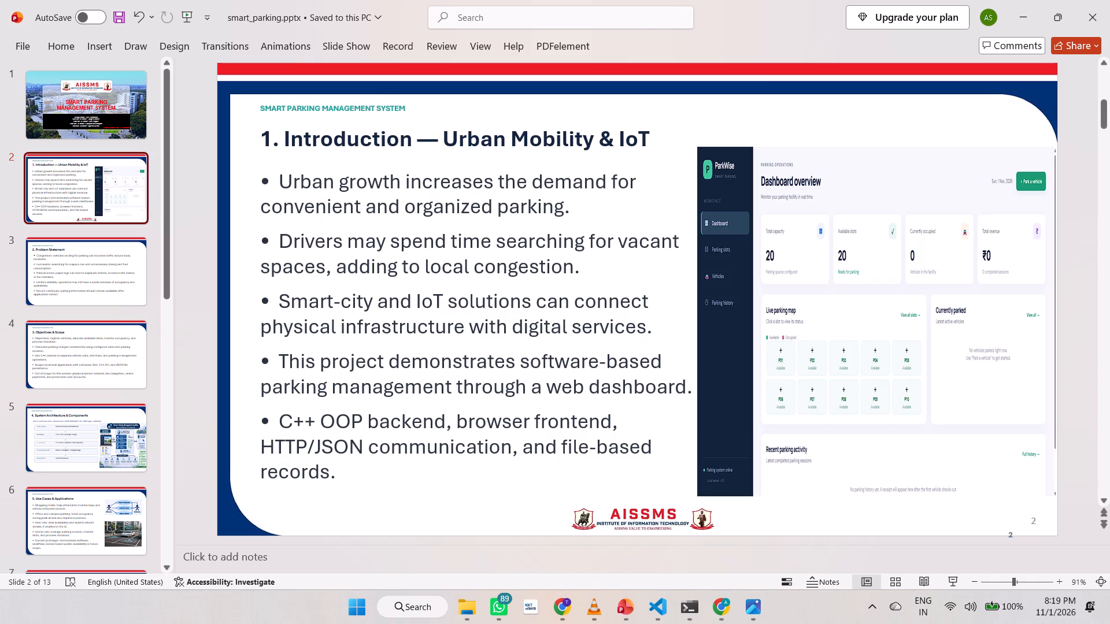
left_click(697, 318)
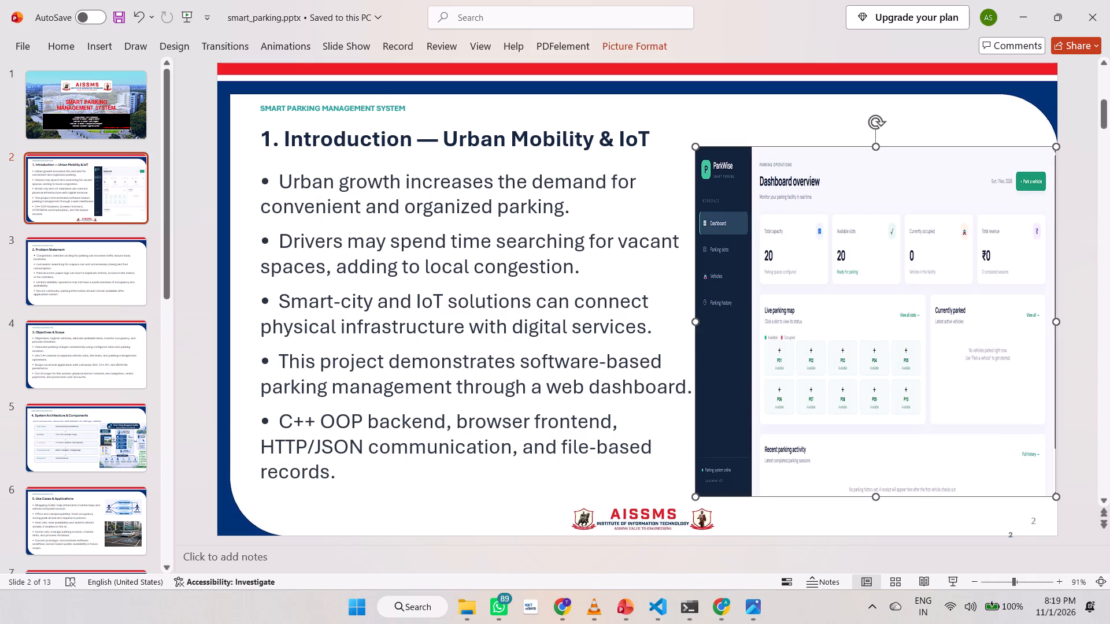
left_click(613, 328)
left_click_drag(717, 329, 699, 331)
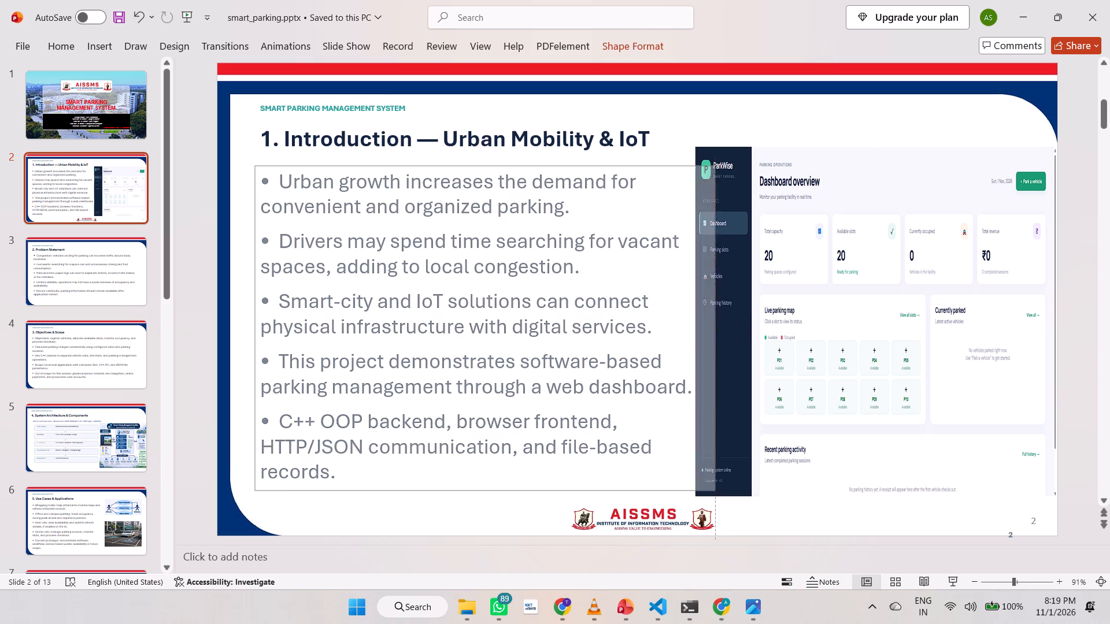
left_click_drag(699, 331, 689, 333)
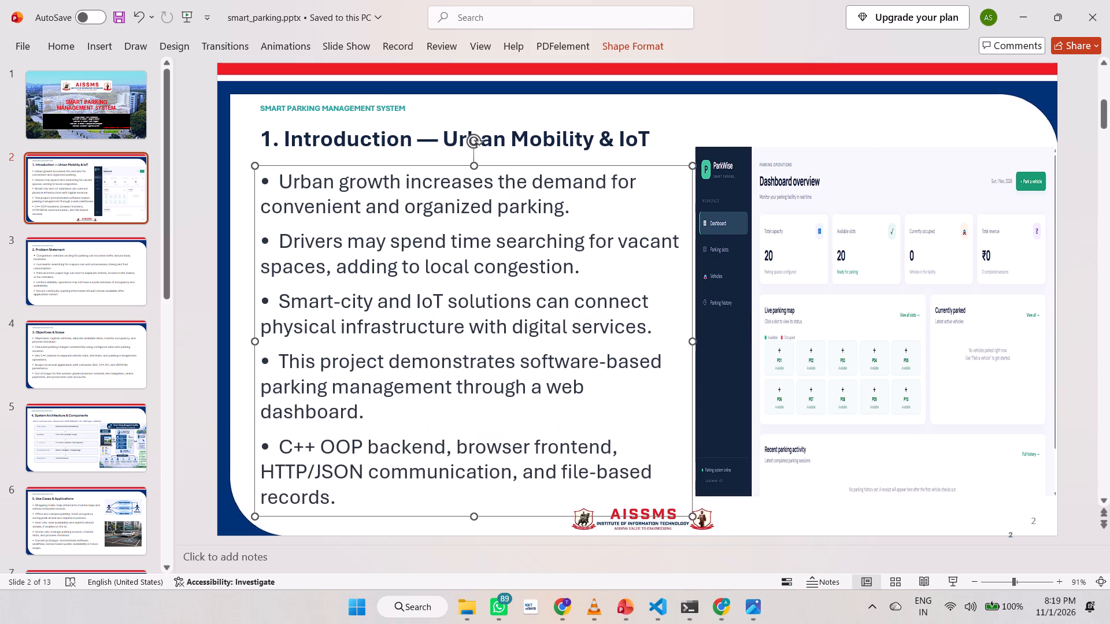
Set the font size of all five bullets on slide 2 to 22.
left_click_drag(278, 173, 373, 537)
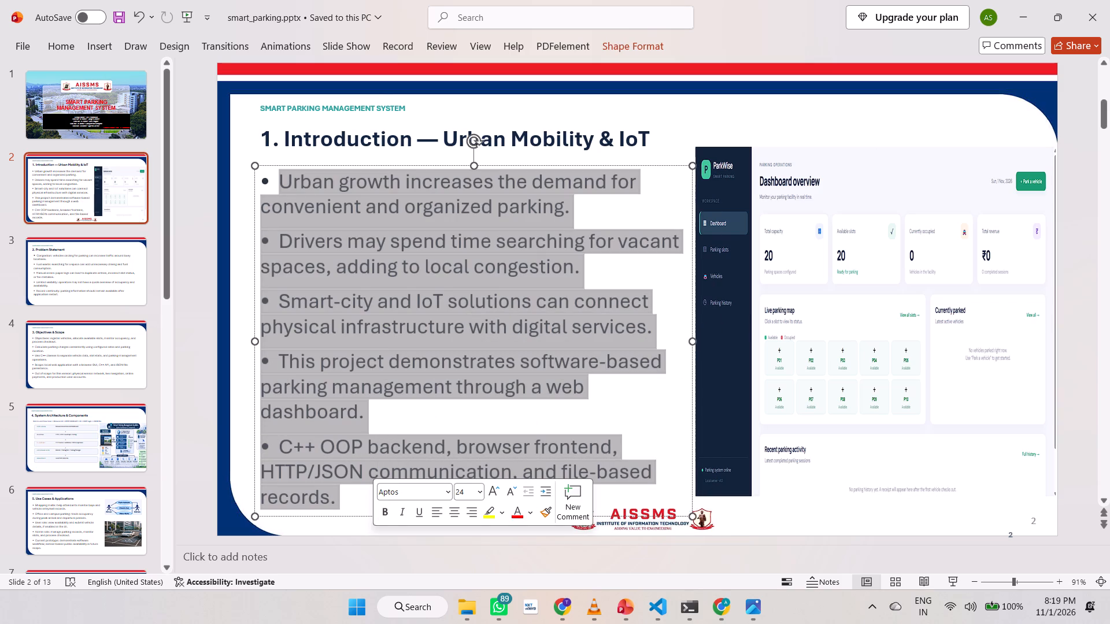
left_click(500, 484)
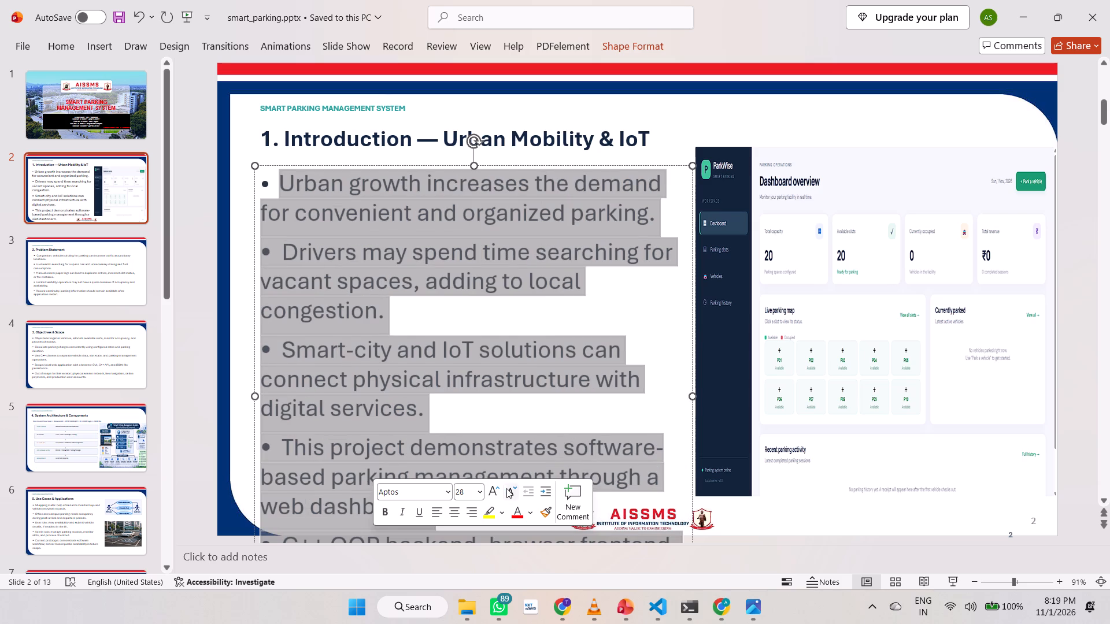
left_click(509, 488)
left_click(509, 488)
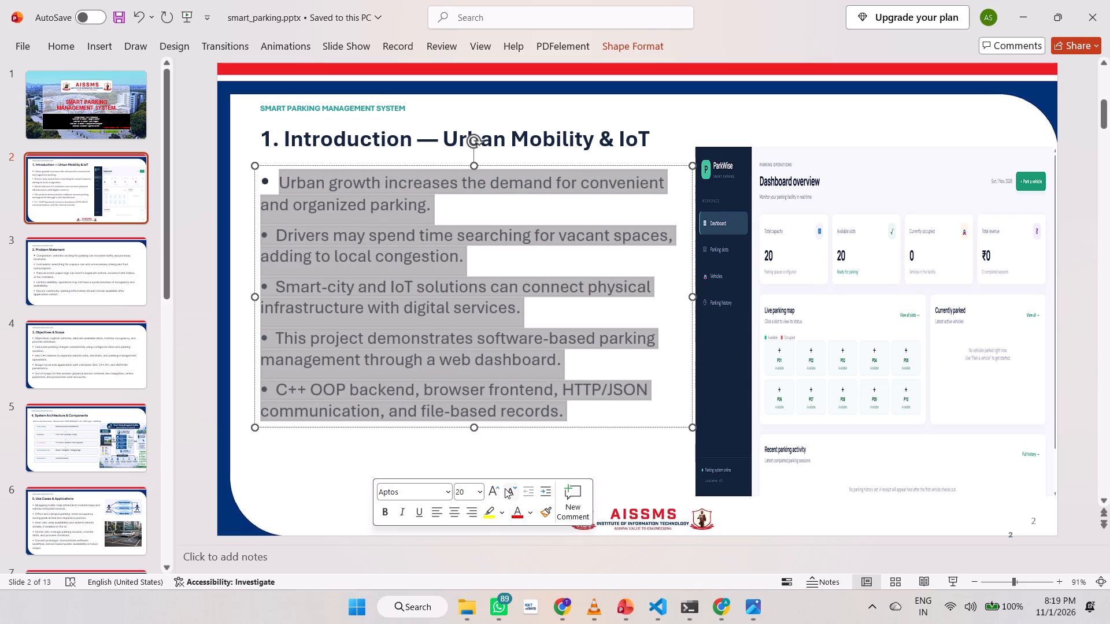
left_click(493, 490)
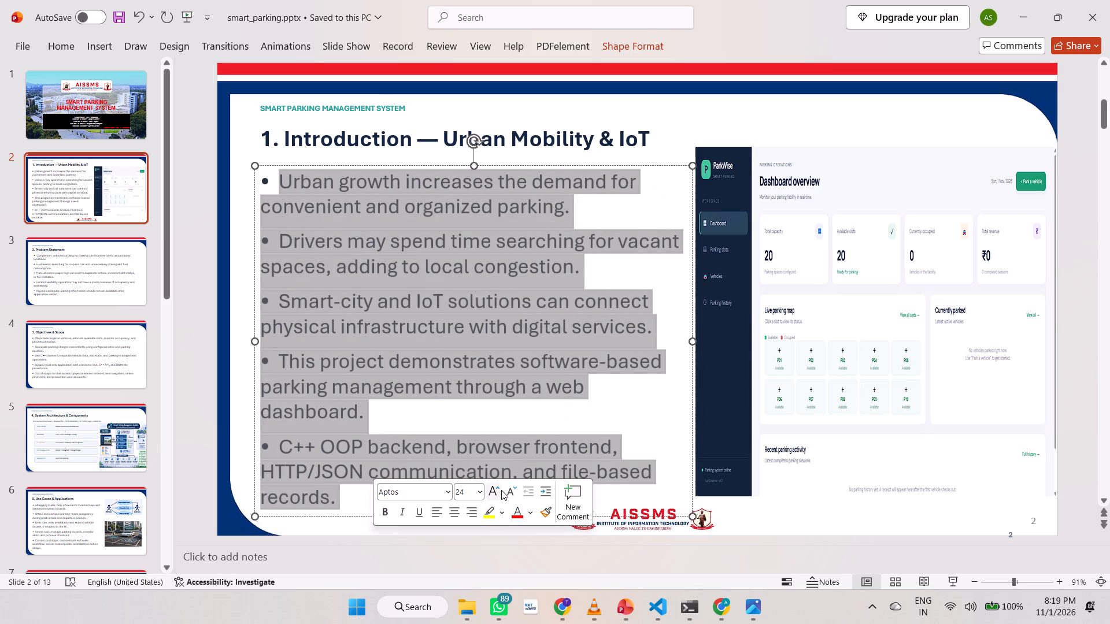
left_click(469, 493)
key("BackSpace")
type("22")
key("Return")
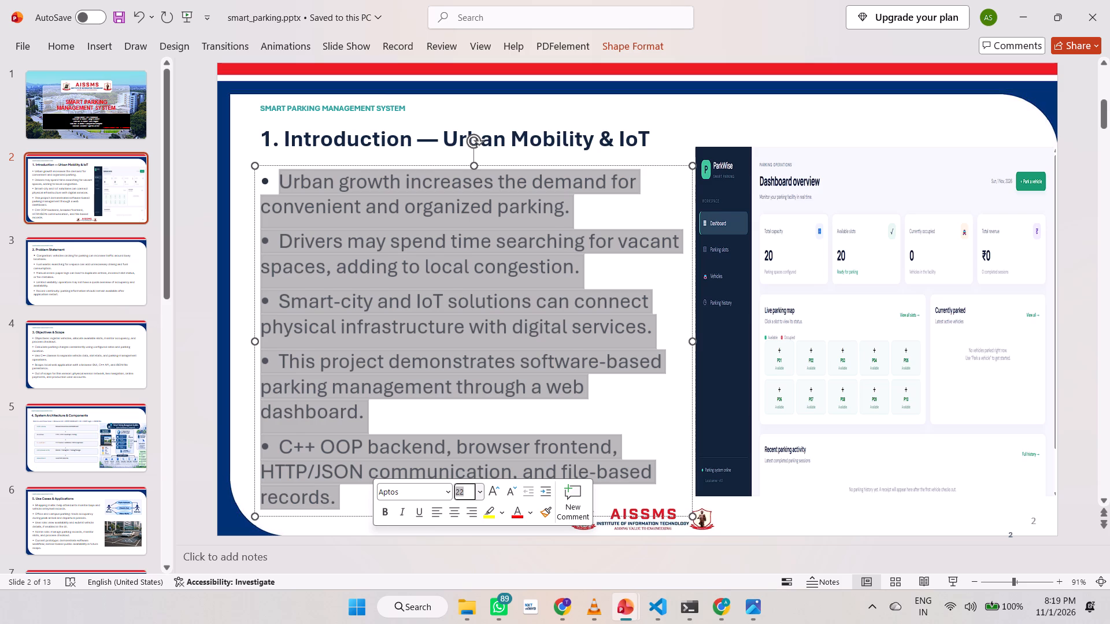
left_click(334, 525)
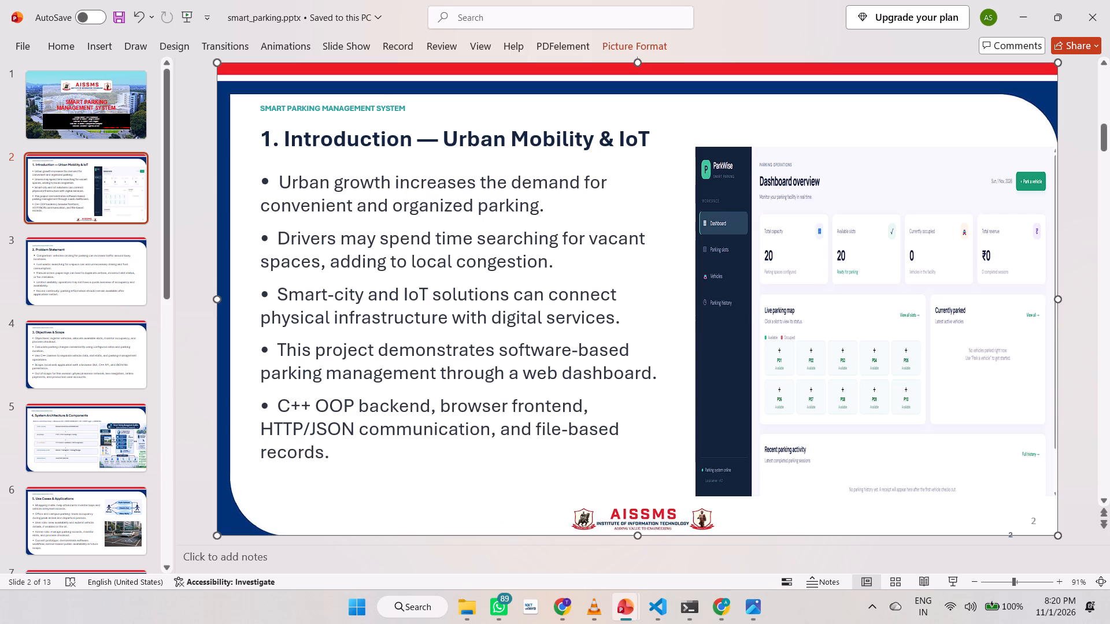
Move the bullet text box on slide 2 slightly down, away from the heading.
left_click(477, 371)
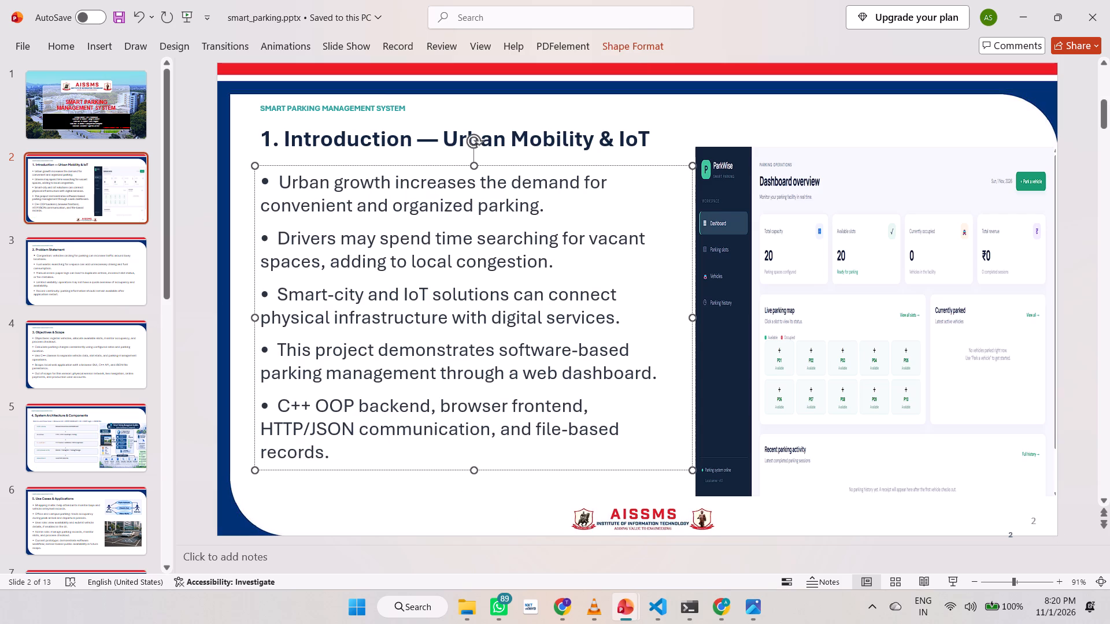
left_click_drag(435, 467, 432, 481)
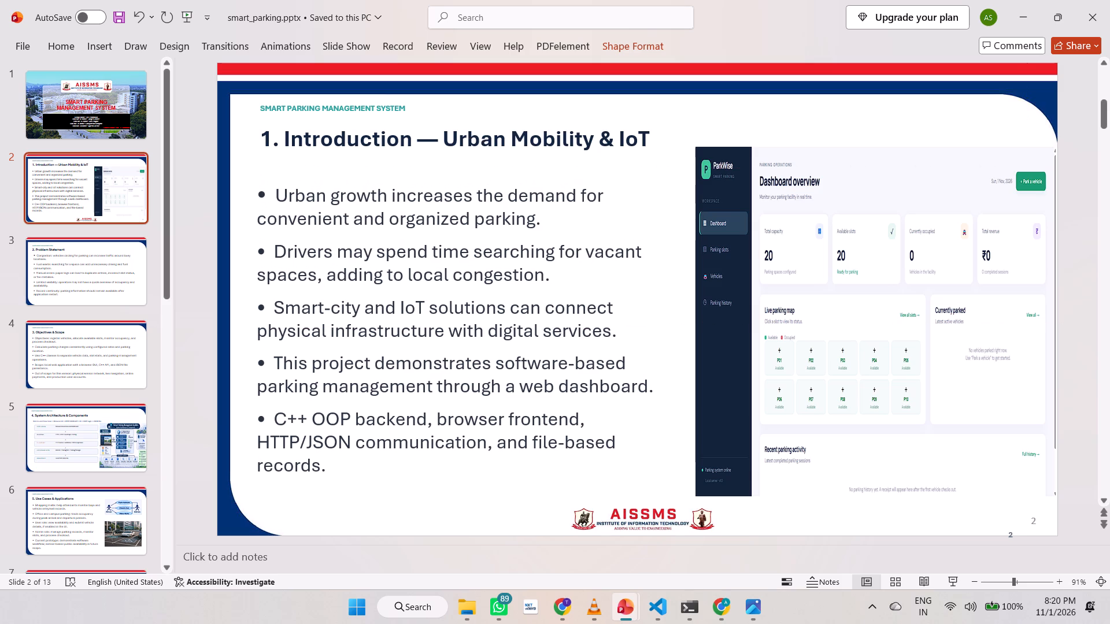
left_click_drag(432, 481, 431, 477)
Widen the dashboard picture on slide 2 toward the bullets, so its inner edge sits just beside the longest text line.
left_click(706, 346)
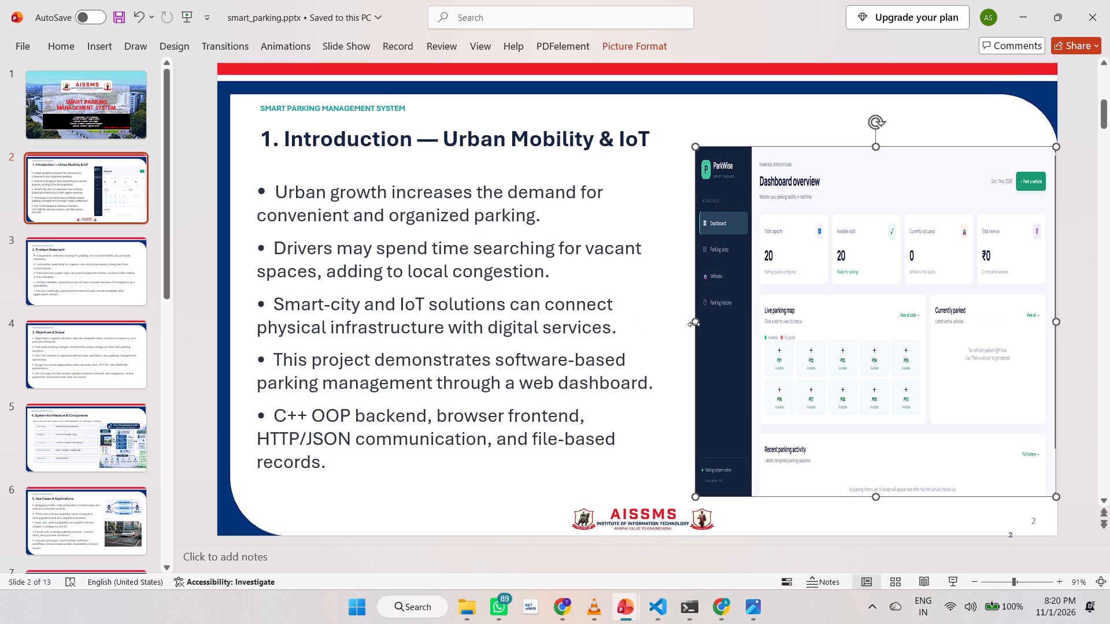
left_click_drag(694, 324, 664, 327)
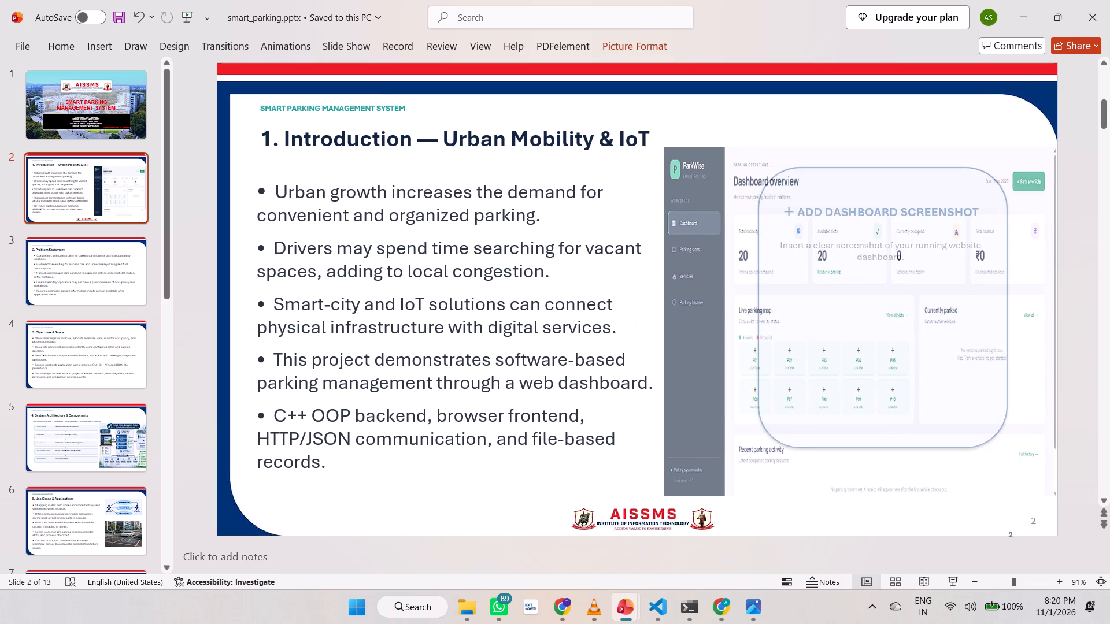
left_click_drag(664, 327, 662, 331)
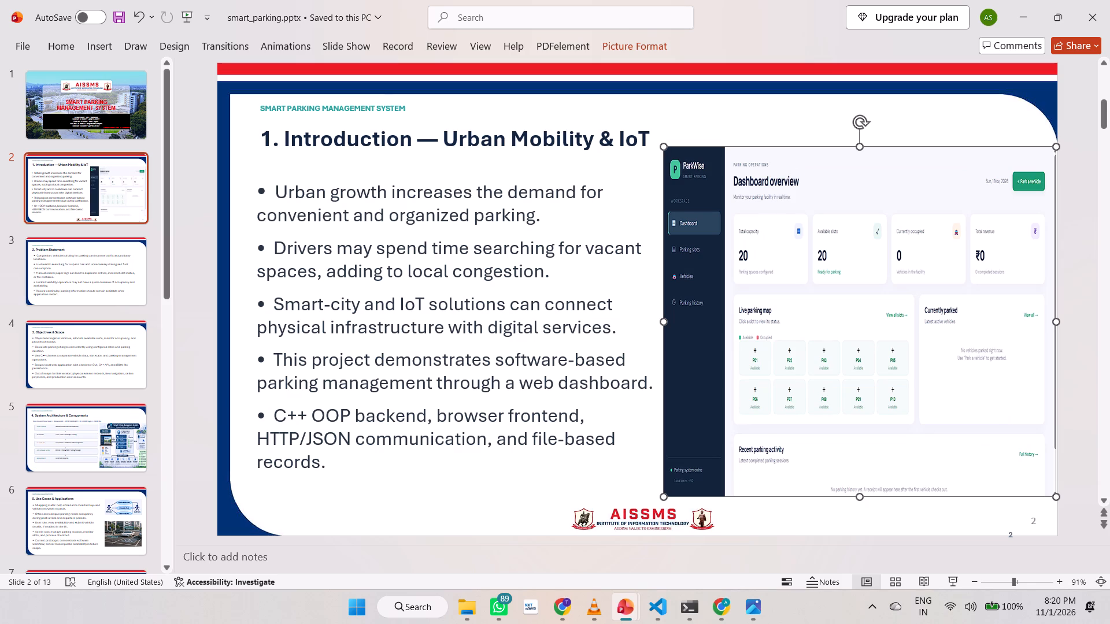
left_click(811, 298)
left_click_drag(666, 321, 657, 321)
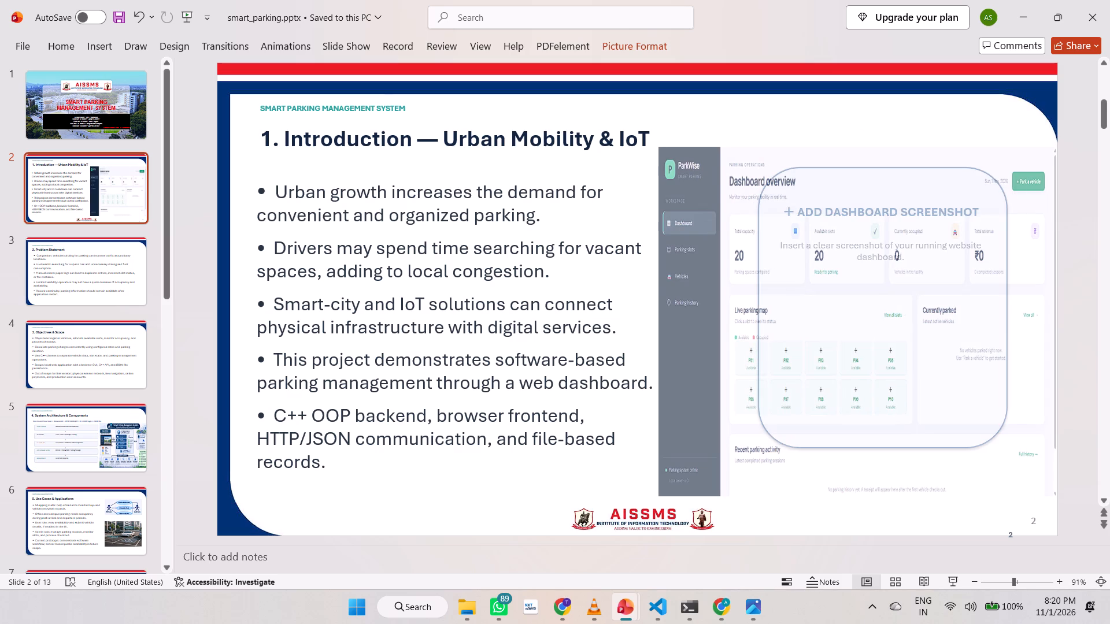
left_click_drag(657, 321, 657, 322)
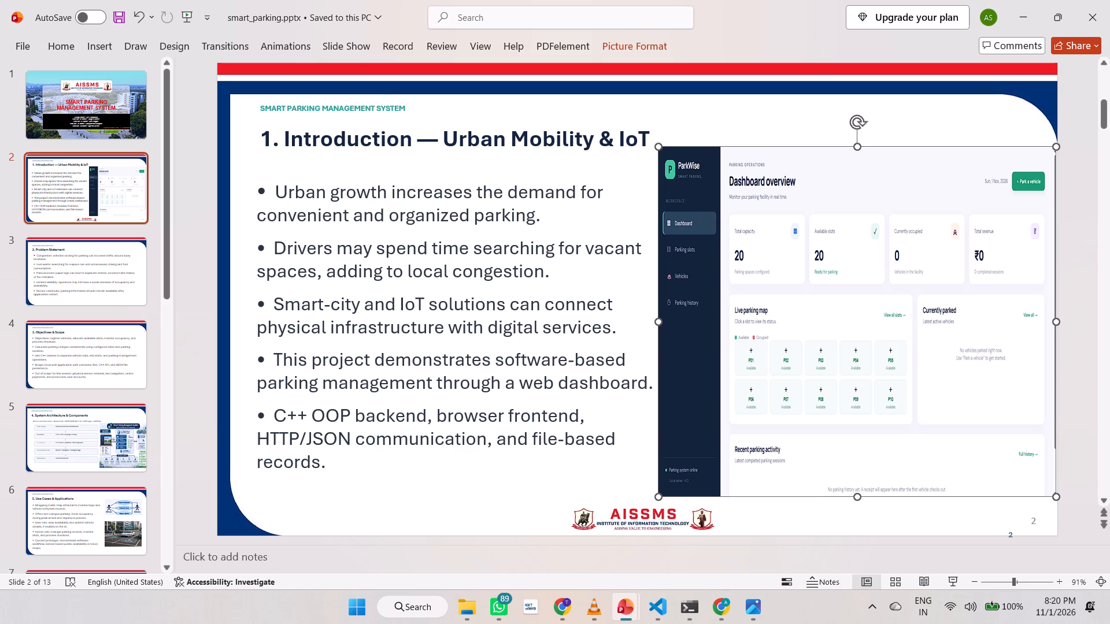
left_click(825, 564)
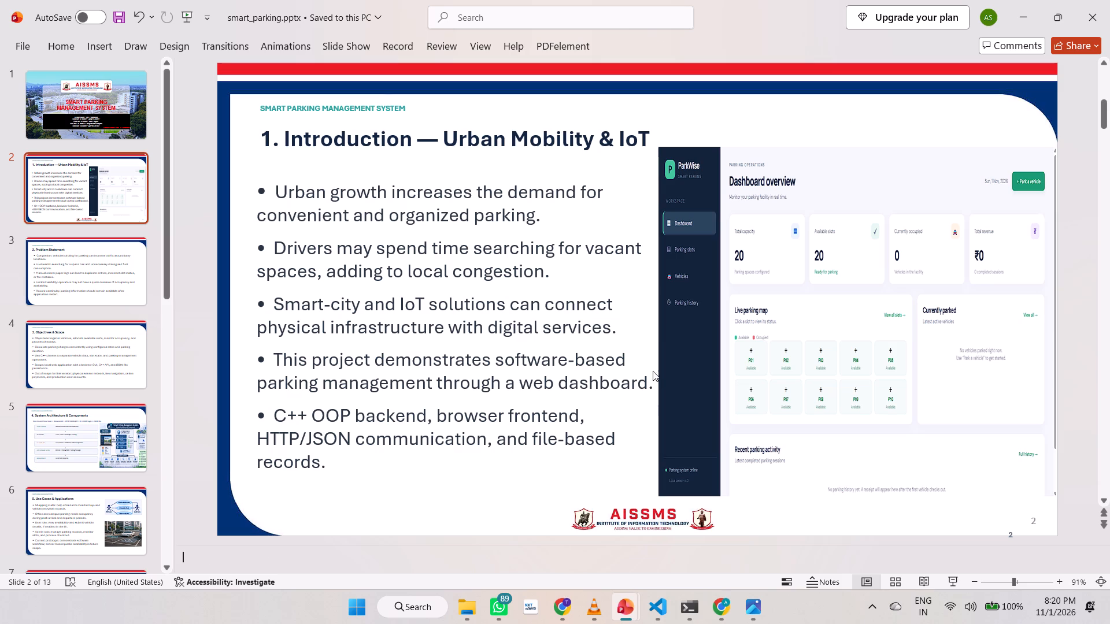
left_click(623, 182)
left_click(686, 118)
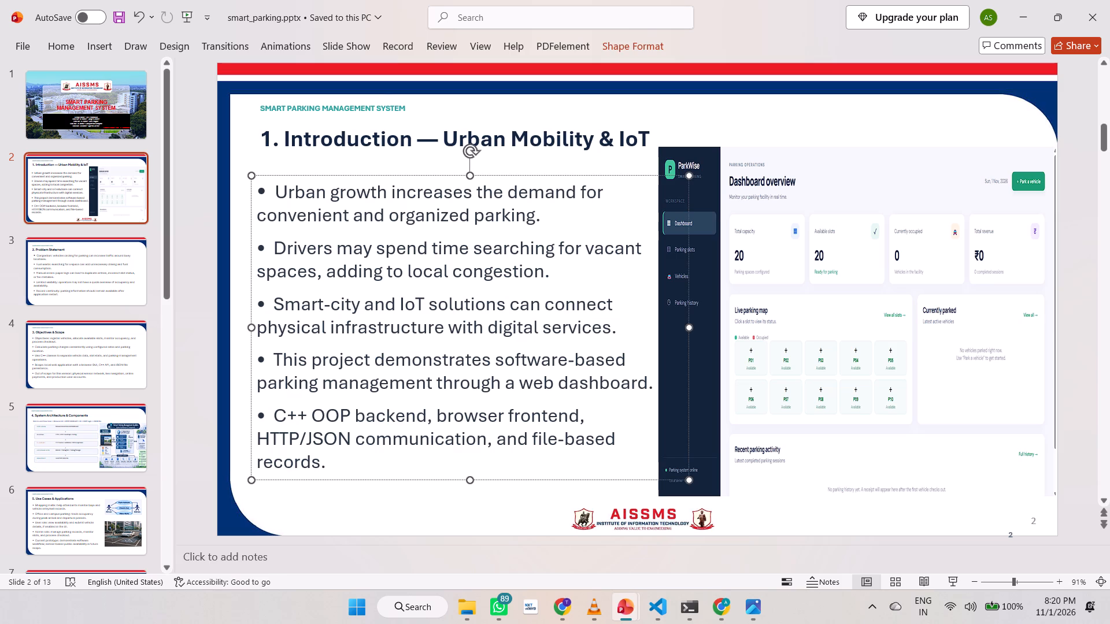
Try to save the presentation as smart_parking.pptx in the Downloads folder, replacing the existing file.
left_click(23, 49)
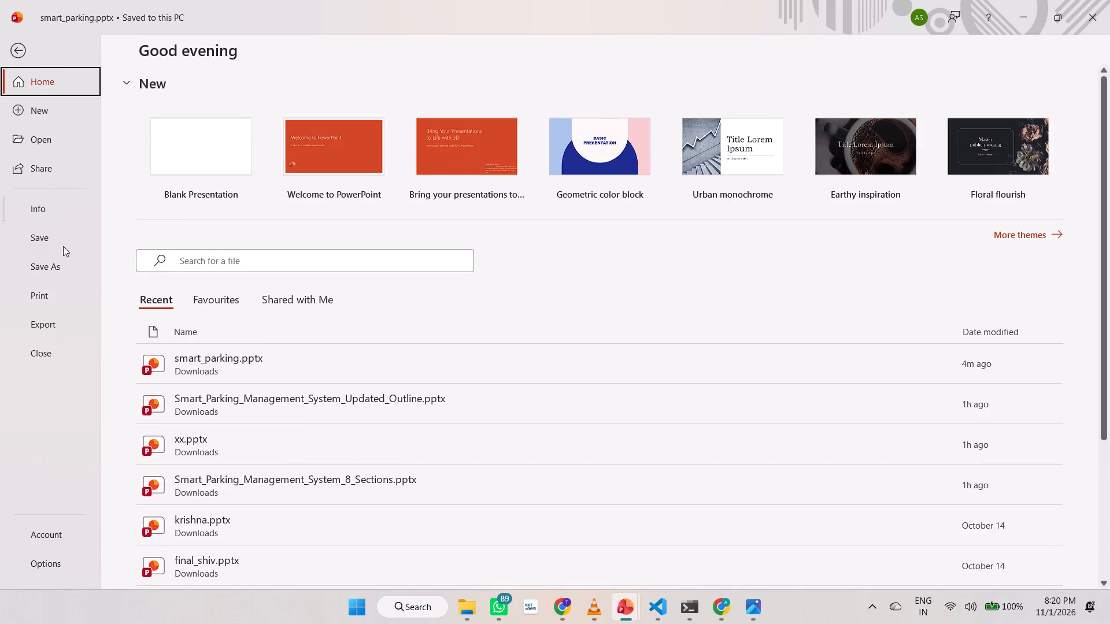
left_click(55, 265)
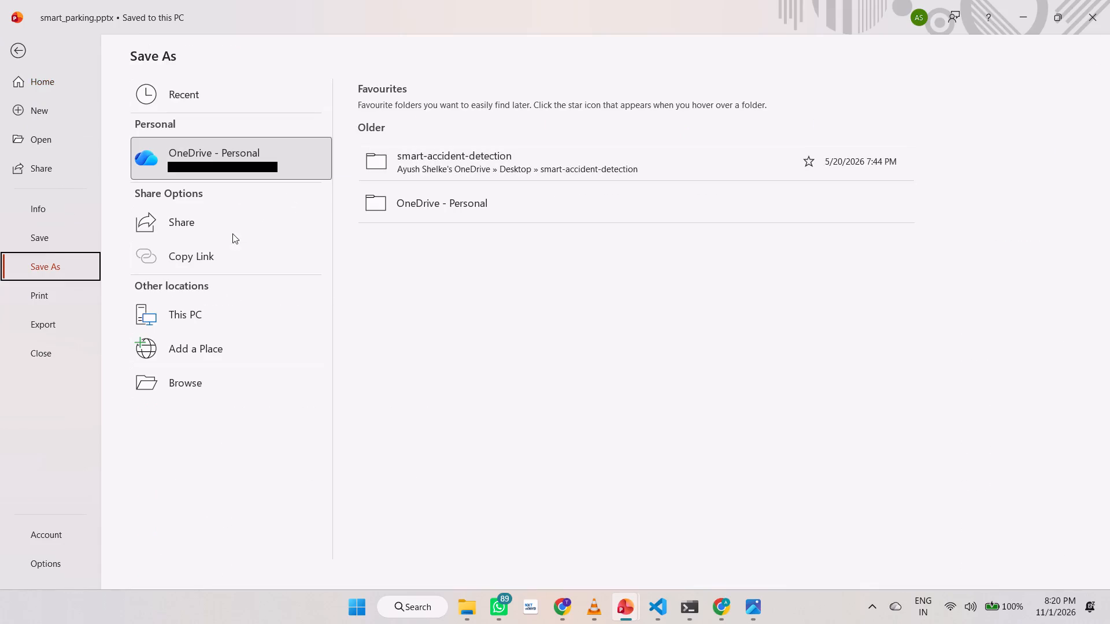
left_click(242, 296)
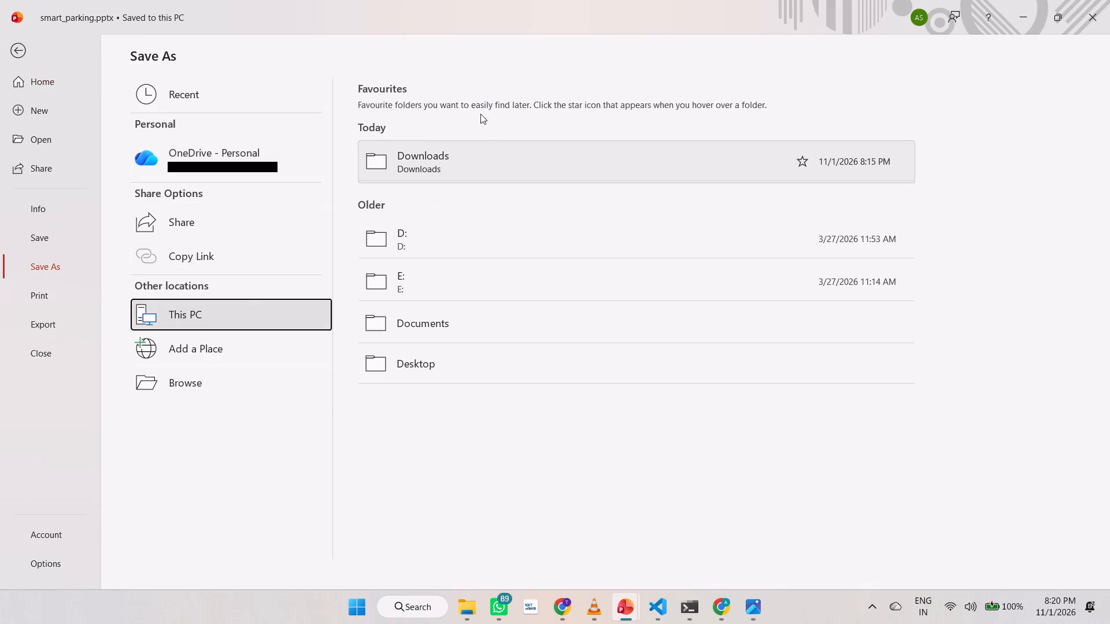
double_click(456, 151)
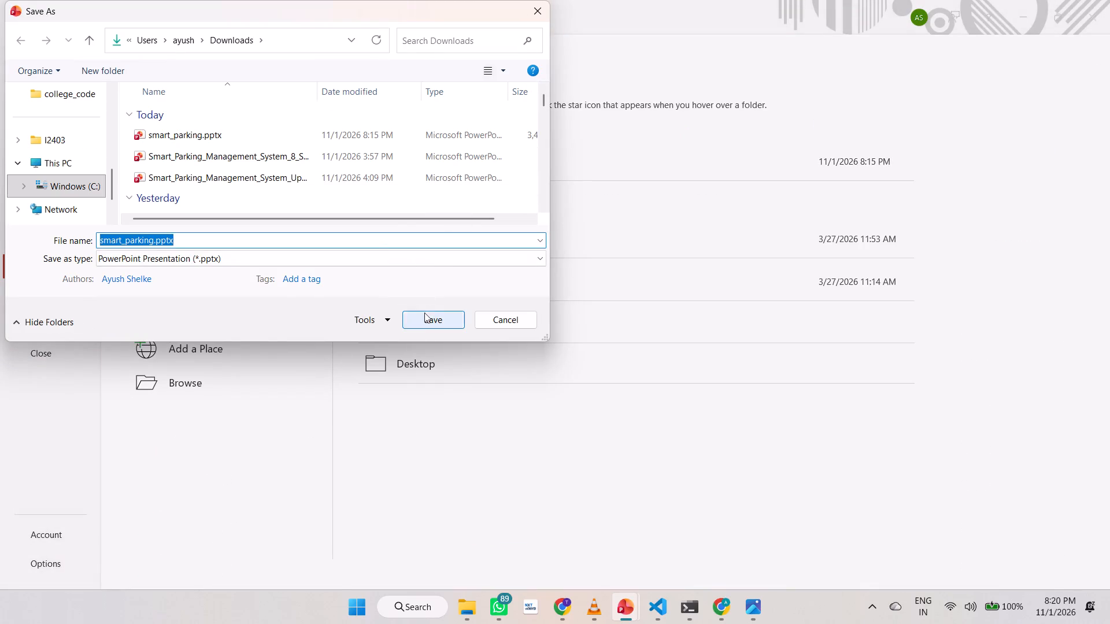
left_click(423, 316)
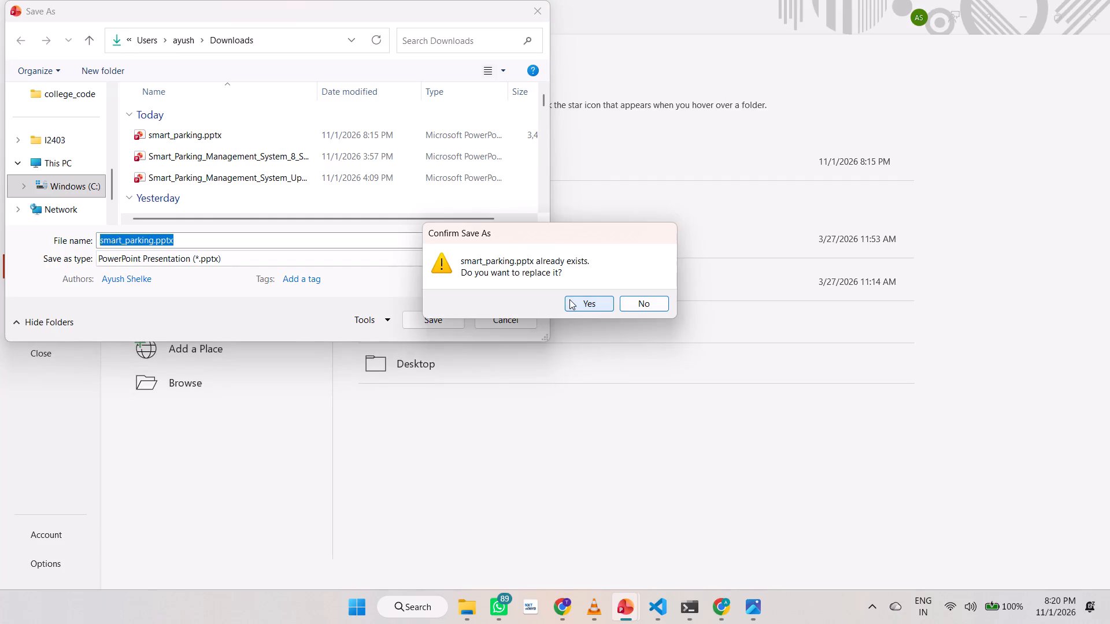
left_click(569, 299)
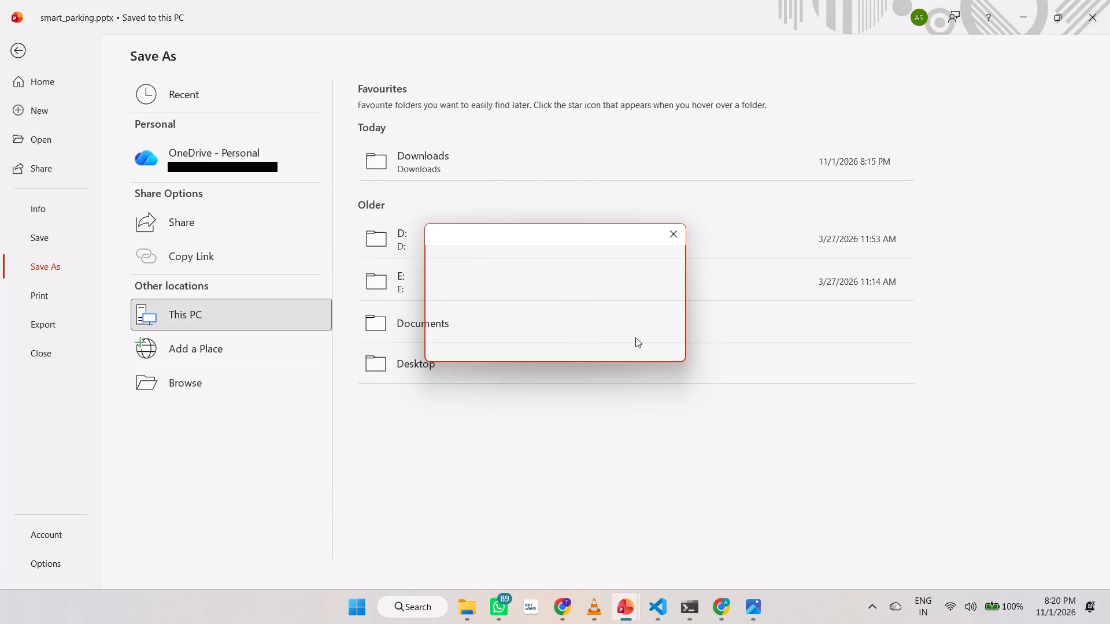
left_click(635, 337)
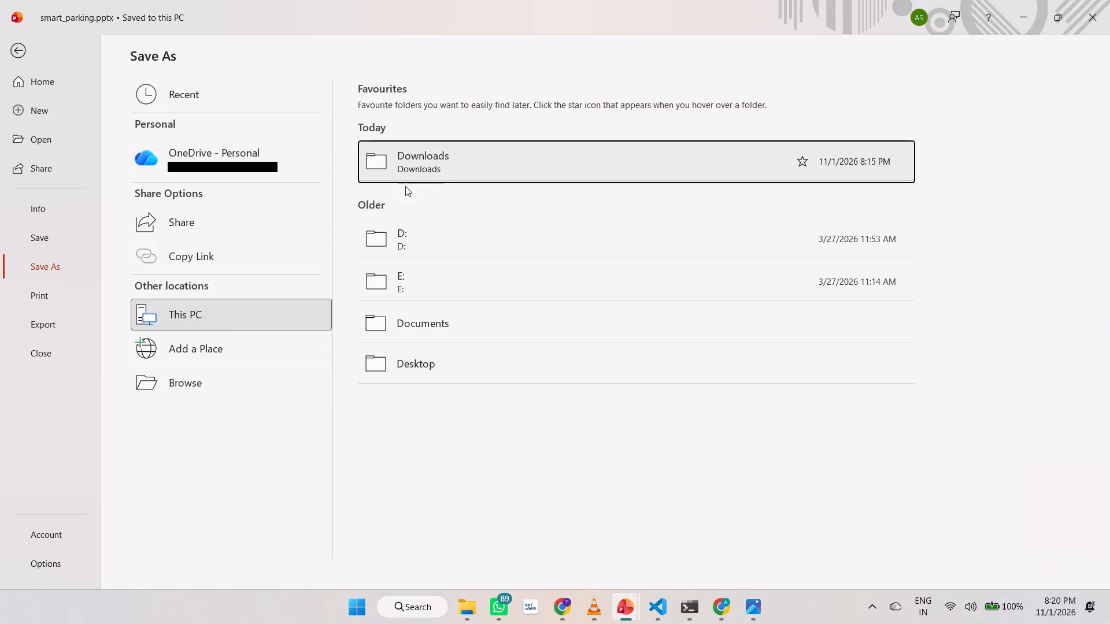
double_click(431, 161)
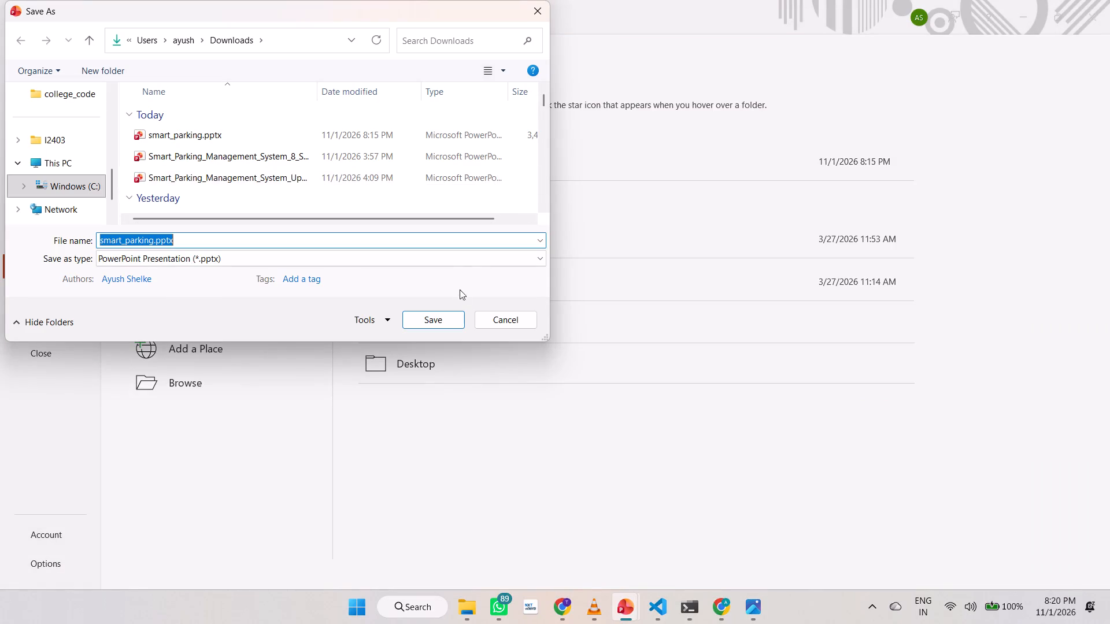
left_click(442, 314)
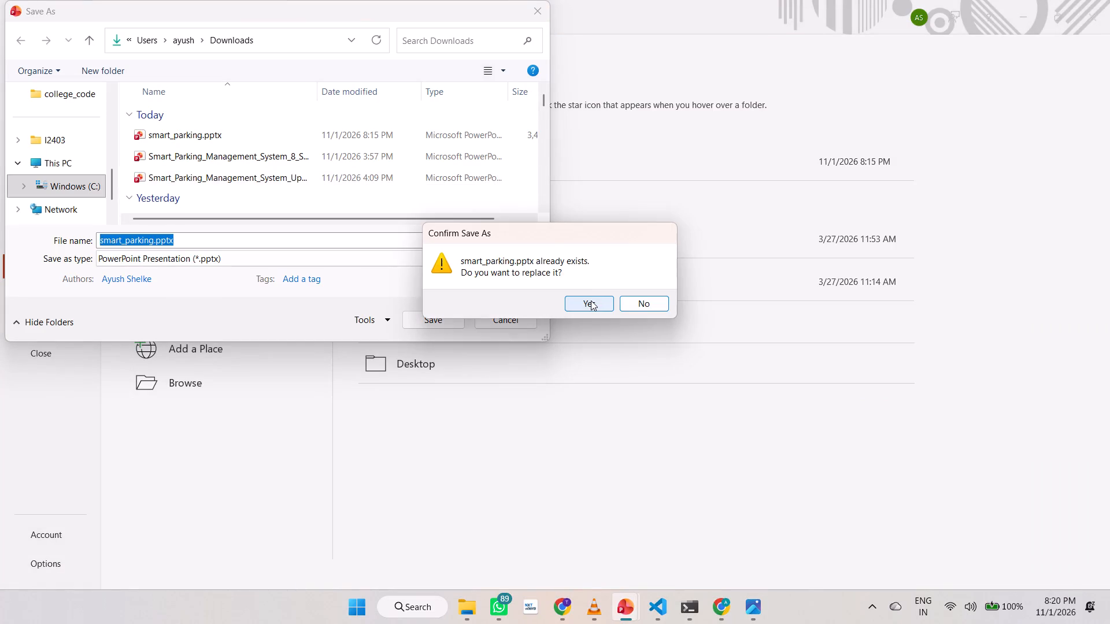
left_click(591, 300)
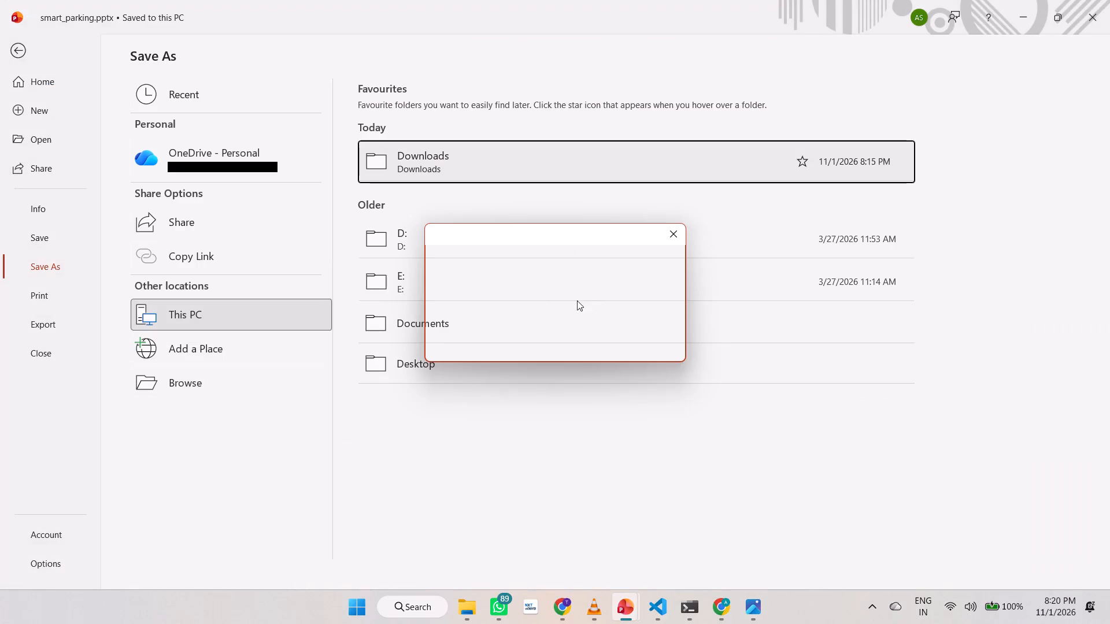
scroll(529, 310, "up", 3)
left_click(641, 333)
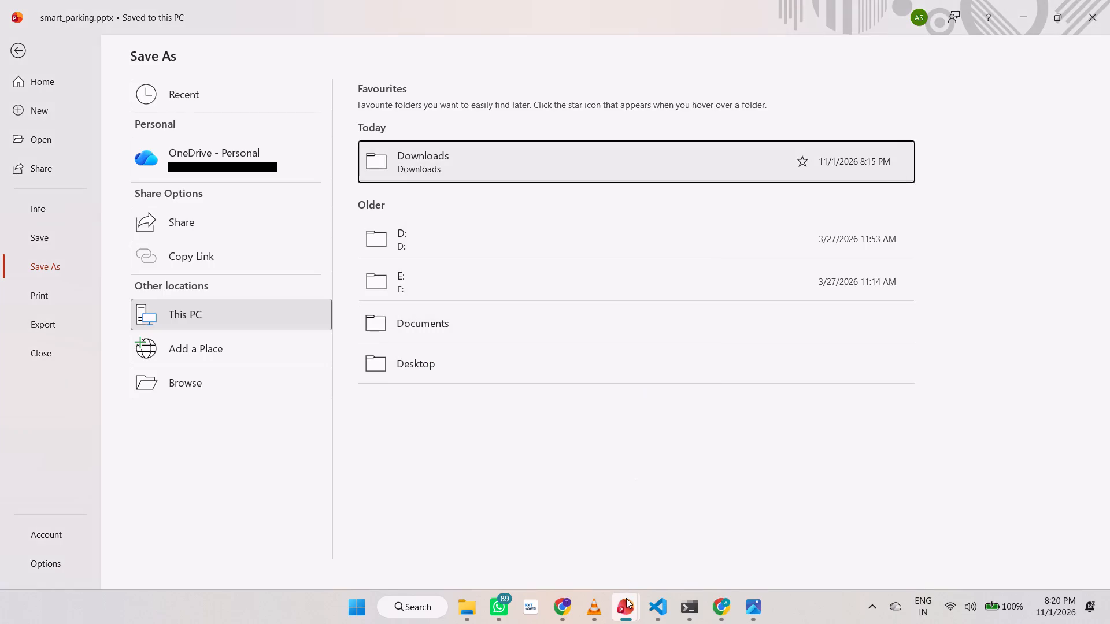
Close the Smart_Parking_Management_System_Updated_Outline presentation without saving its changes.
left_click(486, 481)
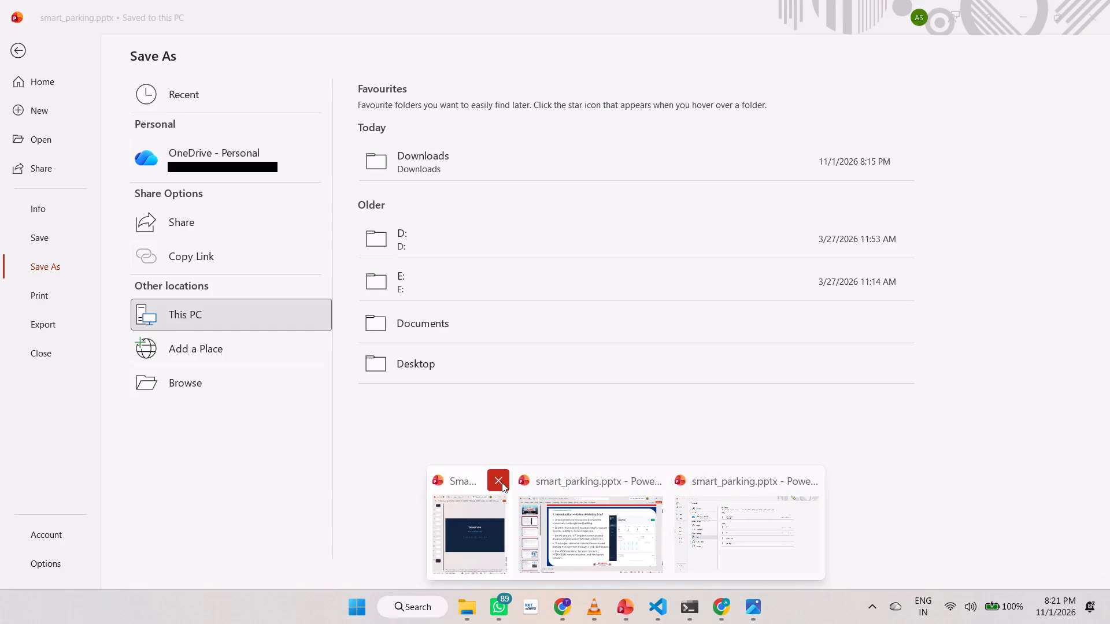
left_click(499, 482)
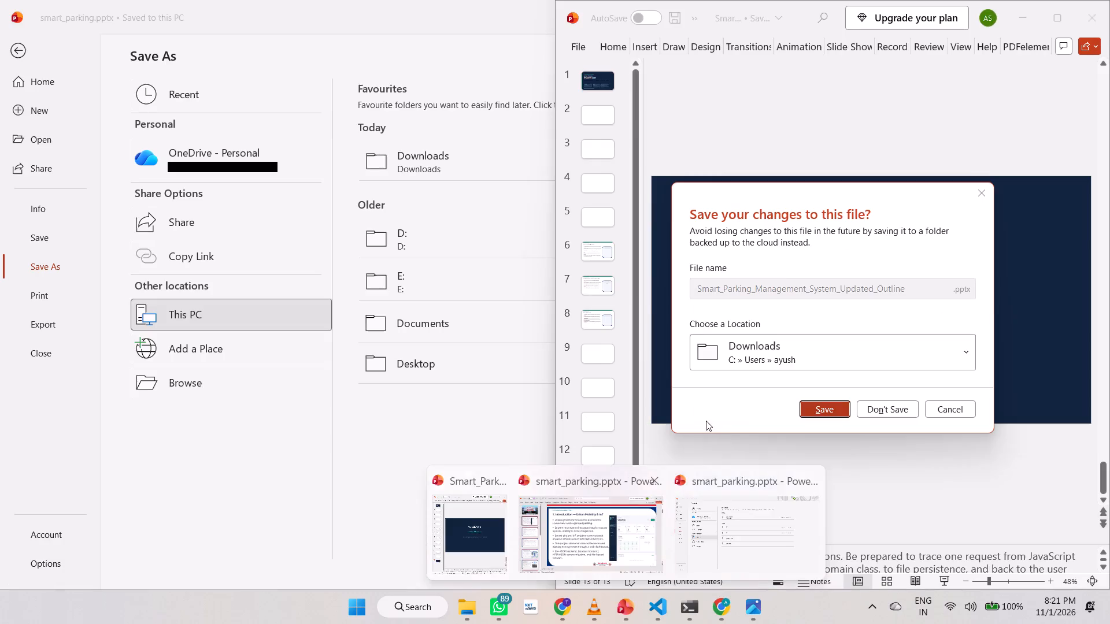
left_click(869, 411)
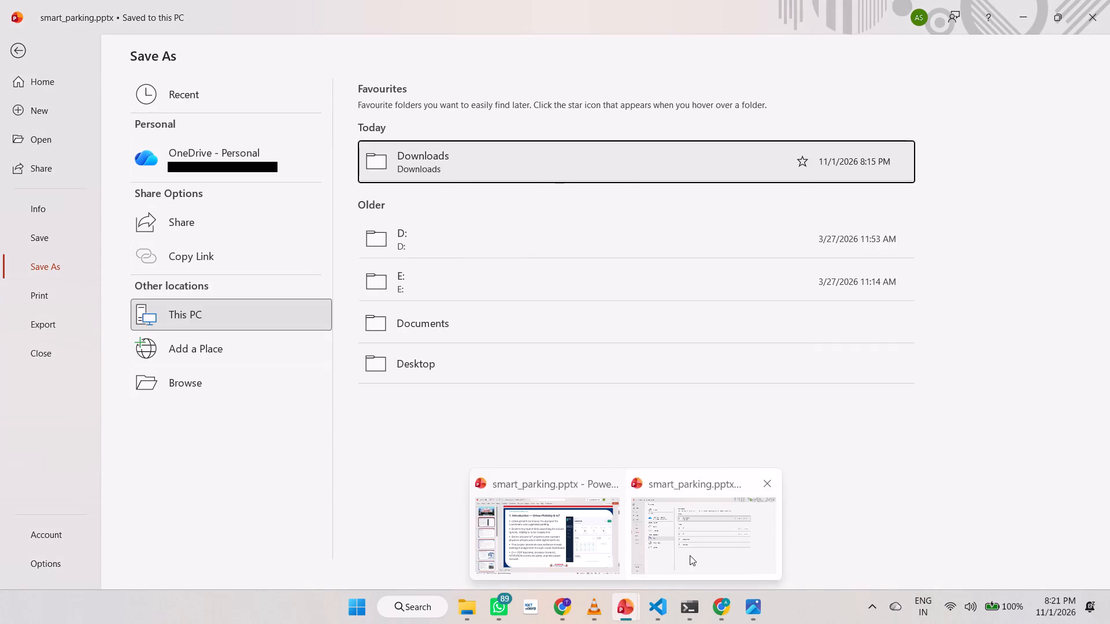
Close the extra smart_parking.pptx window stored in the 2026-44 folder, saving its changes.
left_click(586, 558)
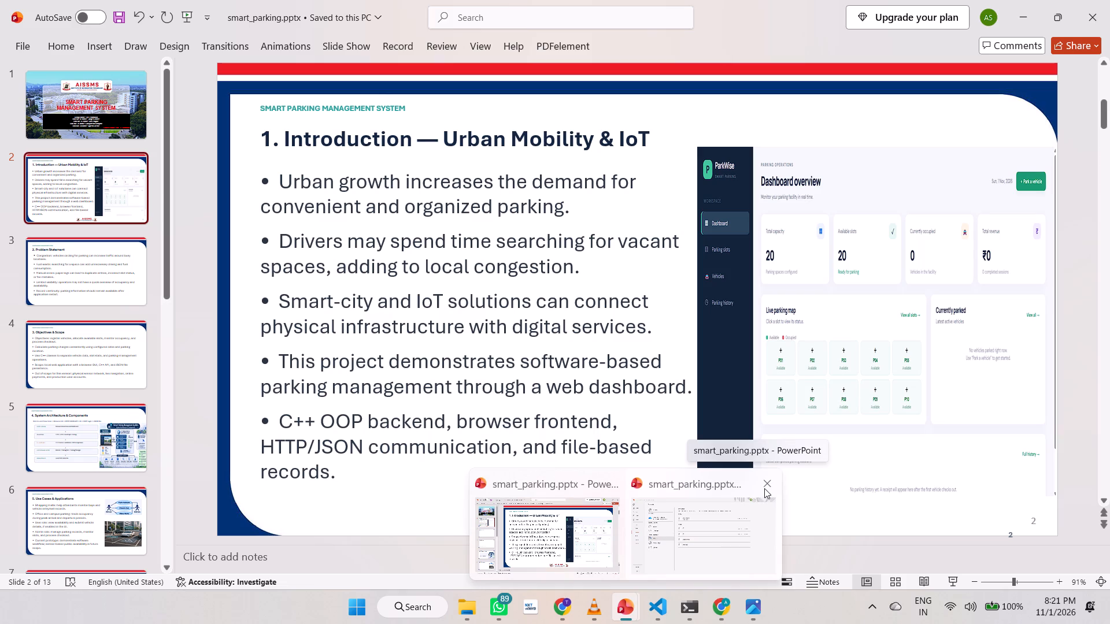
left_click(764, 488)
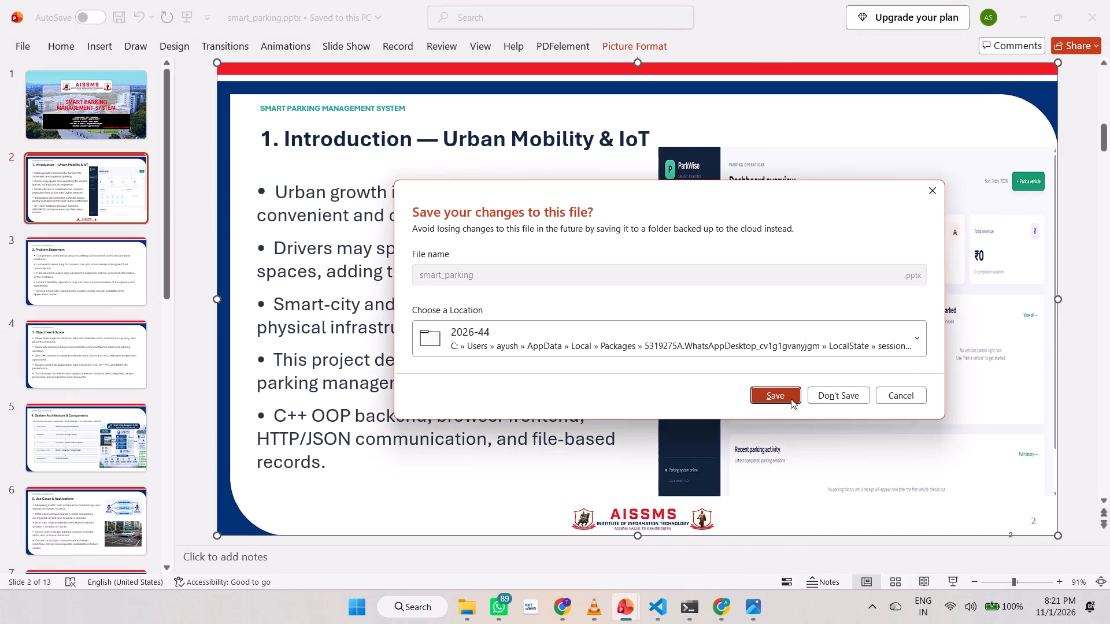
left_click(775, 398)
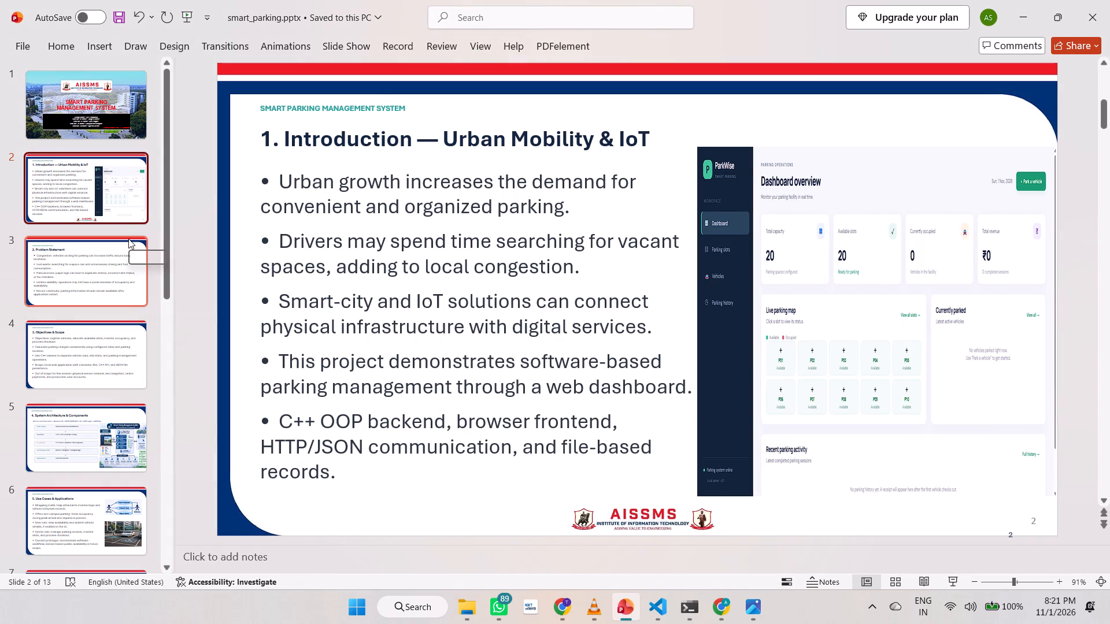
Go to slide 9, 6b. Results & Evaluation.
scroll(128, 239, "down", 5)
left_click(118, 190)
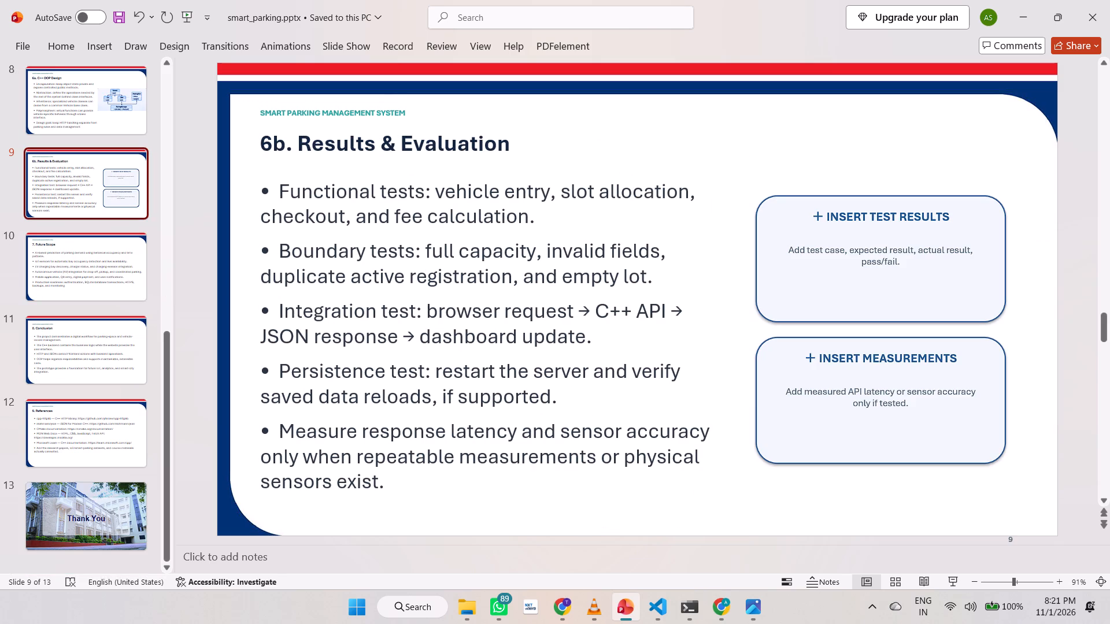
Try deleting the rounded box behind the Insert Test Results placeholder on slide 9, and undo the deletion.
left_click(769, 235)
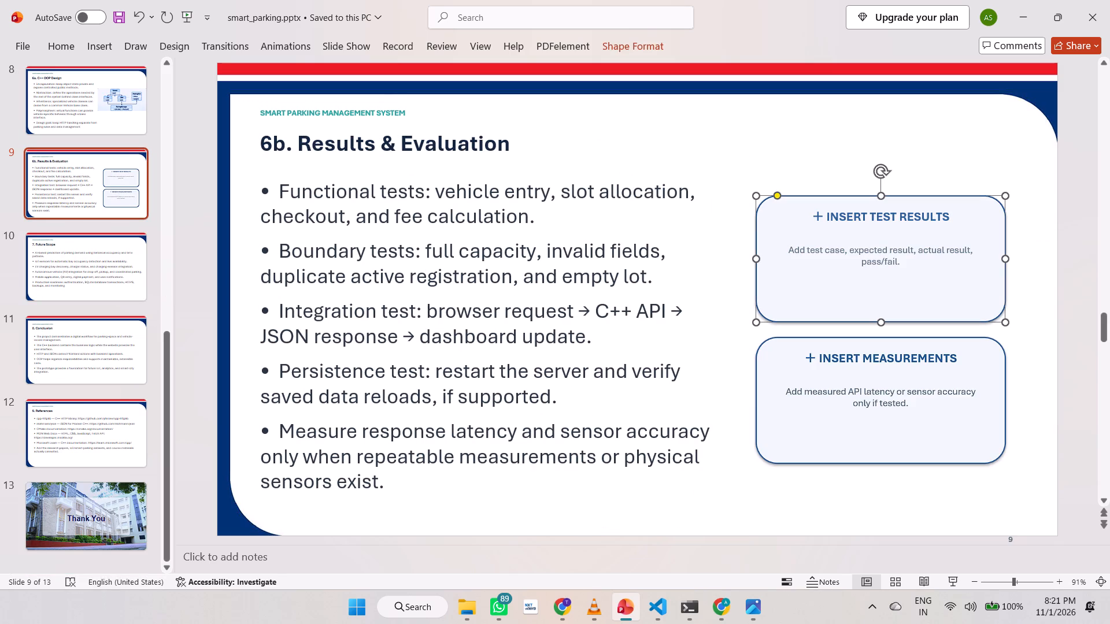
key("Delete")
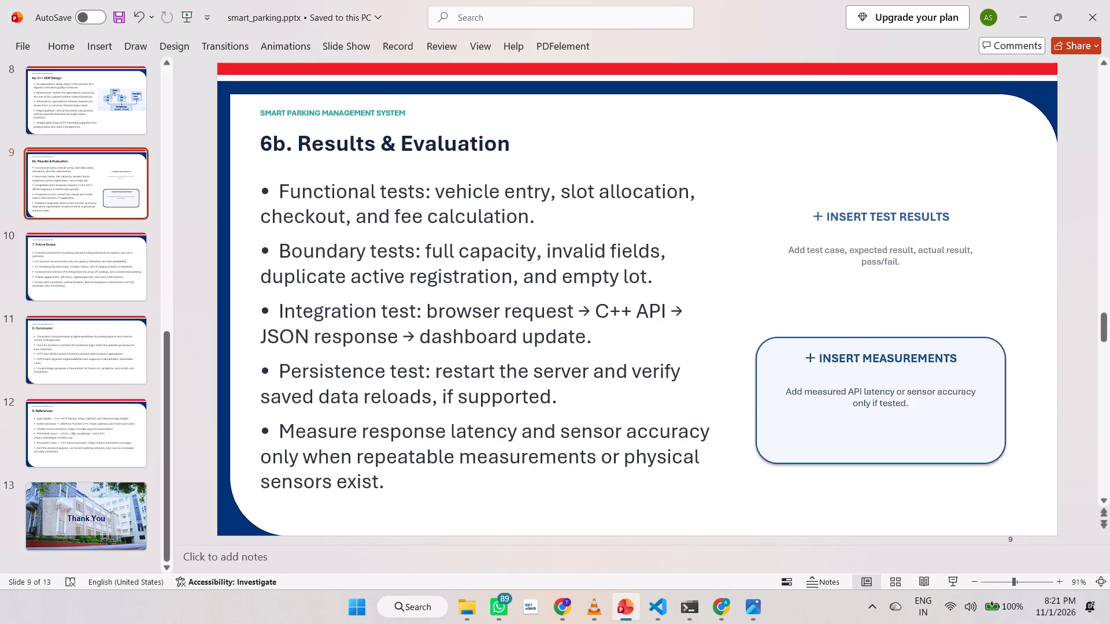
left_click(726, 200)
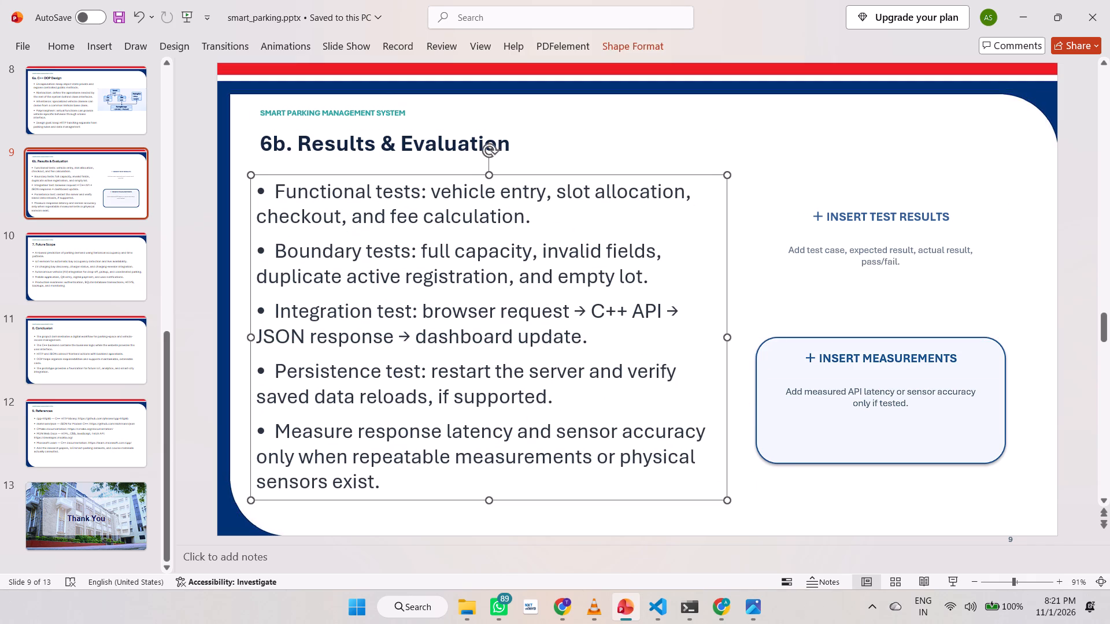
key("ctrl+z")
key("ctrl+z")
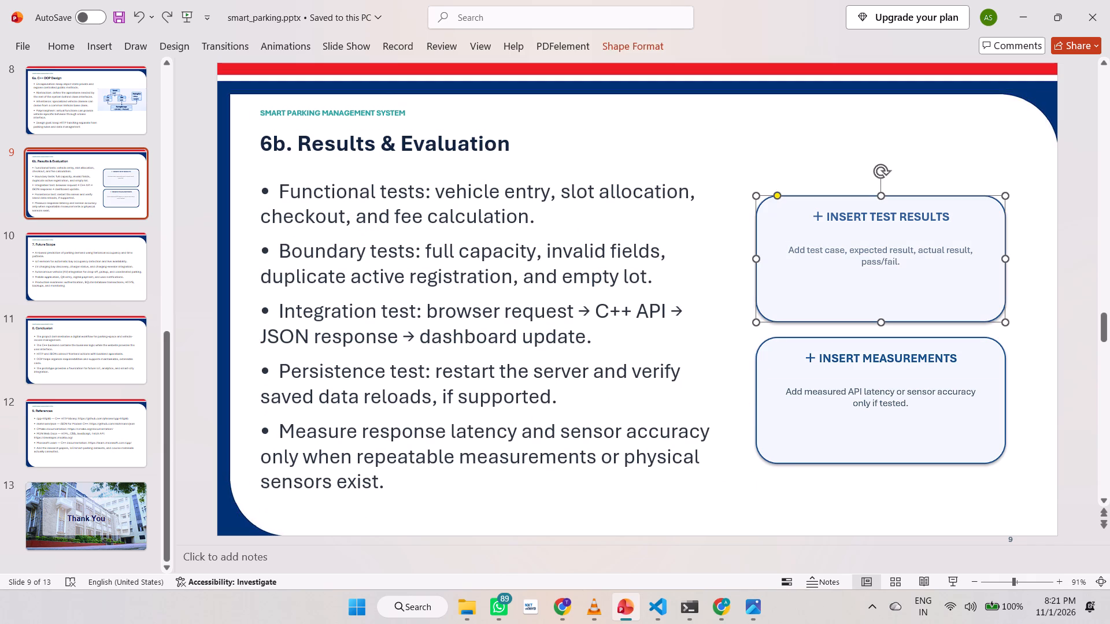
Delete the Insert Test Results placeholder on slide 9: its heading, rounded box and description text.
left_click(740, 177)
left_click(766, 206)
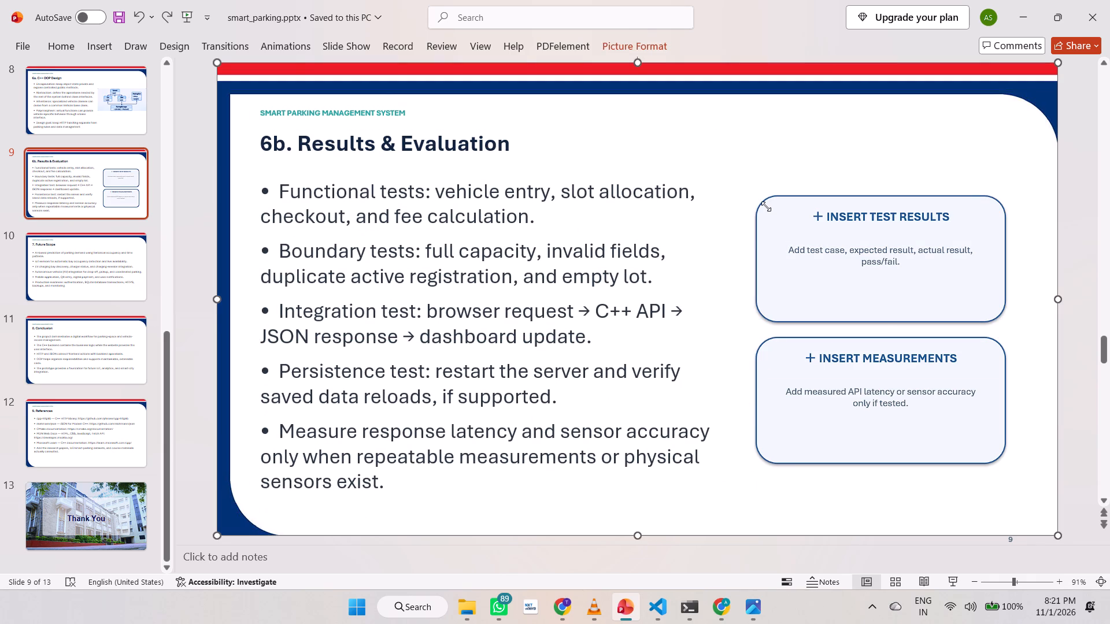
key("BackSpace")
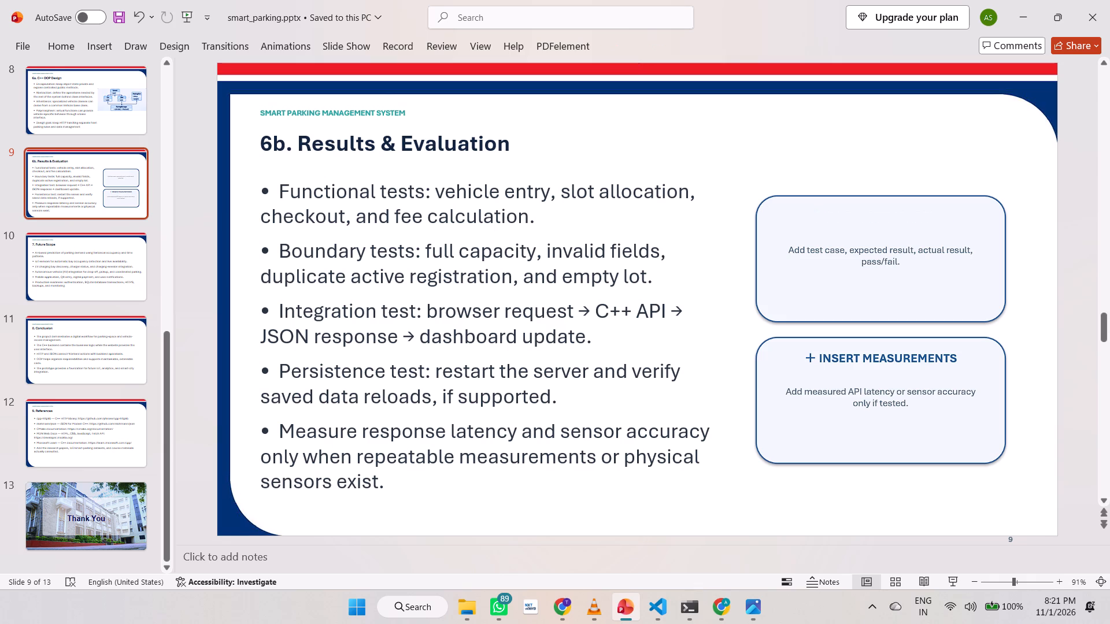
left_click(826, 211)
key("BackSpace")
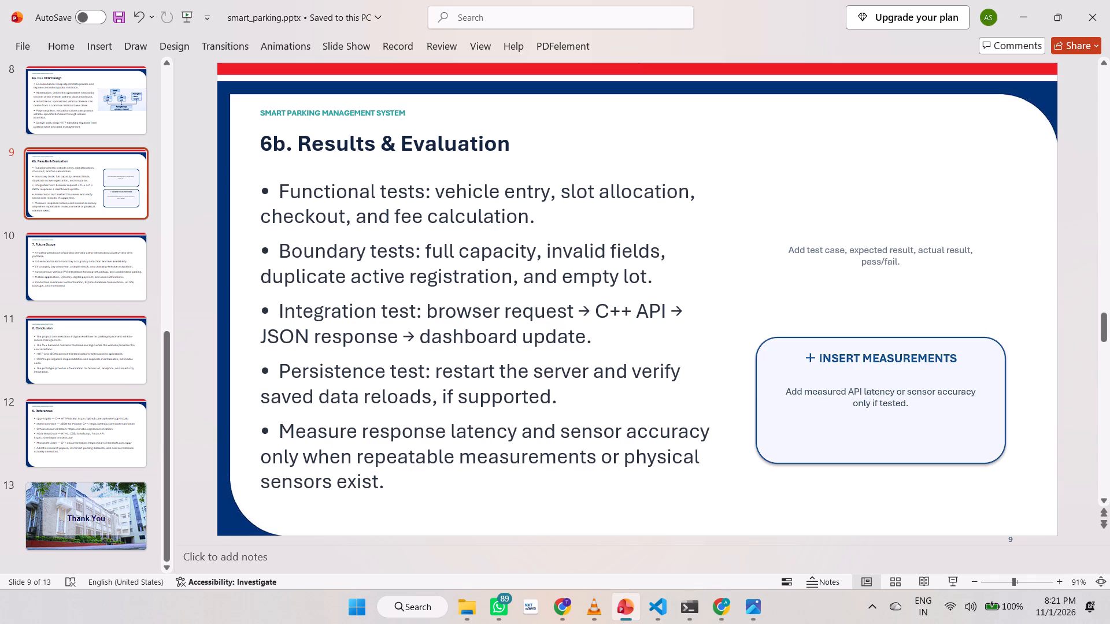
left_click(830, 242)
key("BackSpace")
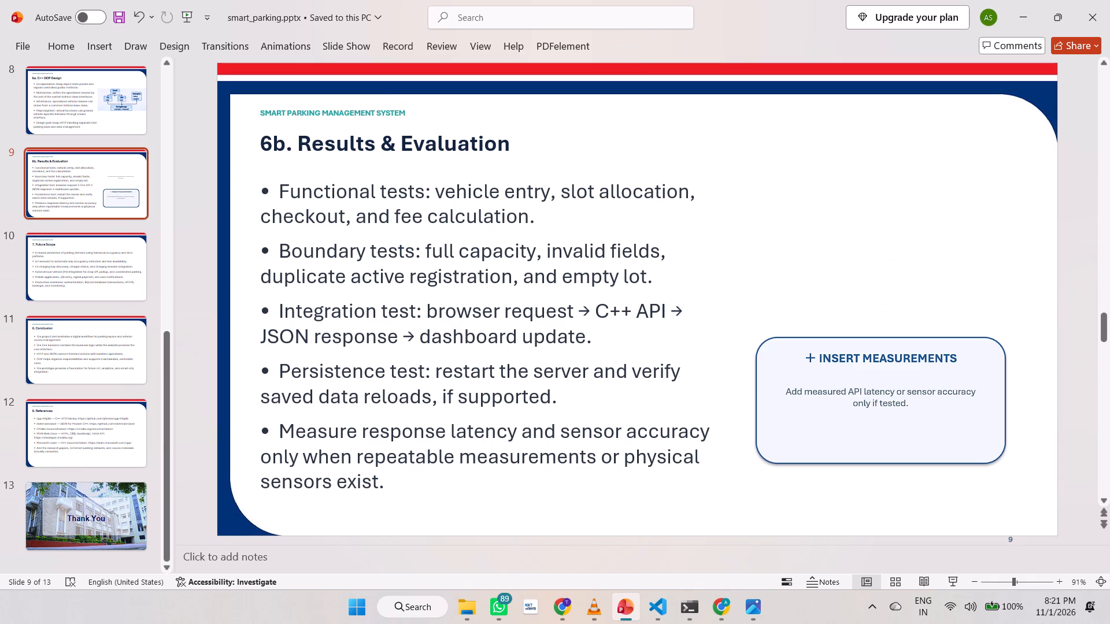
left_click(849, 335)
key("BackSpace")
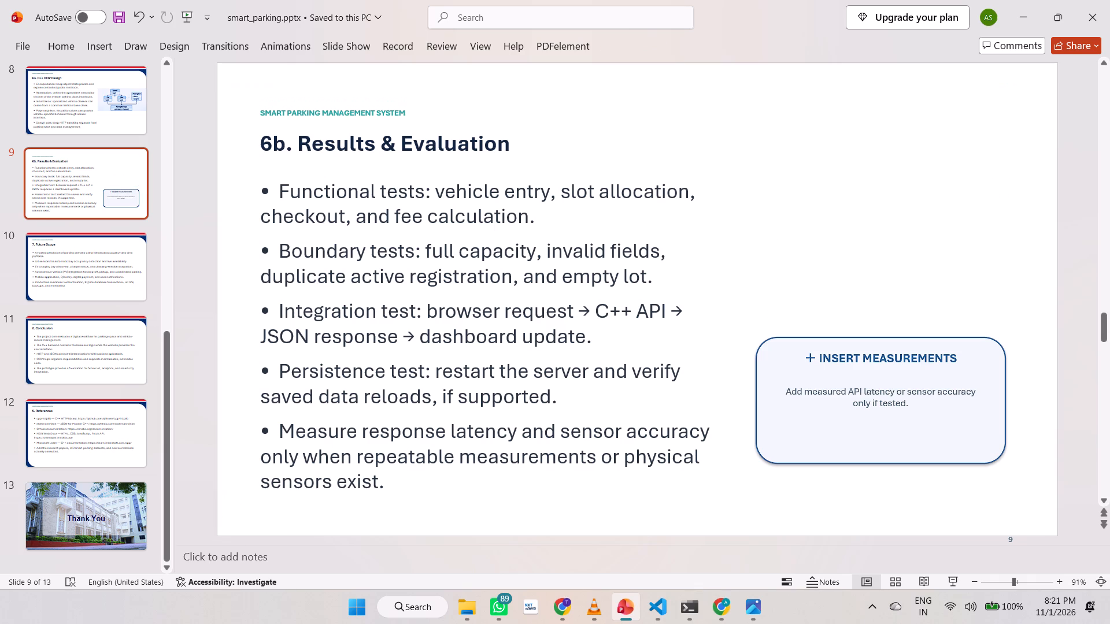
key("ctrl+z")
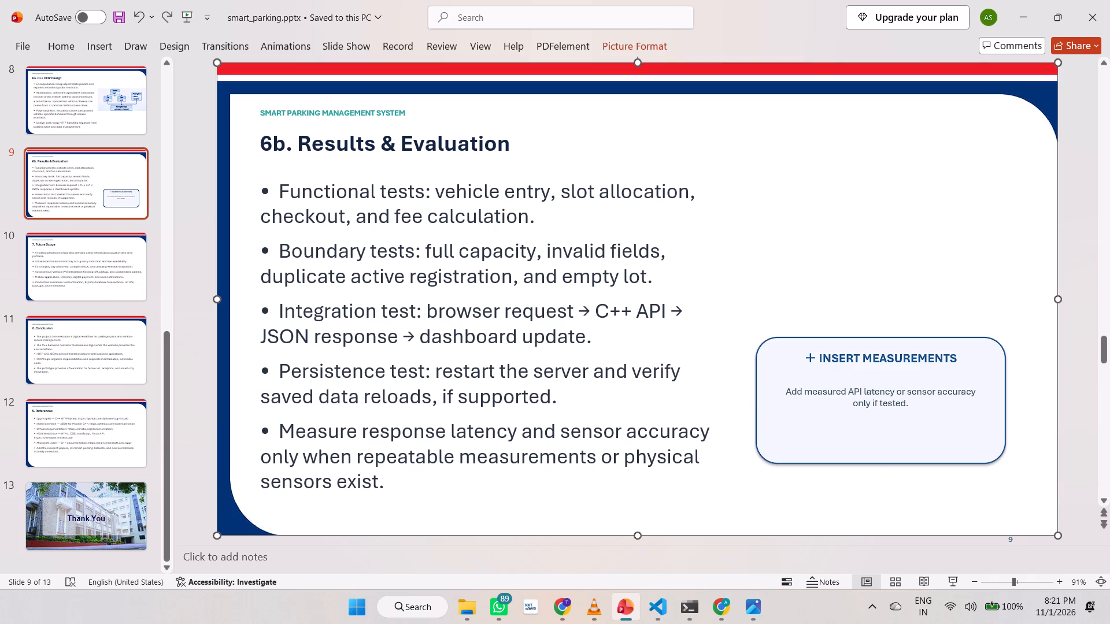
Delete the rounded box behind the Insert Measurements placeholder on slide 9.
left_click(853, 341)
key("Delete")
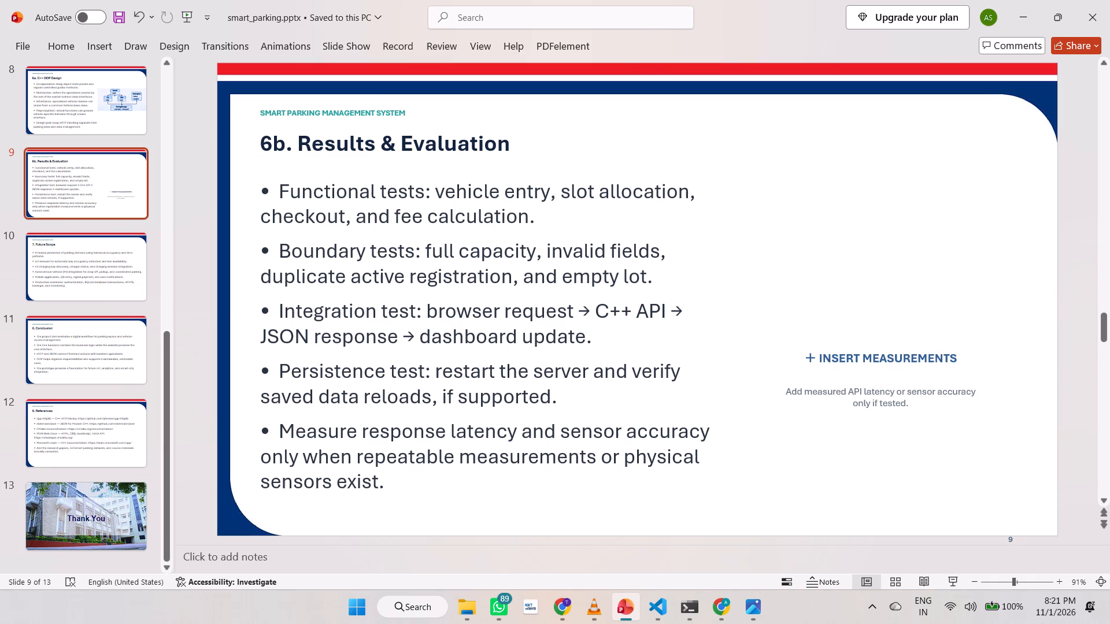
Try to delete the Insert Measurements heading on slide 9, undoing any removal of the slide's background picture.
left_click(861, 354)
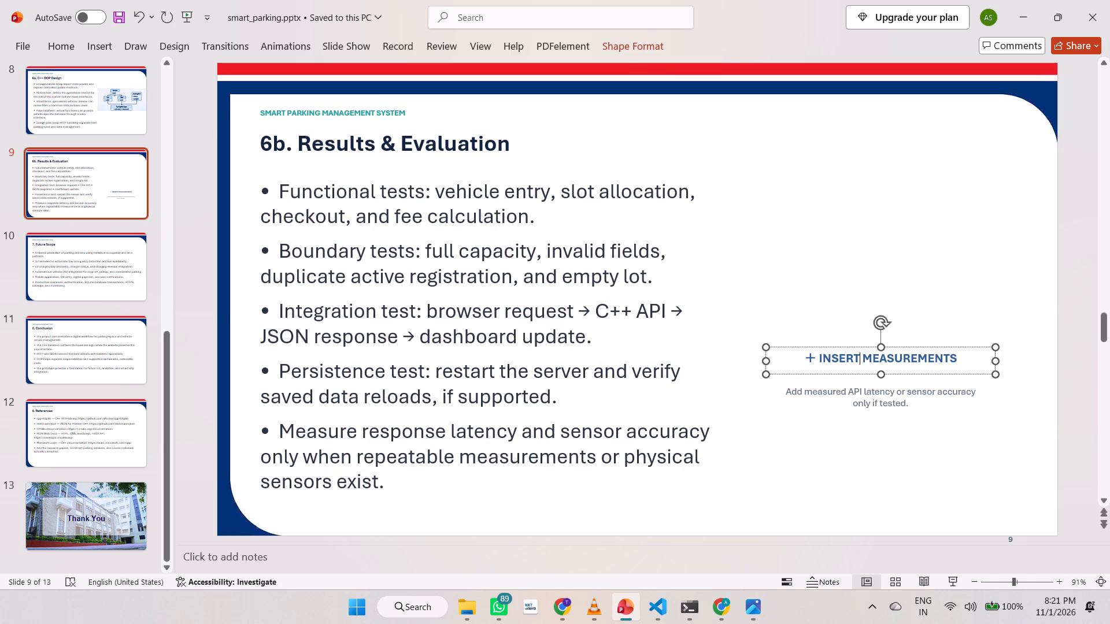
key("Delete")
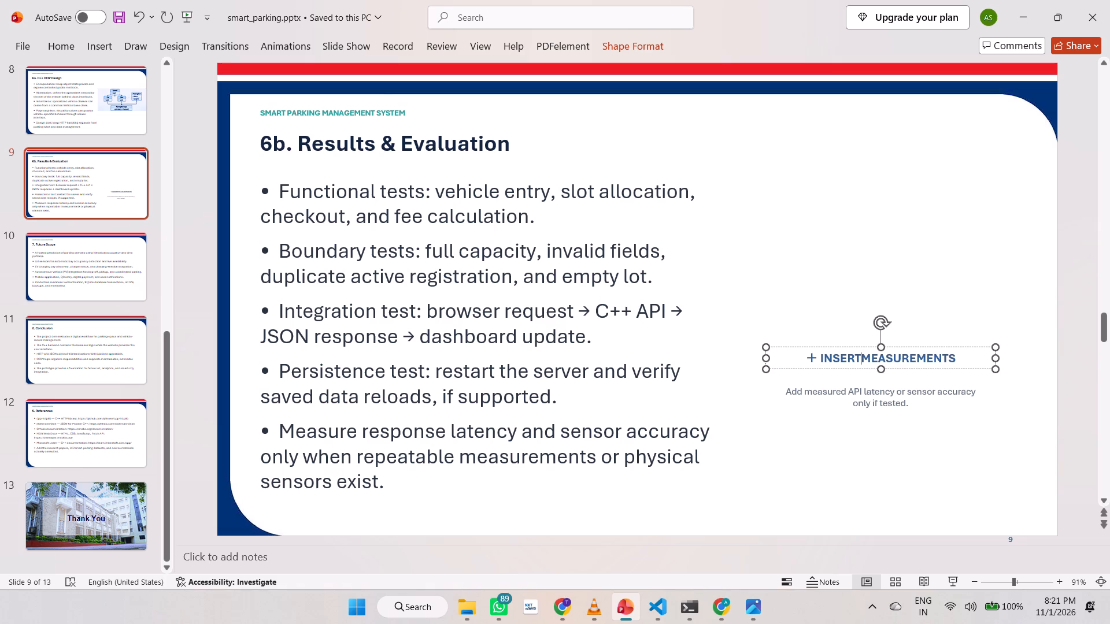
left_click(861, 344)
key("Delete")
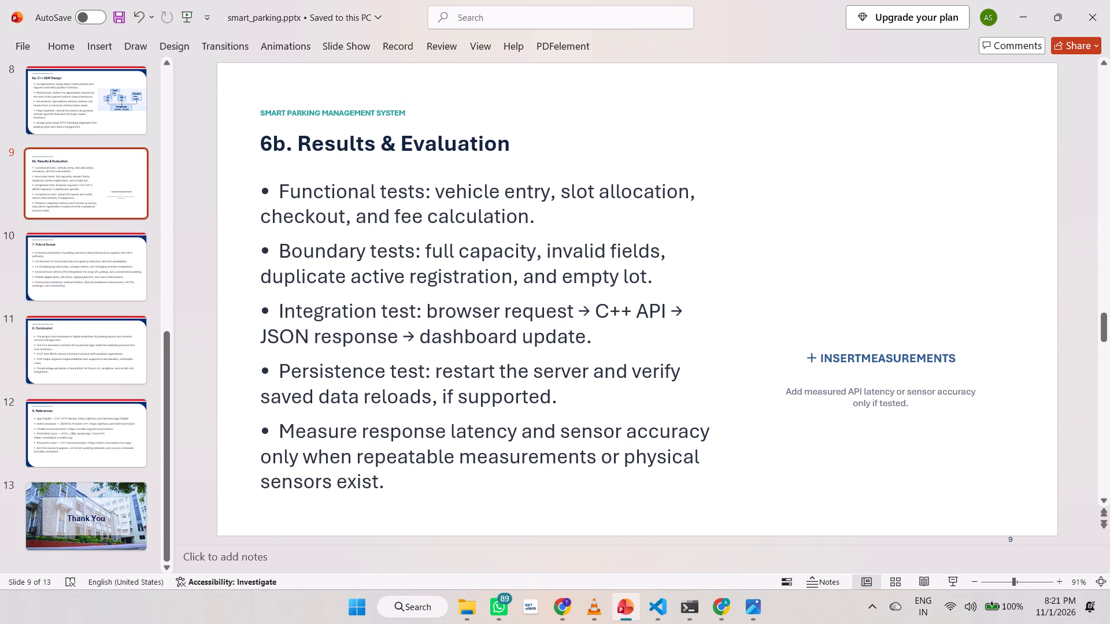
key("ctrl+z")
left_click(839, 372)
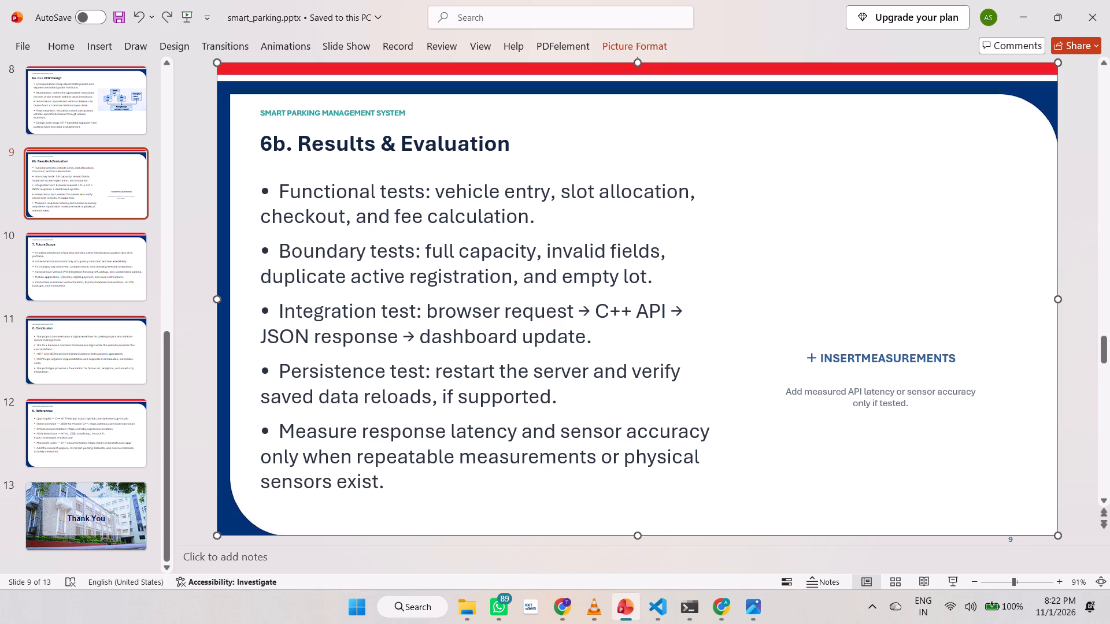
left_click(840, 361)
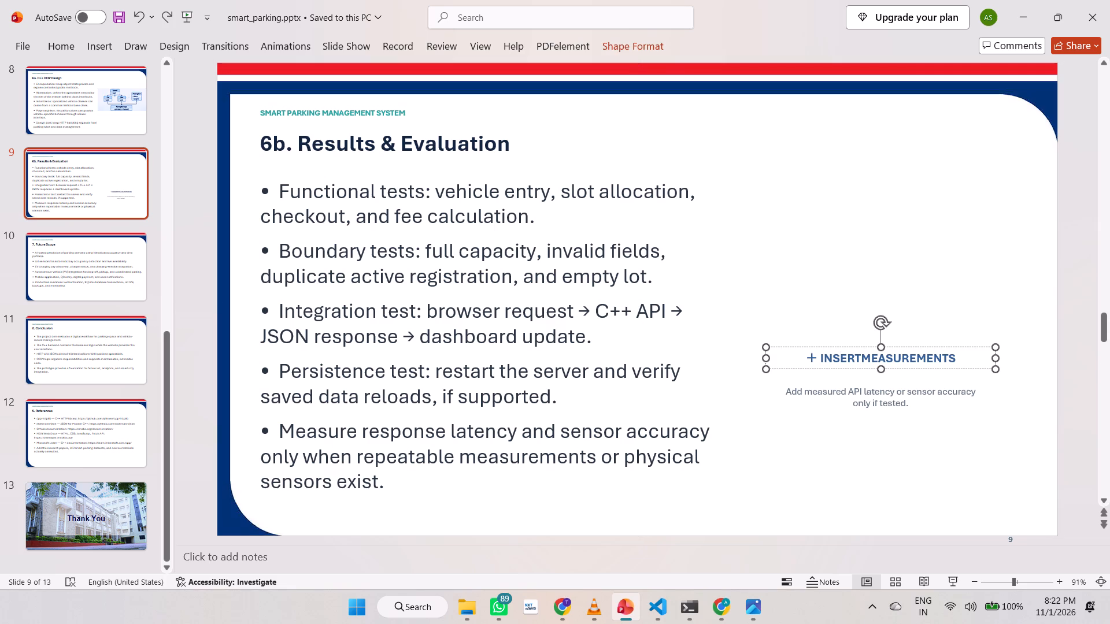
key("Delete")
Delete the Insert Measurements heading and the description text box beneath it on slide 9.
left_click(840, 368)
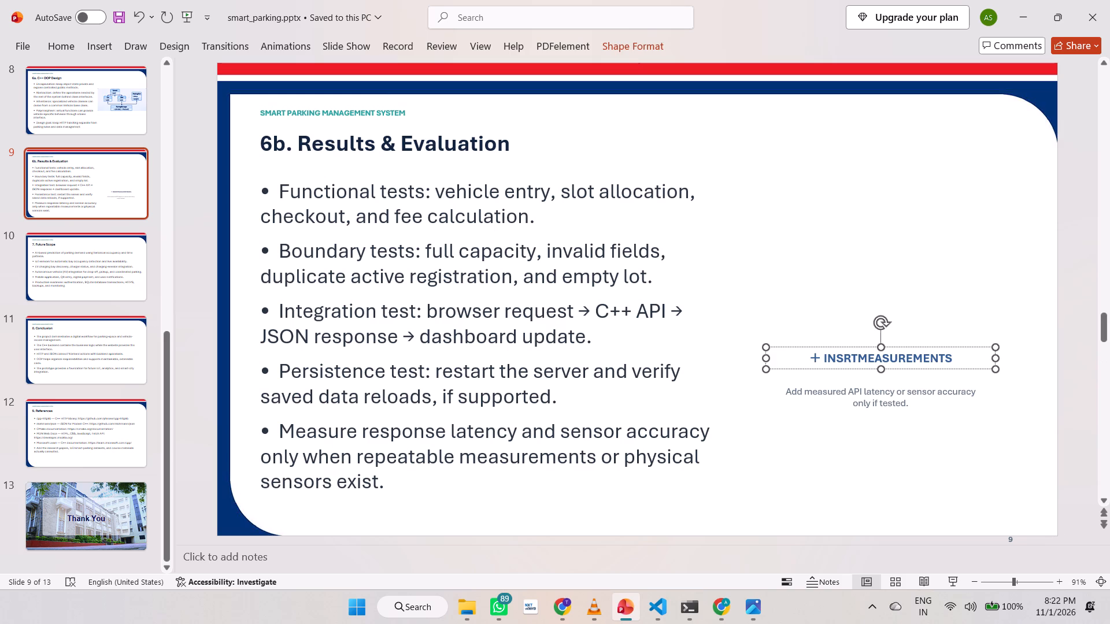
key("Delete")
left_click(850, 391)
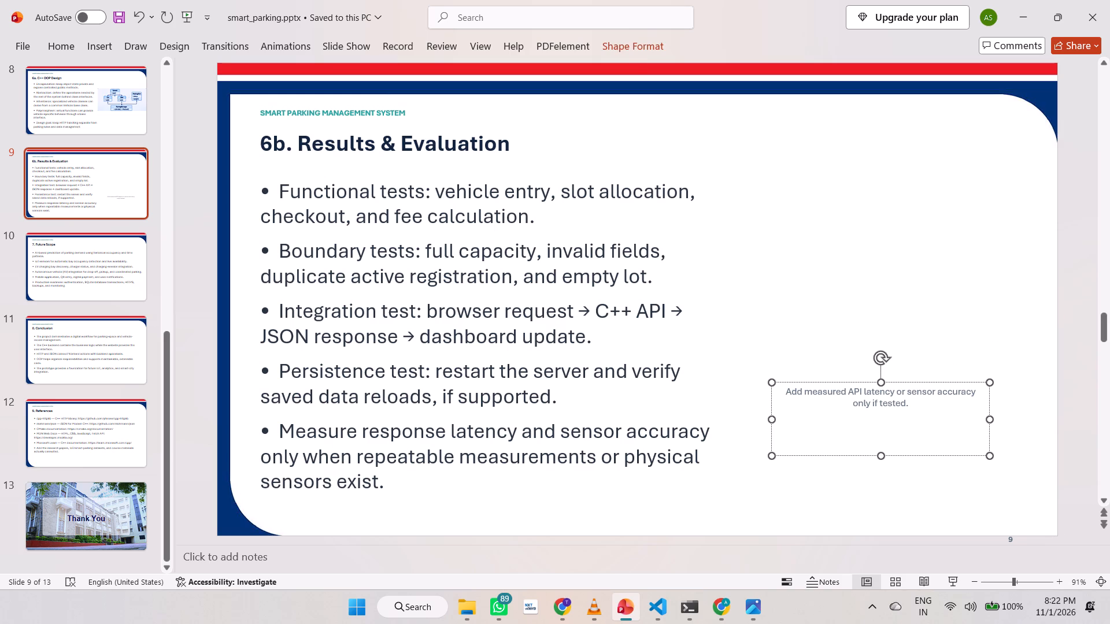
key("Delete")
left_click(839, 384)
key("Delete")
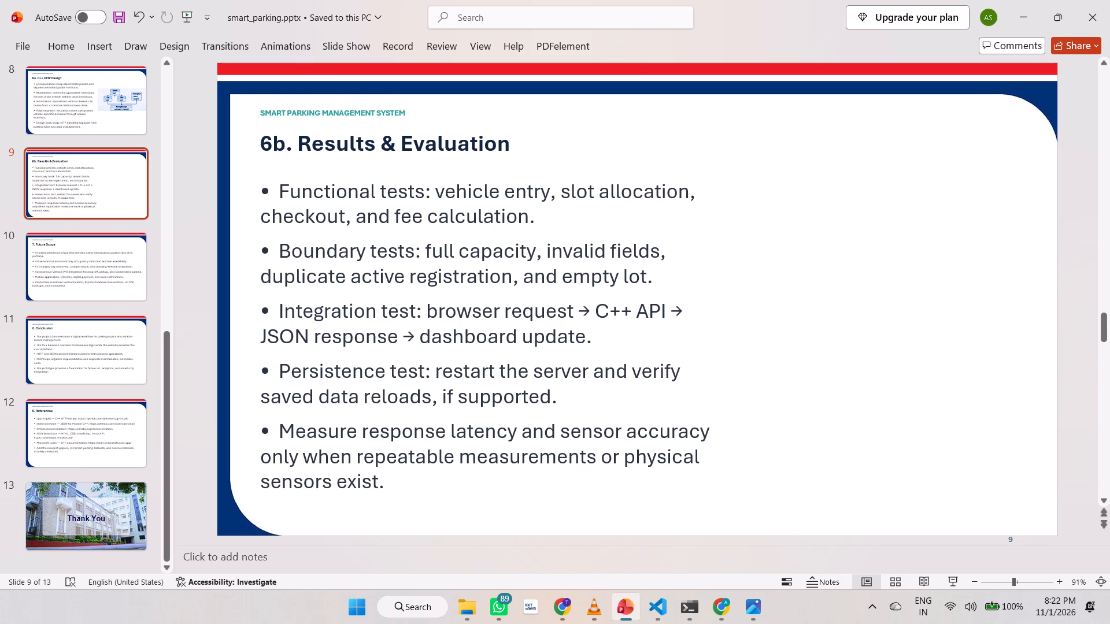
Widen the bullet text box on slide 9 across the emptied area, nearly to the slide's right edge.
left_click_drag(664, 354, 733, 337)
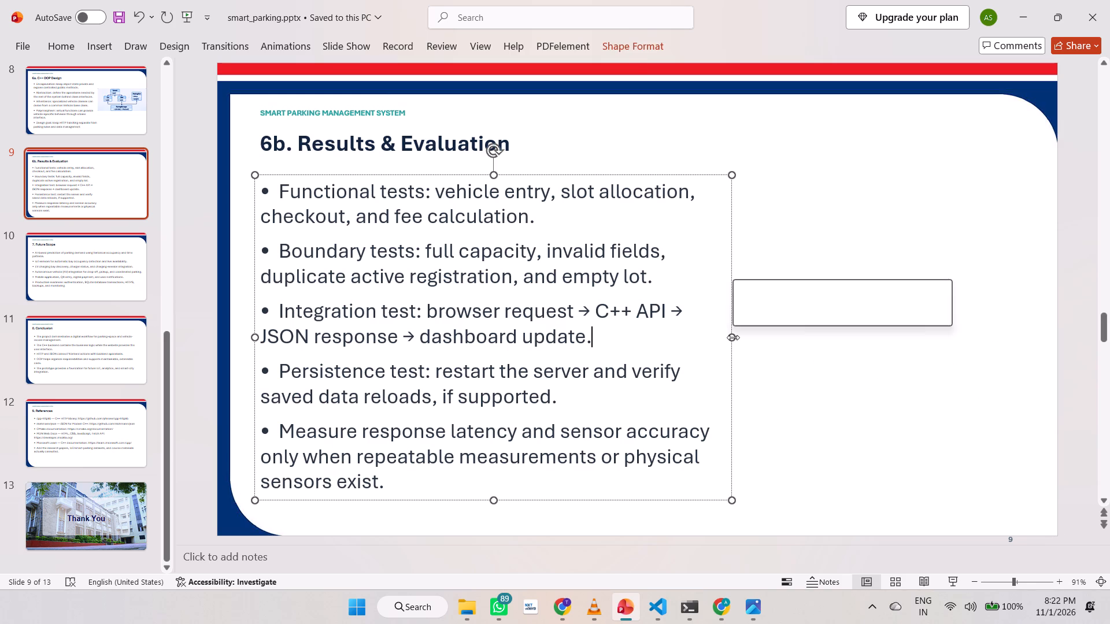
left_click_drag(733, 337, 1009, 336)
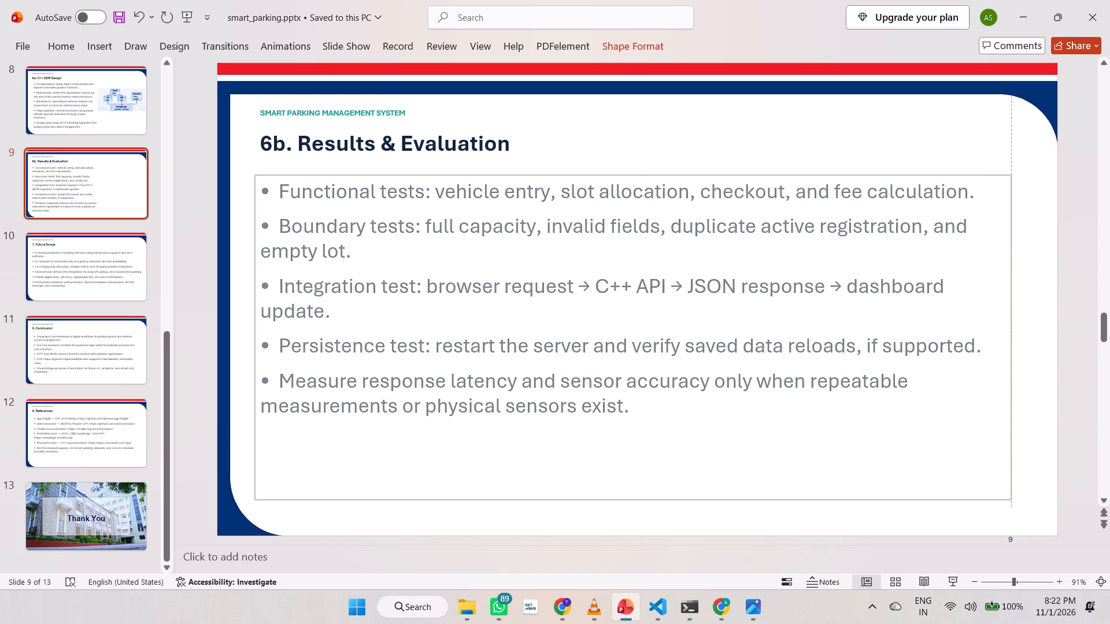
left_click_drag(1009, 336, 1013, 336)
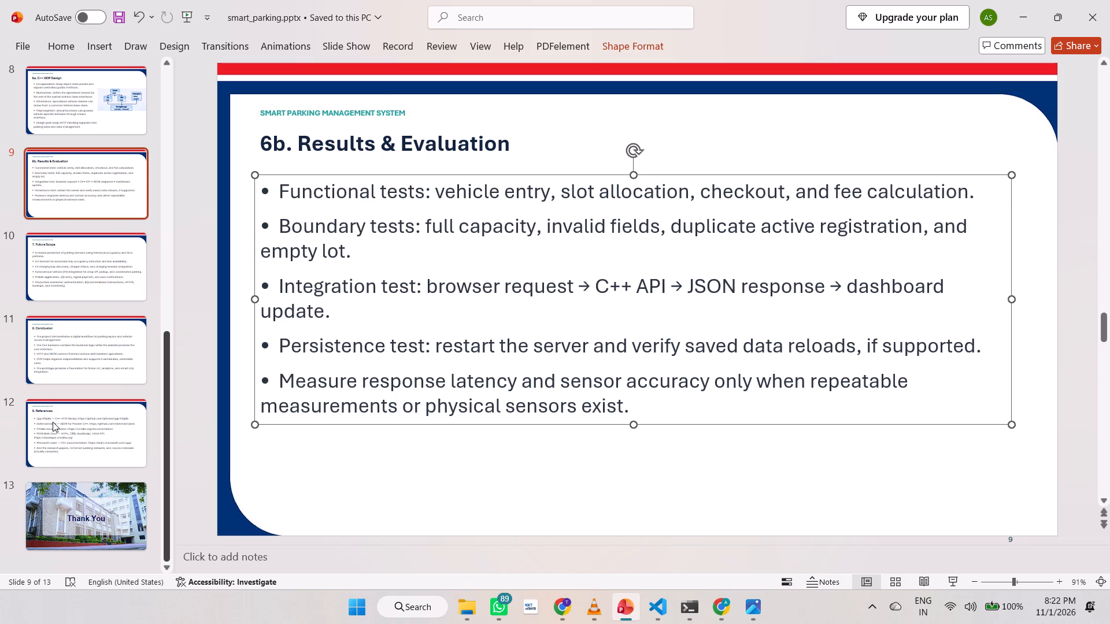
Go back to slide 2, 1. Introduction — Urban Mobility & IoT.
scroll(208, 280, "up", 7)
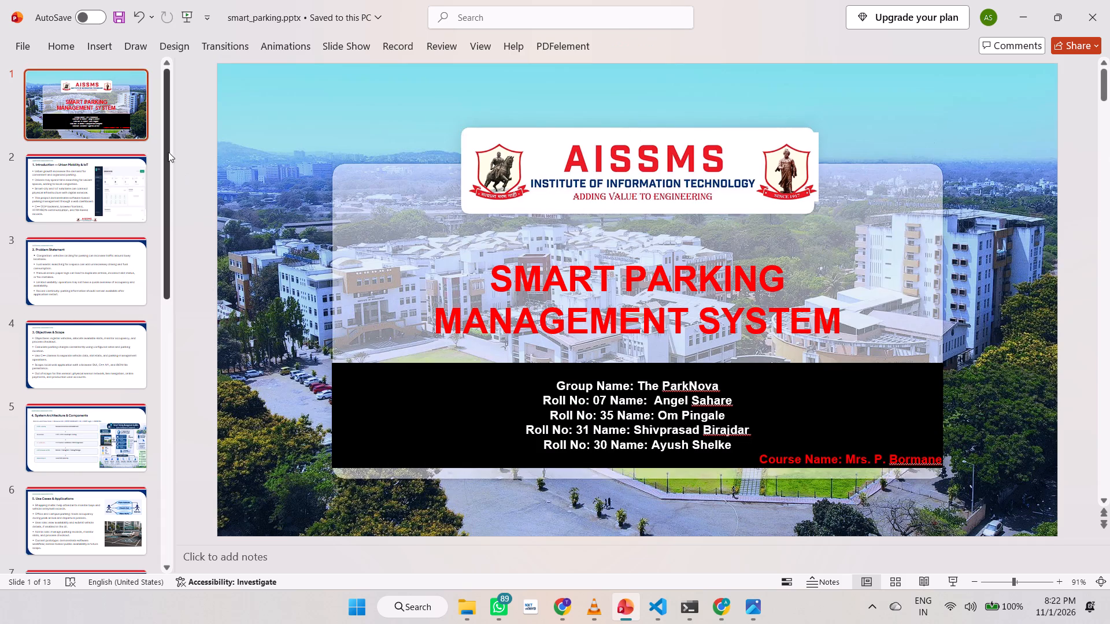
left_click(114, 181)
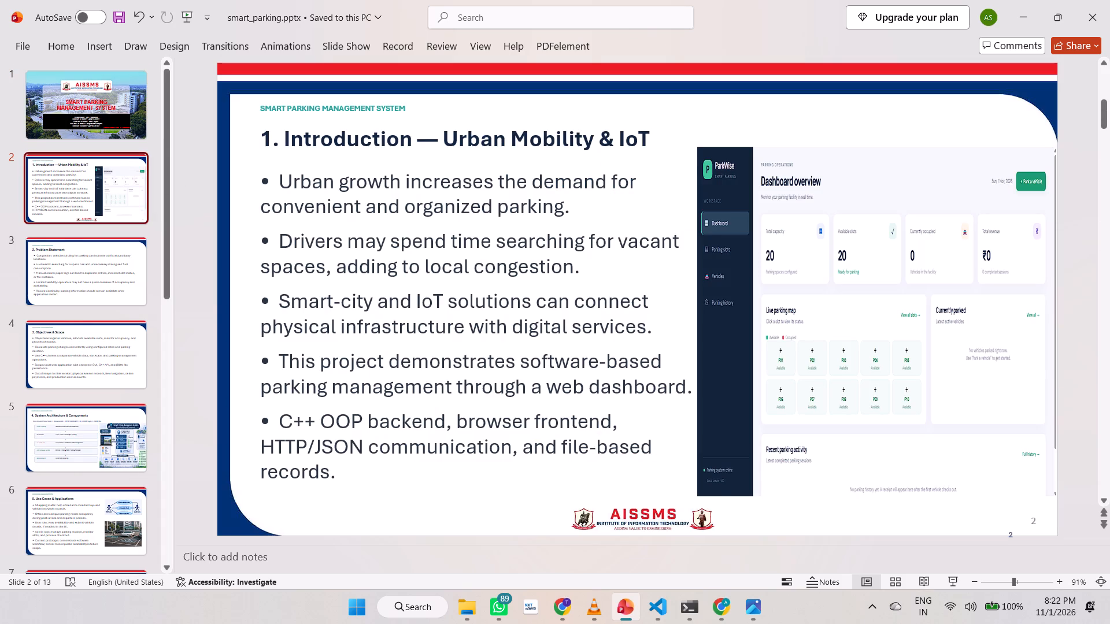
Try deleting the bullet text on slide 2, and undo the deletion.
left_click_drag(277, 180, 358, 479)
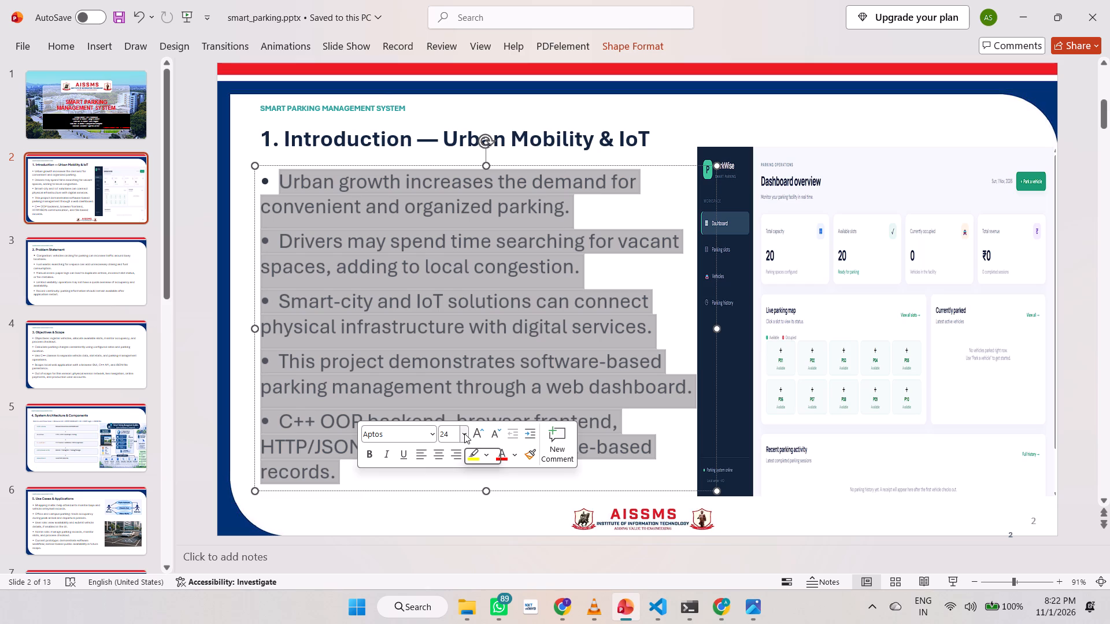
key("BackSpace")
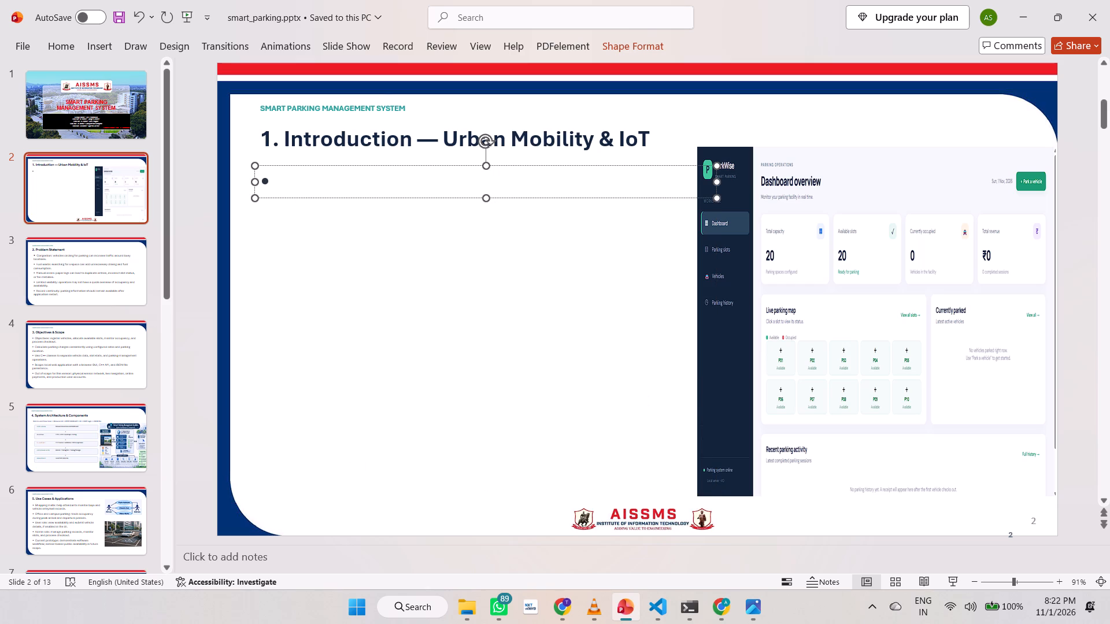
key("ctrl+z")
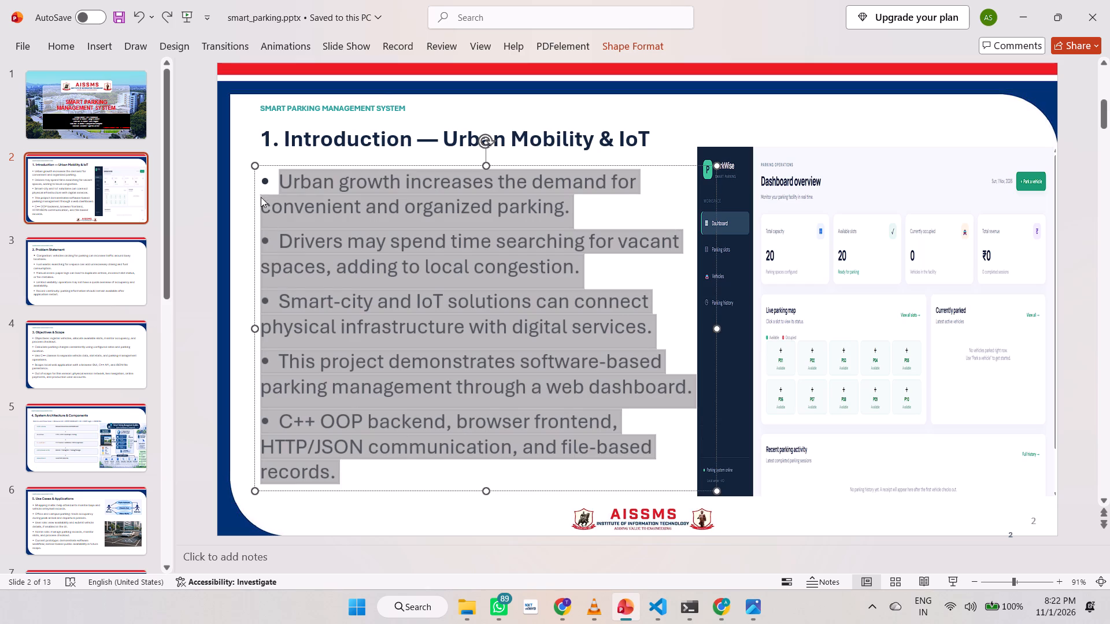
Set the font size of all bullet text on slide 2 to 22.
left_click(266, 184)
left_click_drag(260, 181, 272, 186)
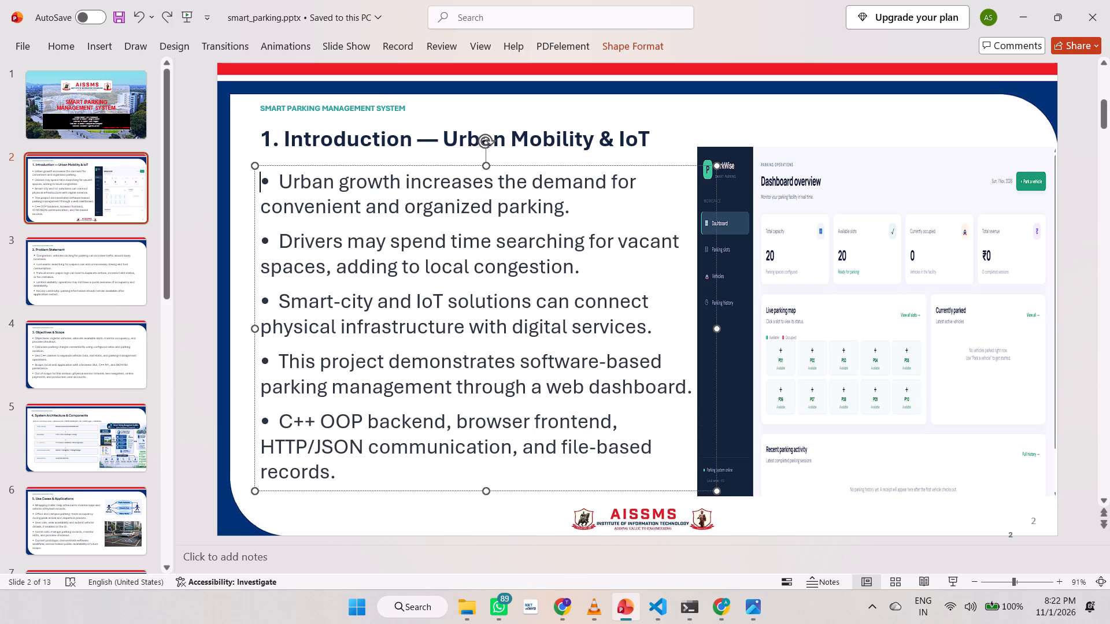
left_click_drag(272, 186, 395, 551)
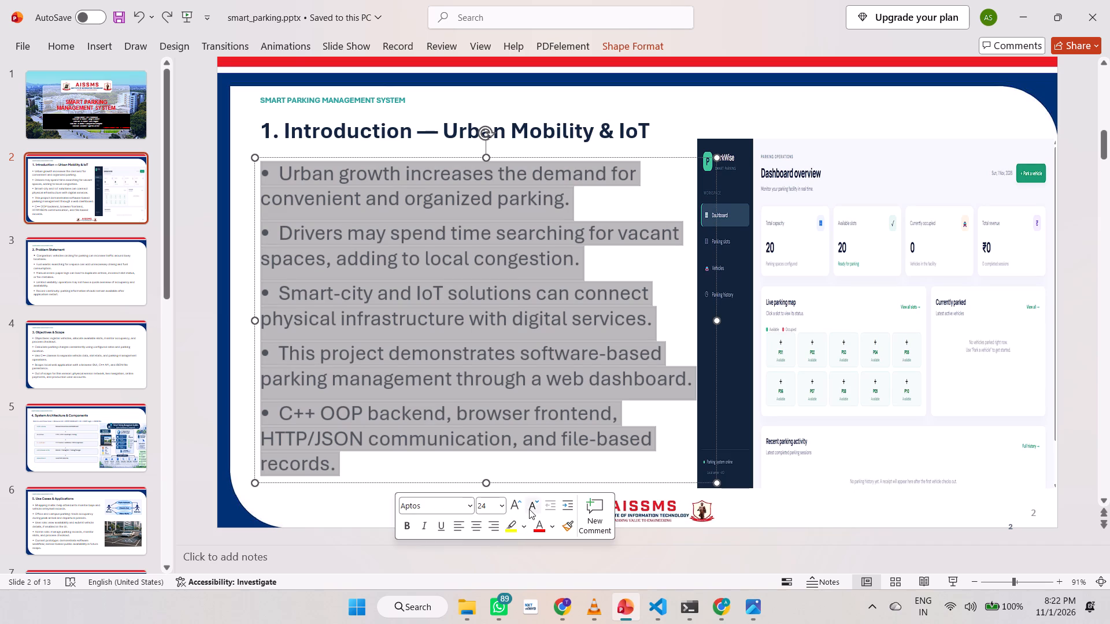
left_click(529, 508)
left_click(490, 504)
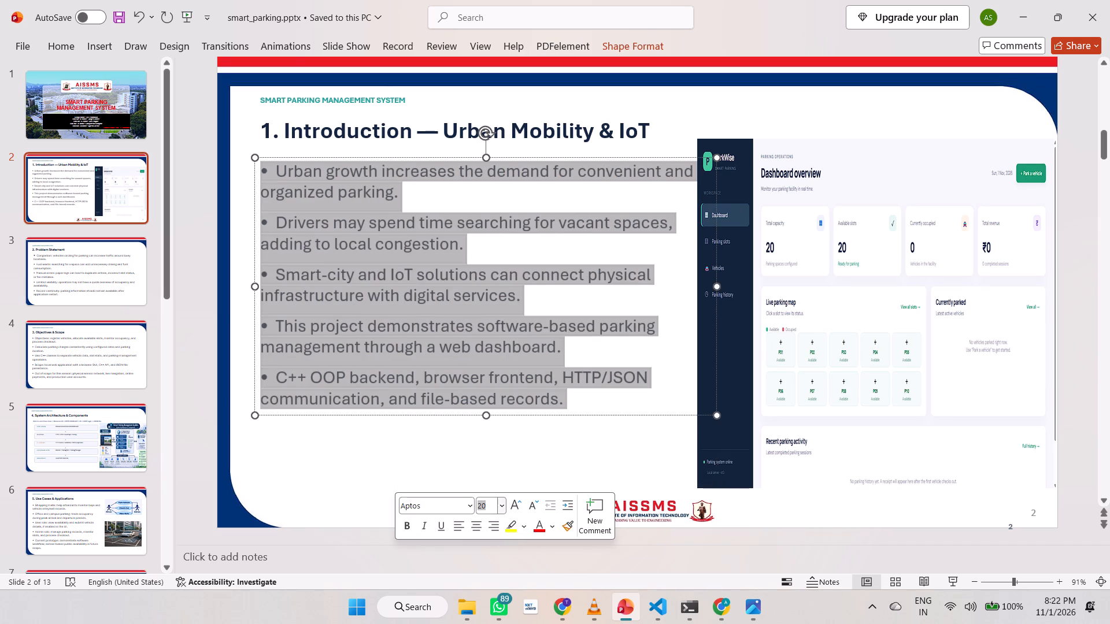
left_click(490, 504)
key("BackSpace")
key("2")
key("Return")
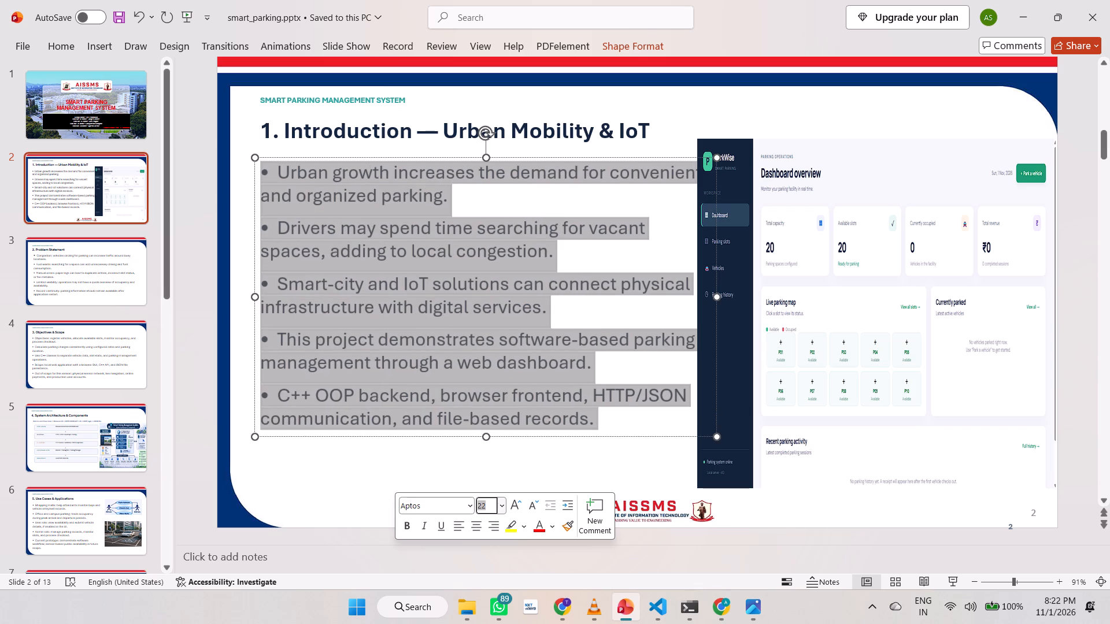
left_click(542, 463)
Narrow the bullet text box on slide 2 until it clears the dashboard picture, and nudge it slightly down.
left_click(511, 374)
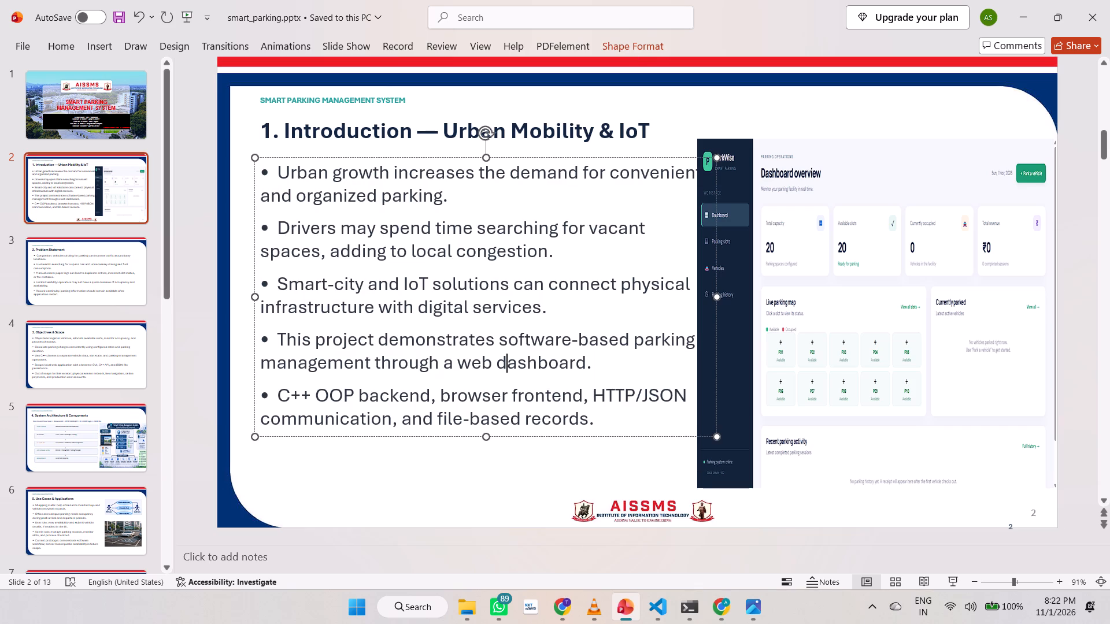
left_click_drag(715, 298, 687, 307)
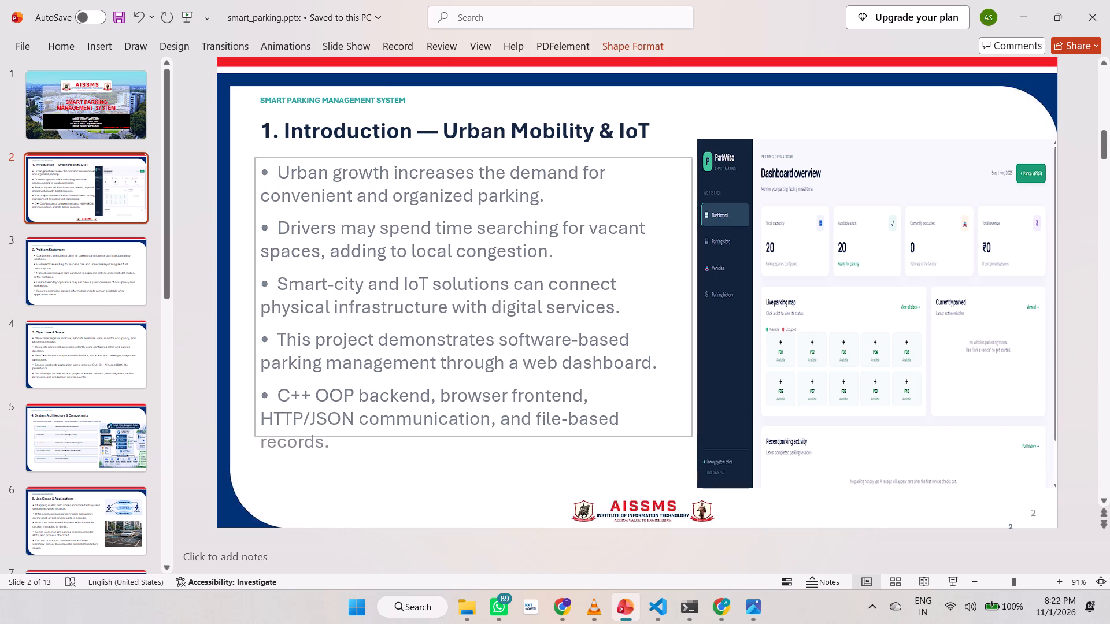
left_click_drag(687, 307, 677, 304)
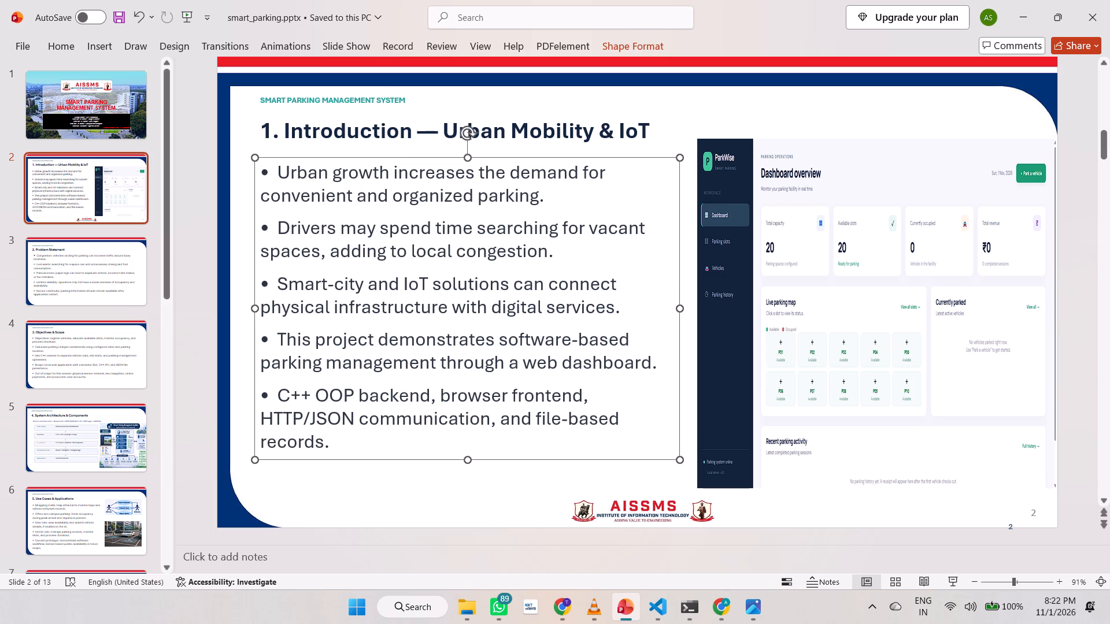
left_click(253, 287)
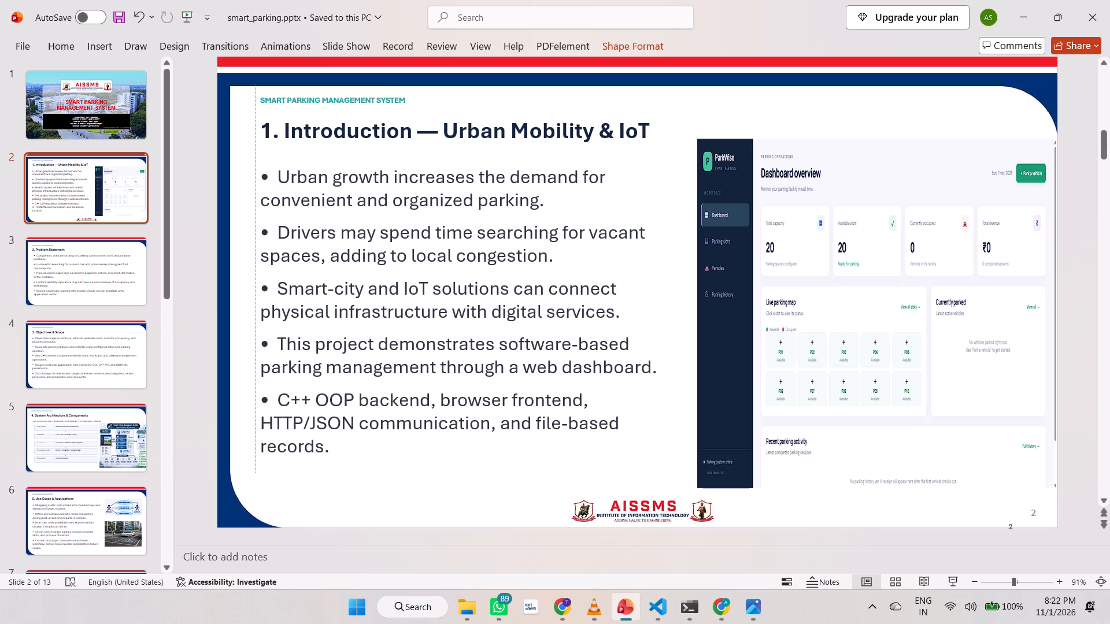
Set the font size of all five bullets on slide 2 to 24.
left_click_drag(274, 170, 379, 419)
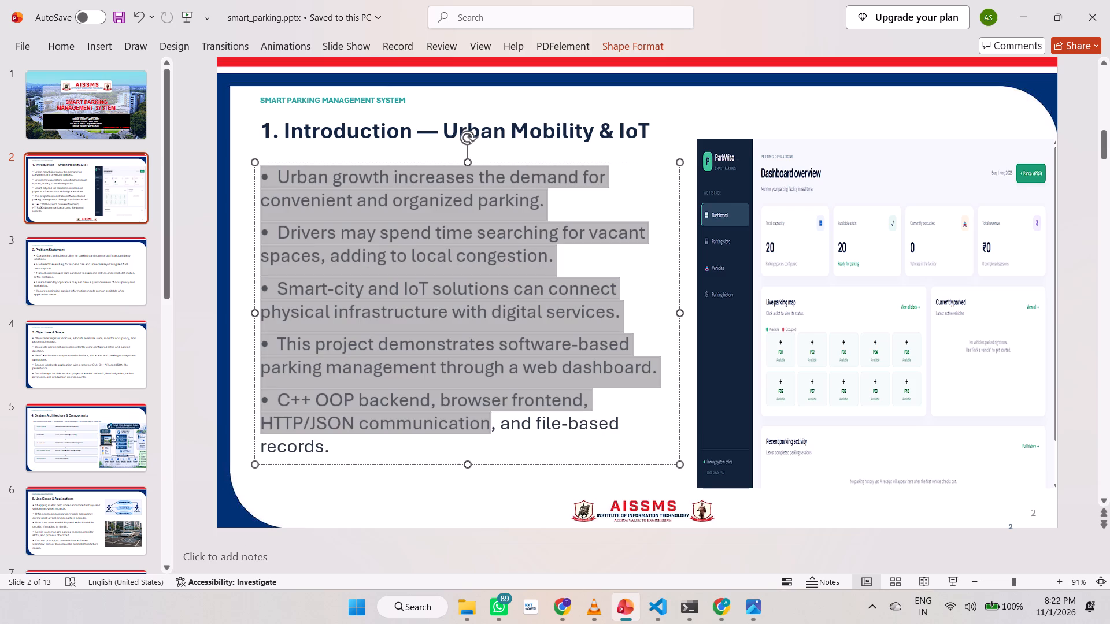
left_click_drag(379, 419, 378, 441)
left_click(515, 401)
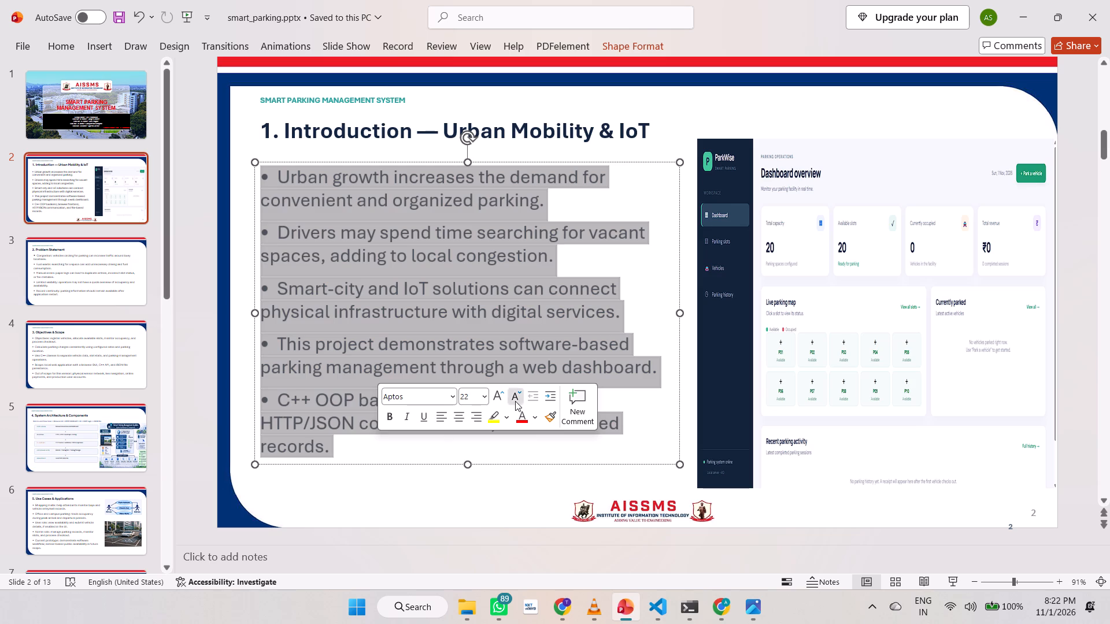
left_click(497, 398)
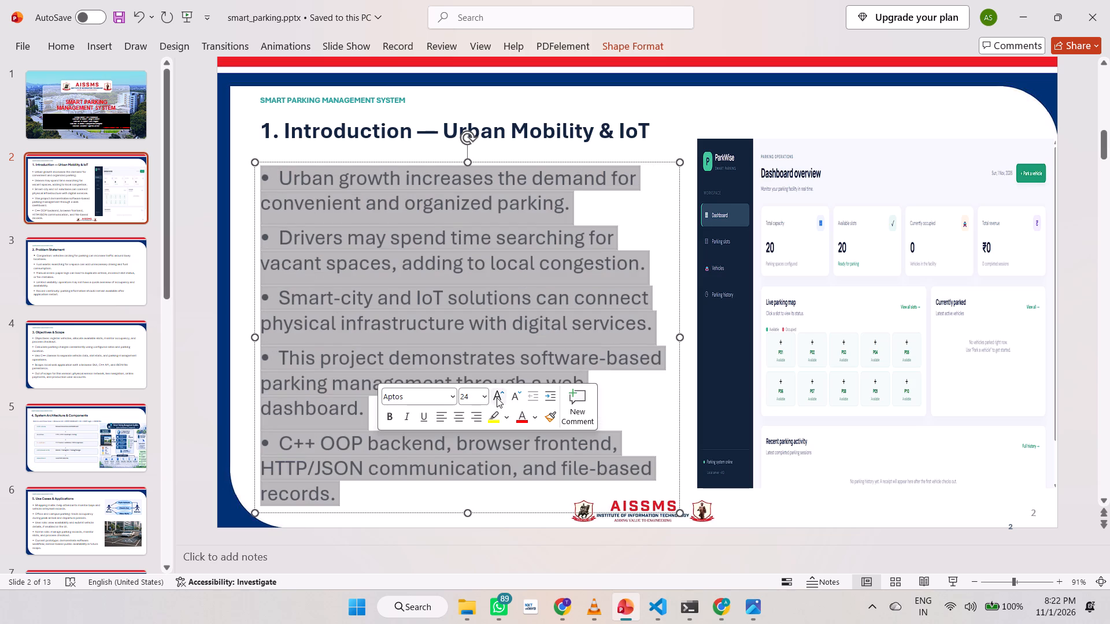
left_click(417, 486)
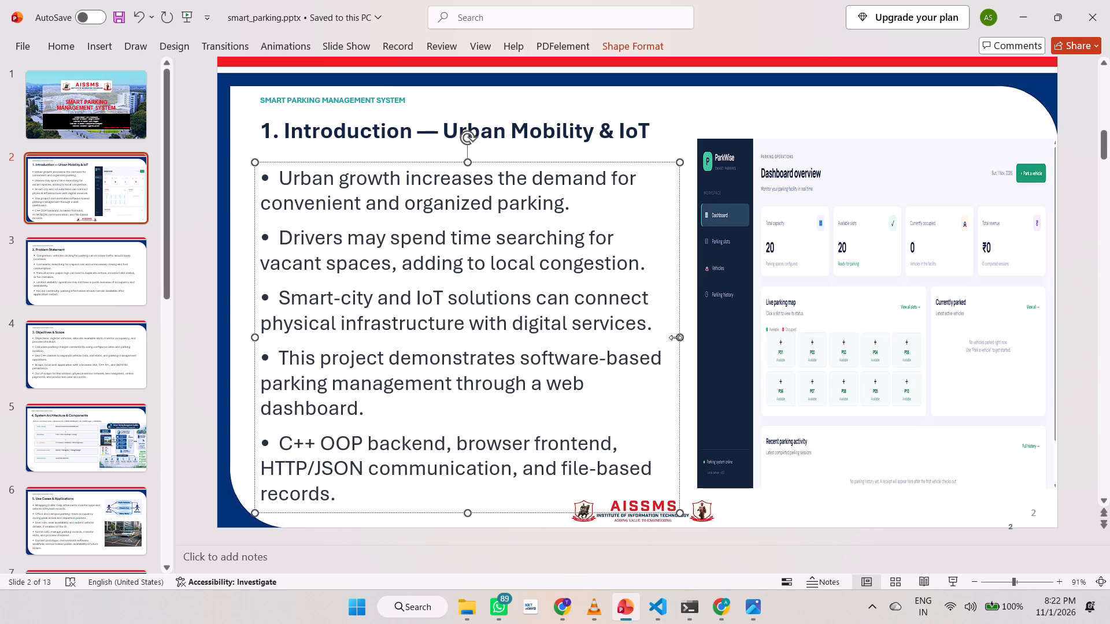
Widen the slide 2 bullet text box slightly and shift it a little away from the dashboard picture.
left_click_drag(679, 337, 686, 340)
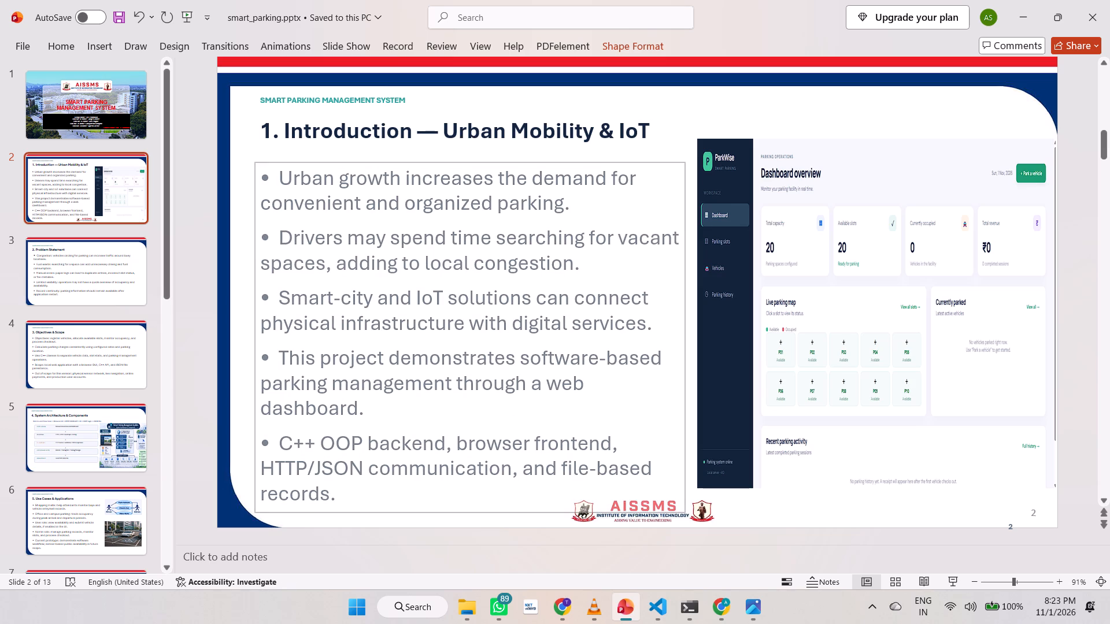
left_click_drag(686, 340, 686, 339)
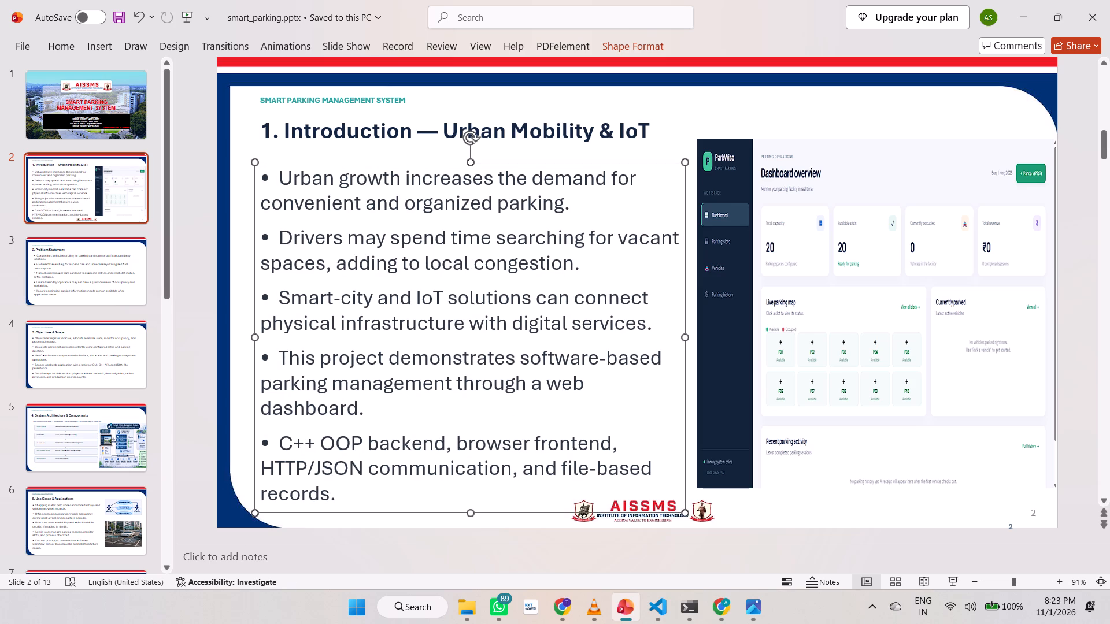
left_click(739, 330)
left_click_drag(664, 300, 691, 308)
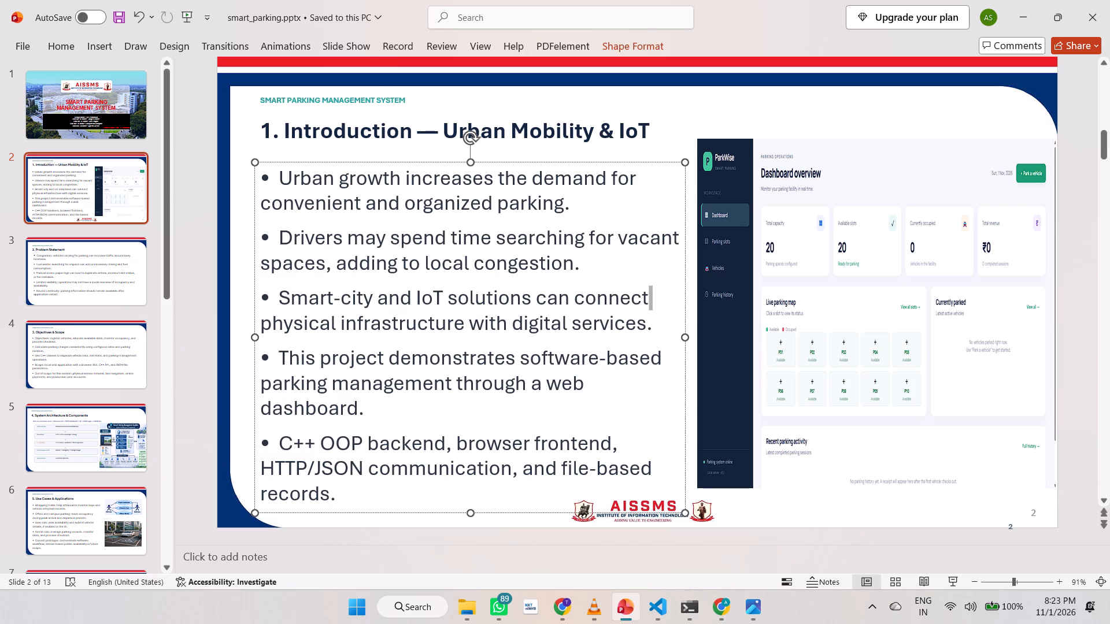
left_click_drag(691, 308, 687, 332)
left_click_drag(687, 332, 679, 333)
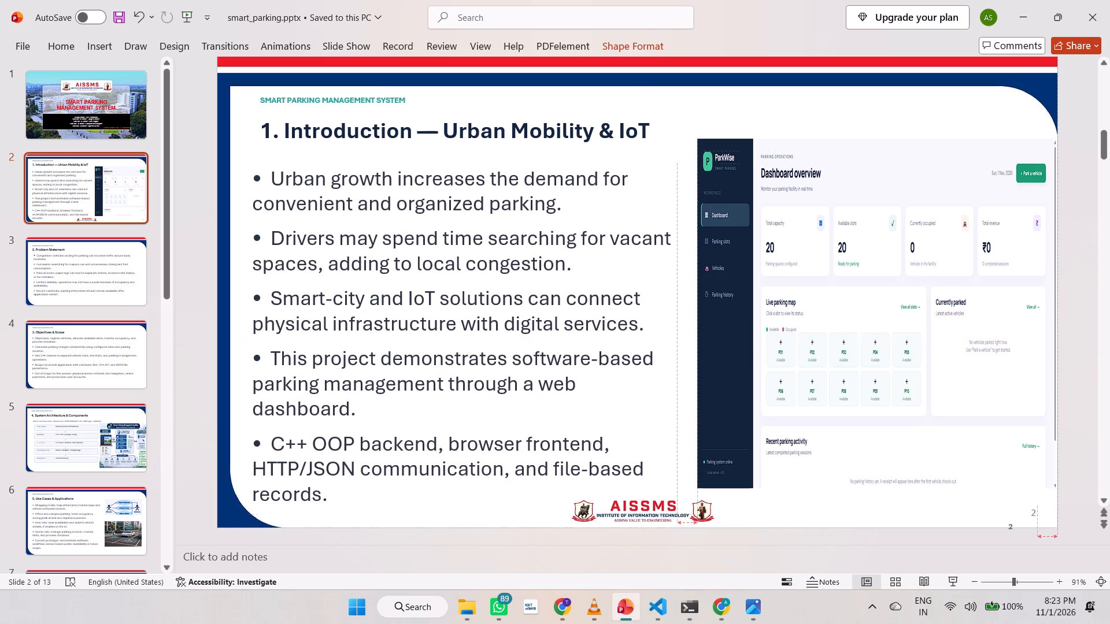
left_click_drag(679, 333, 677, 326)
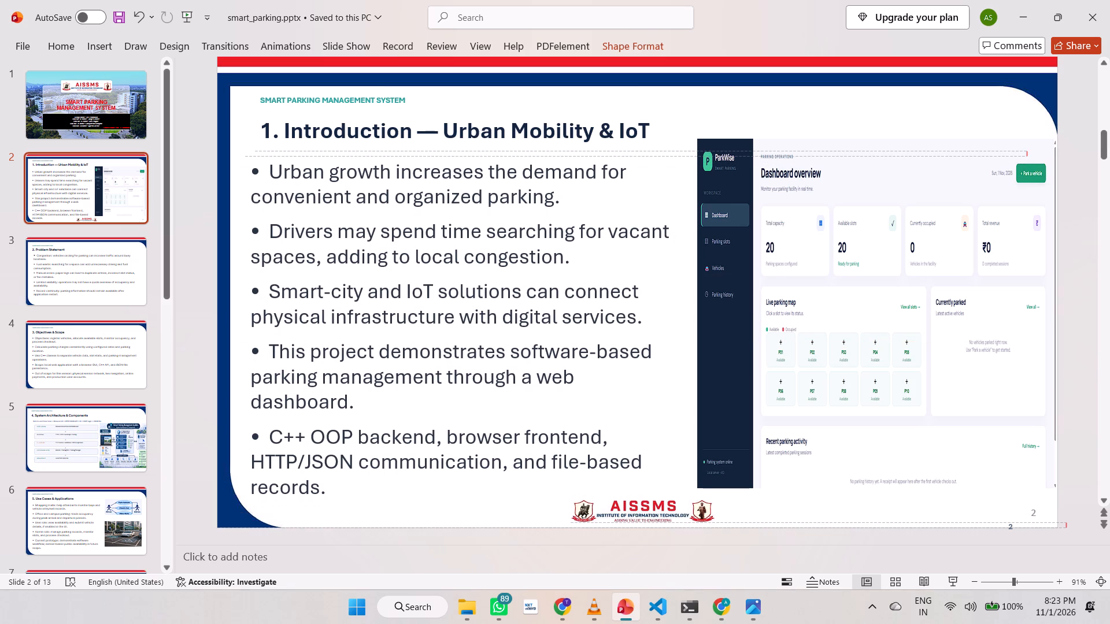
left_click_drag(677, 326, 676, 328)
Widen the dashboard picture on slide 2 toward the bullets, up to the end of the longest text line.
left_click(710, 318)
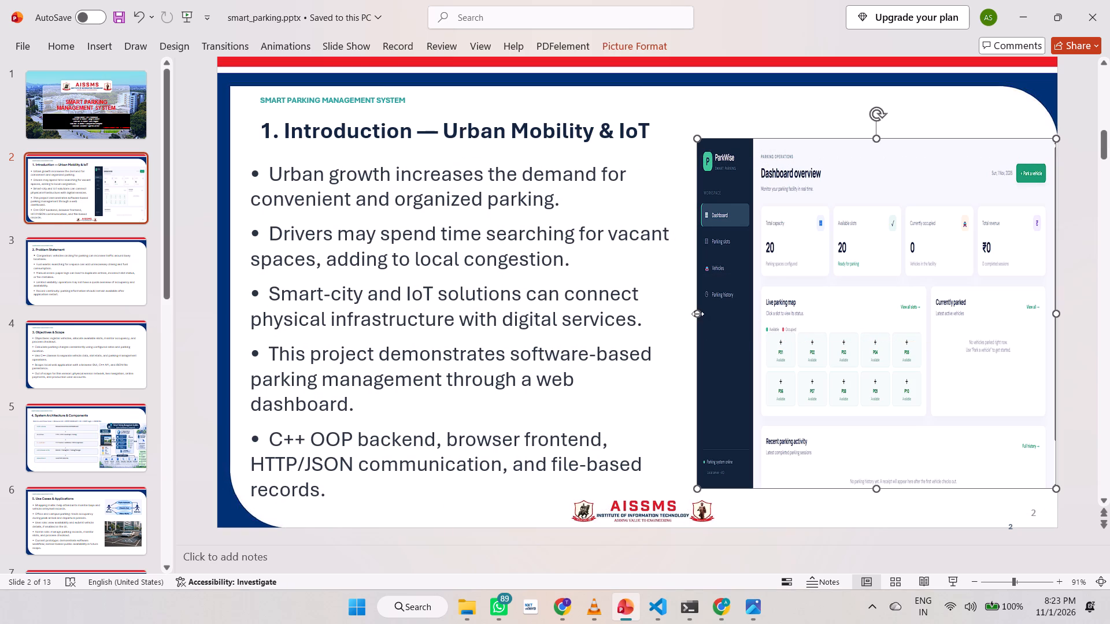
left_click_drag(698, 314, 680, 314)
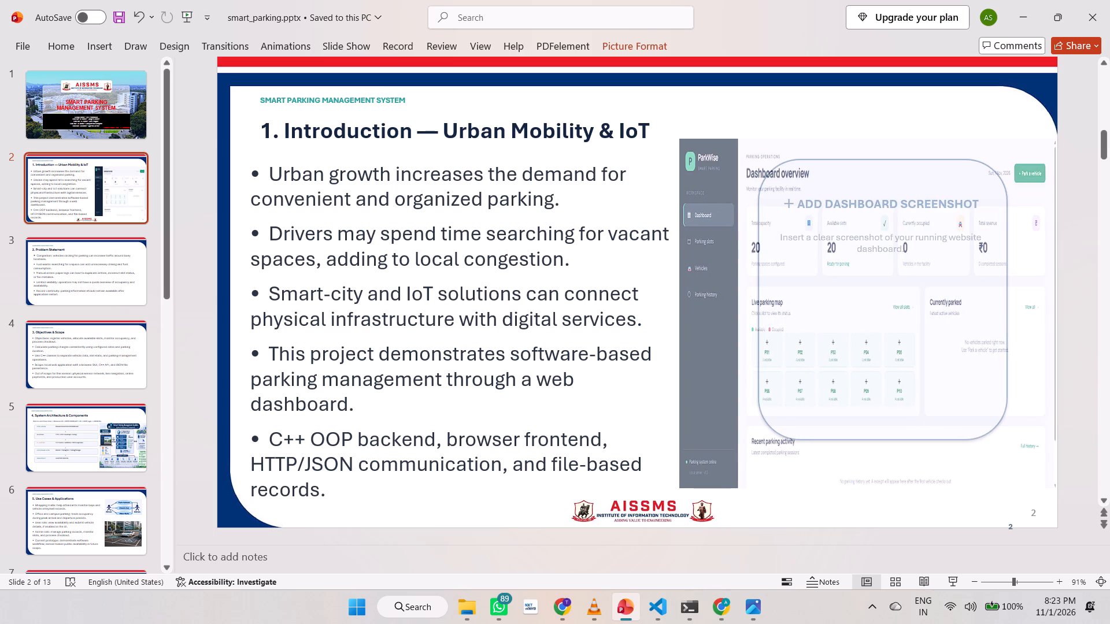
left_click_drag(680, 314, 679, 314)
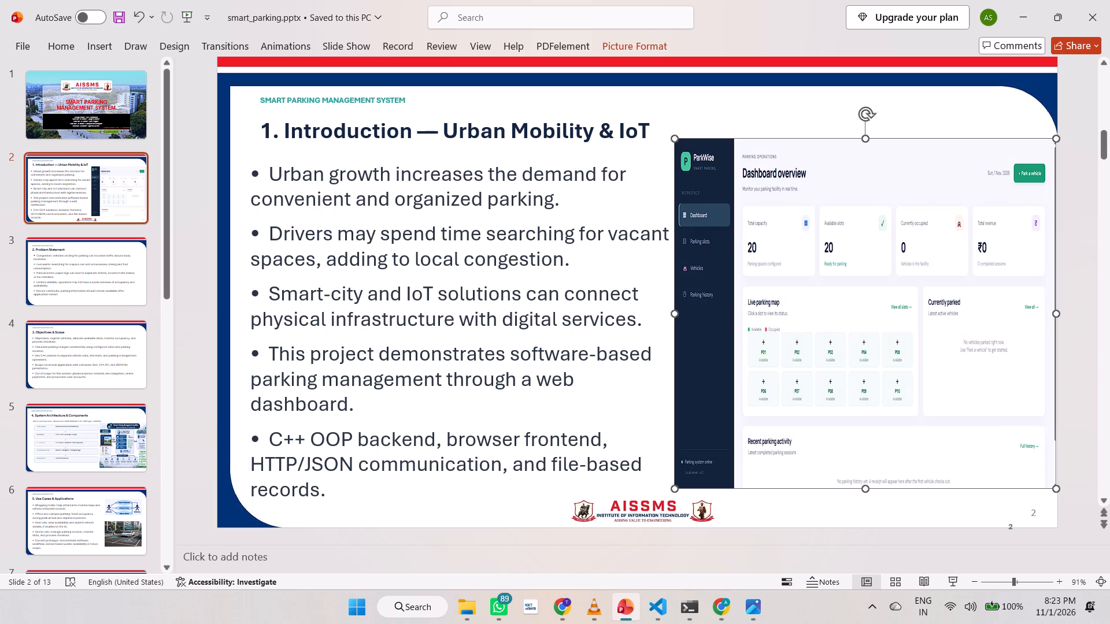
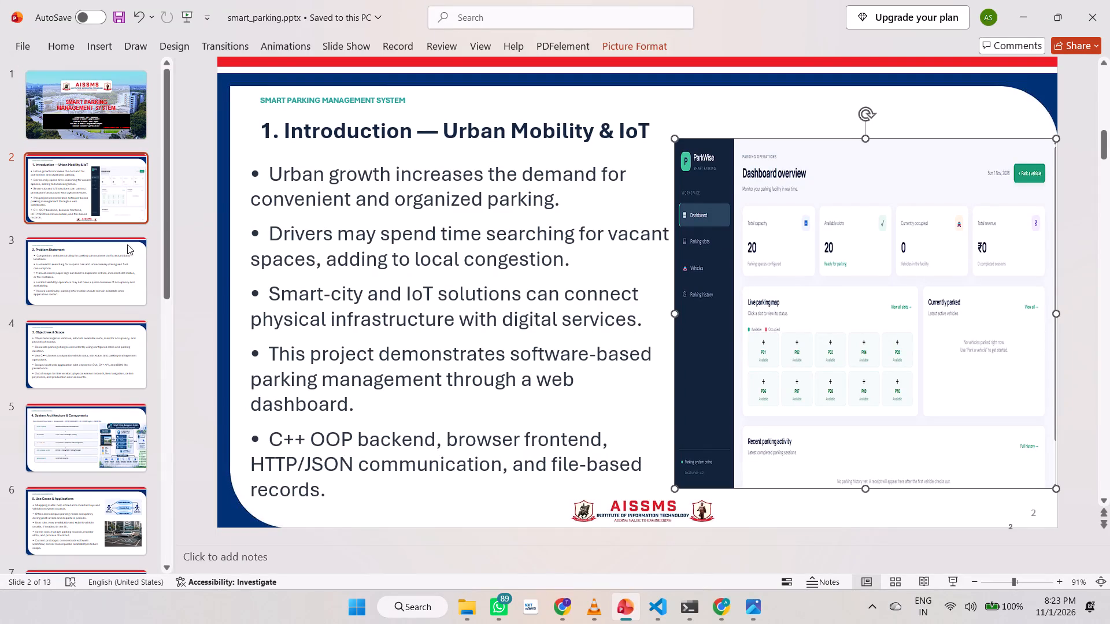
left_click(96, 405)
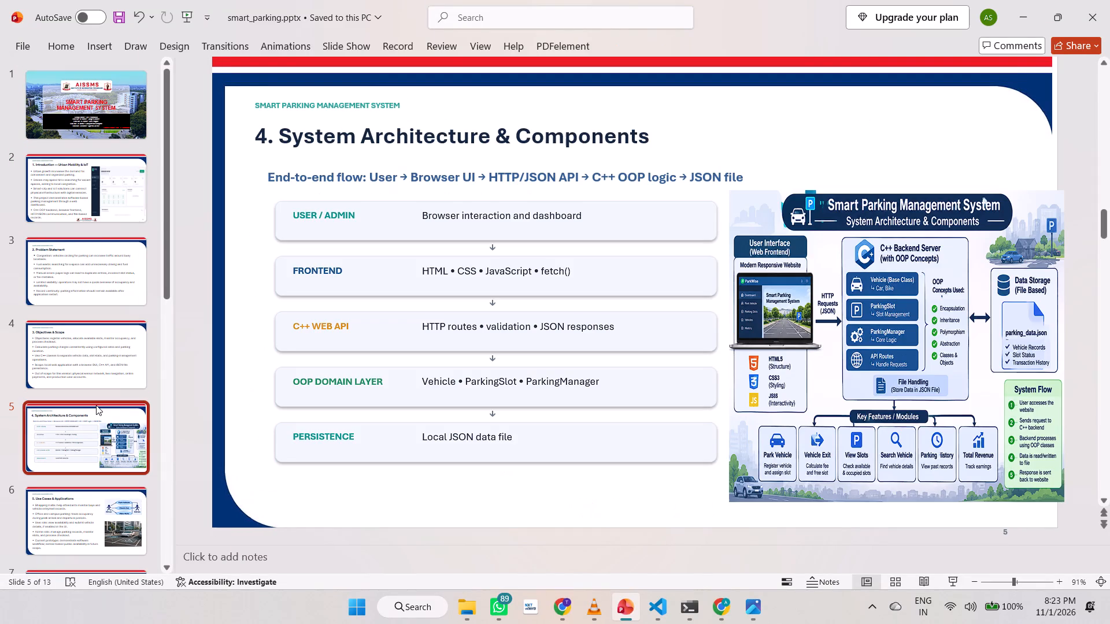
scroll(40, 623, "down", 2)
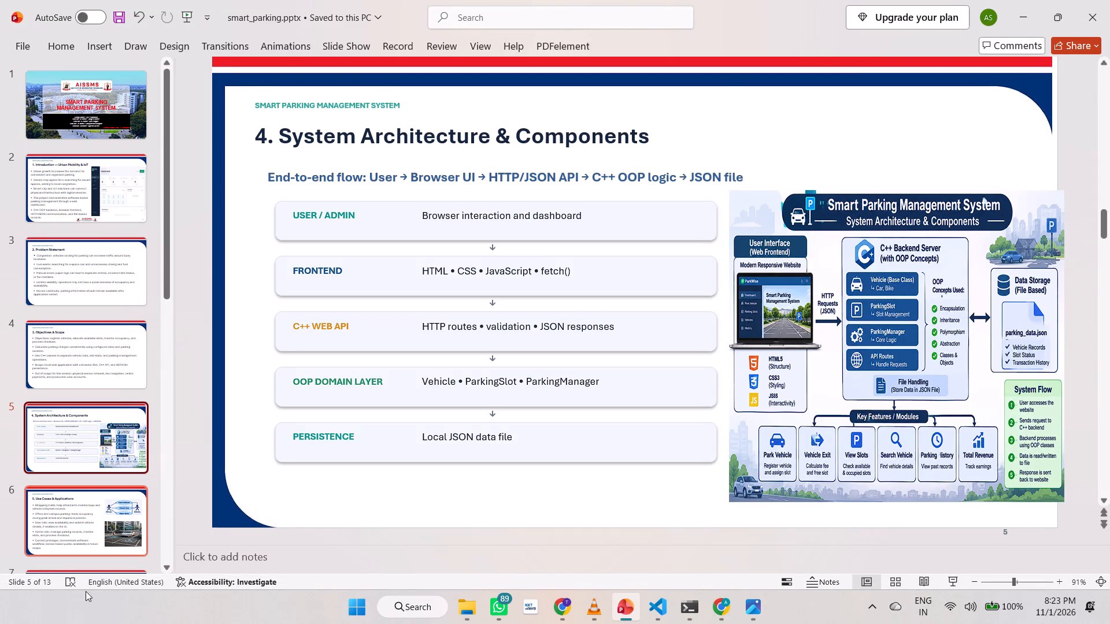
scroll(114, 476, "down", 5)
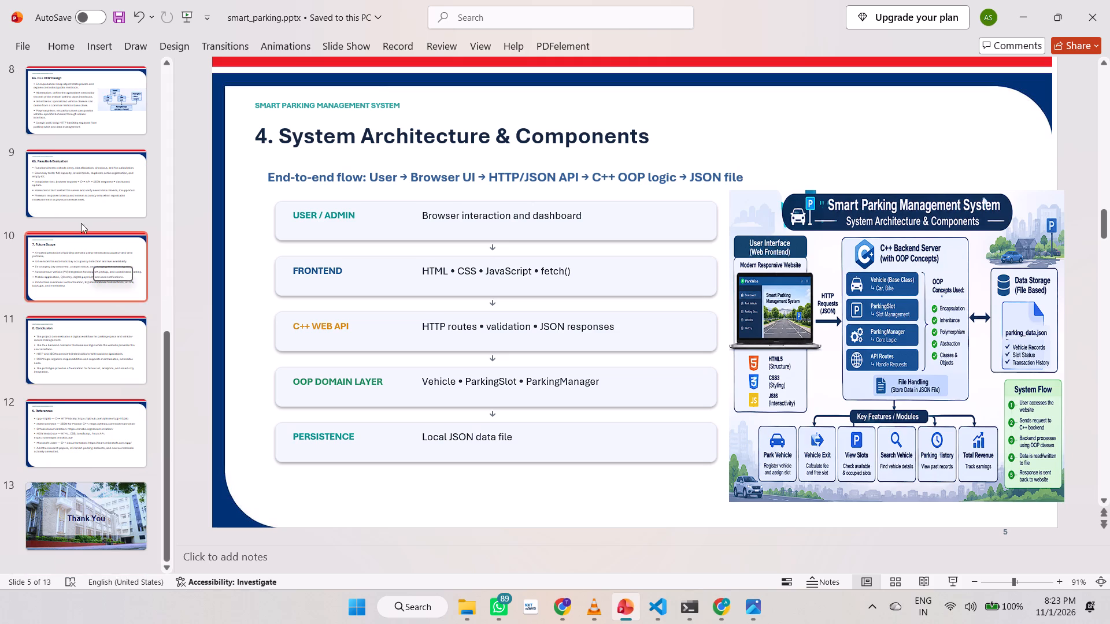
Save the presentation to the Downloads folder as smart_parking.pptx, replacing the existing file.
left_click(20, 40)
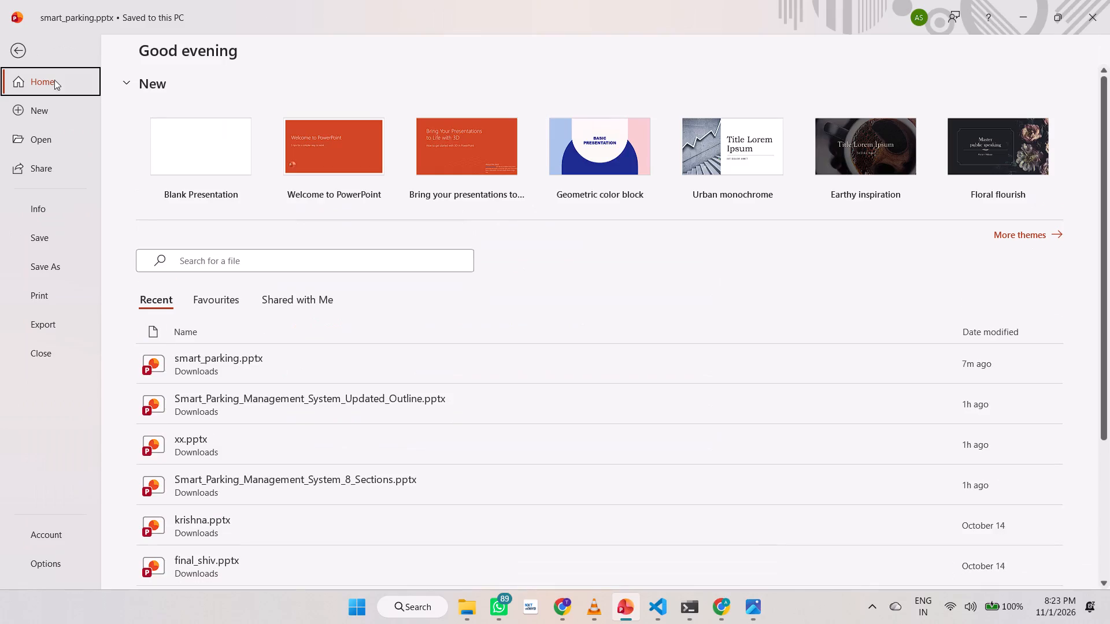
left_click(59, 270)
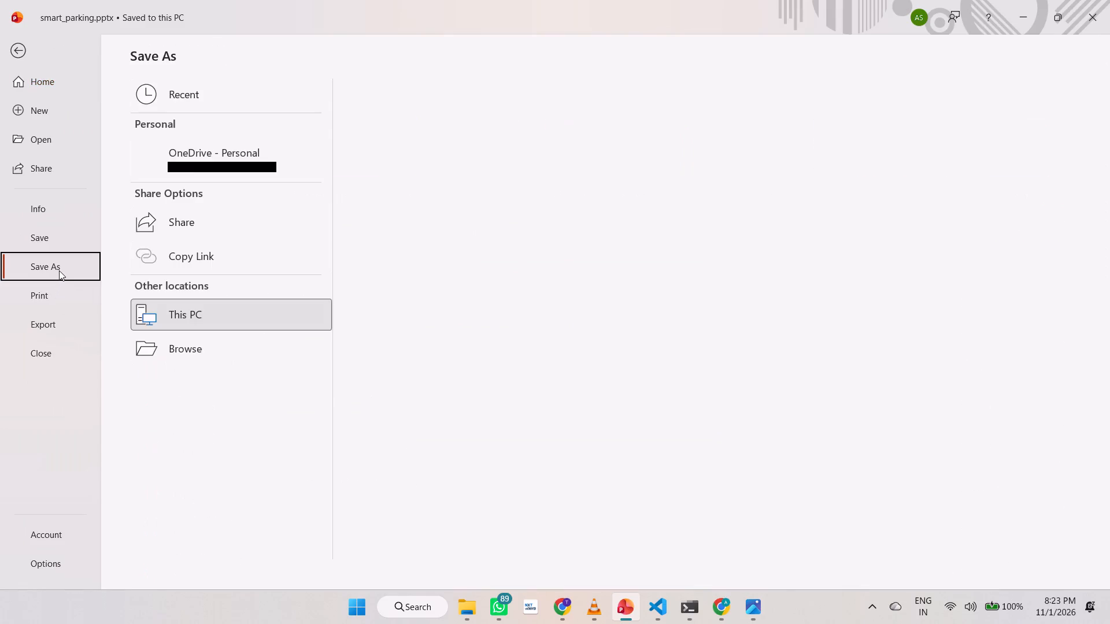
double_click(423, 159)
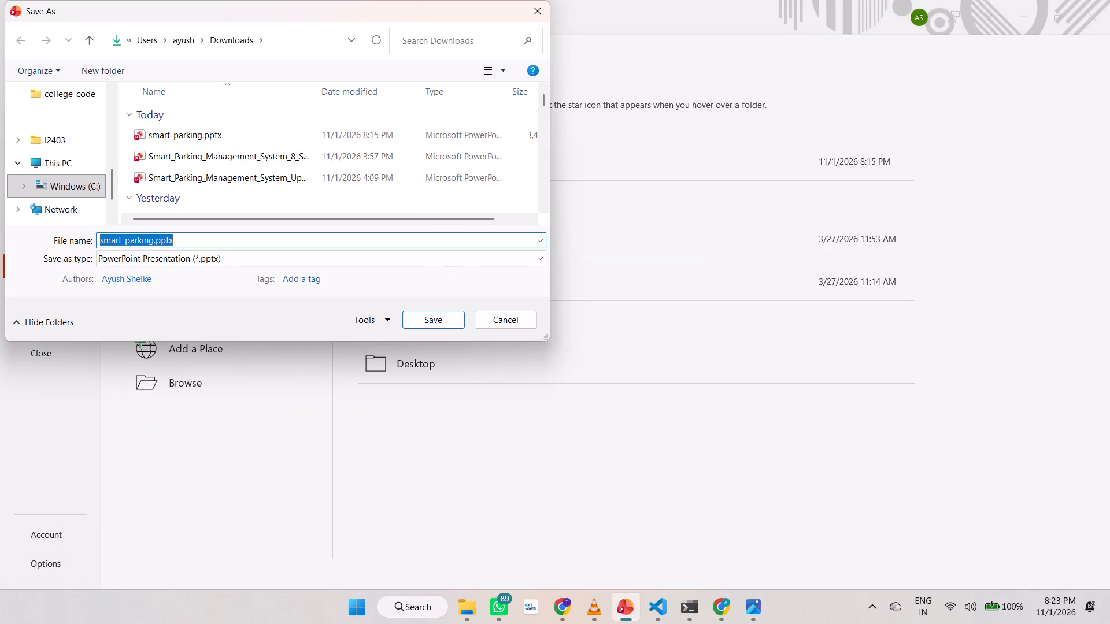
left_click(447, 309)
left_click(445, 315)
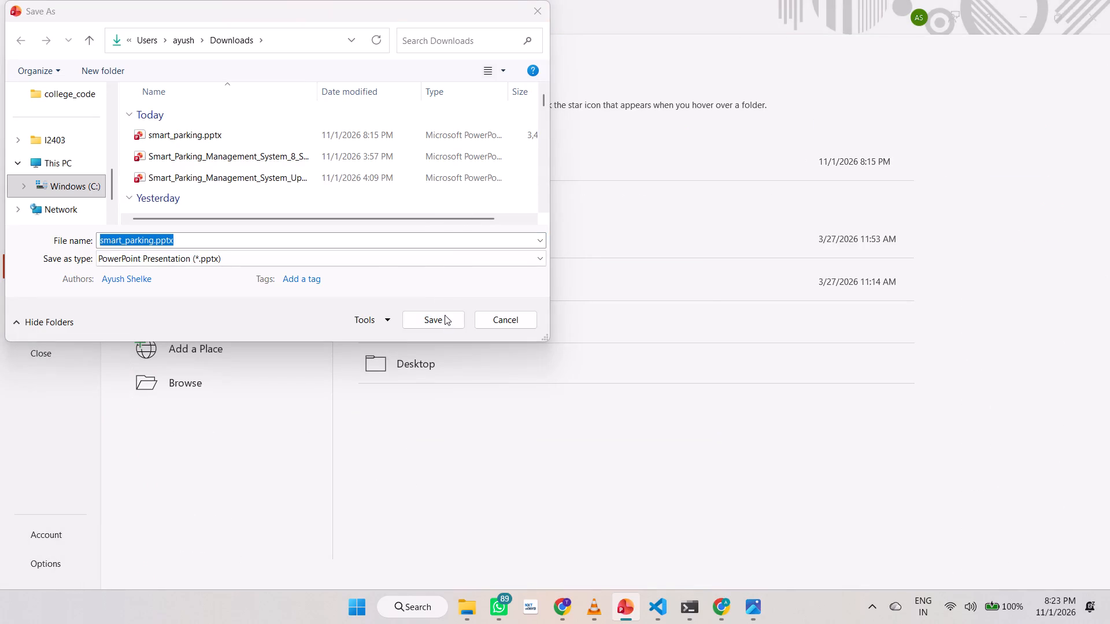
left_click(572, 307)
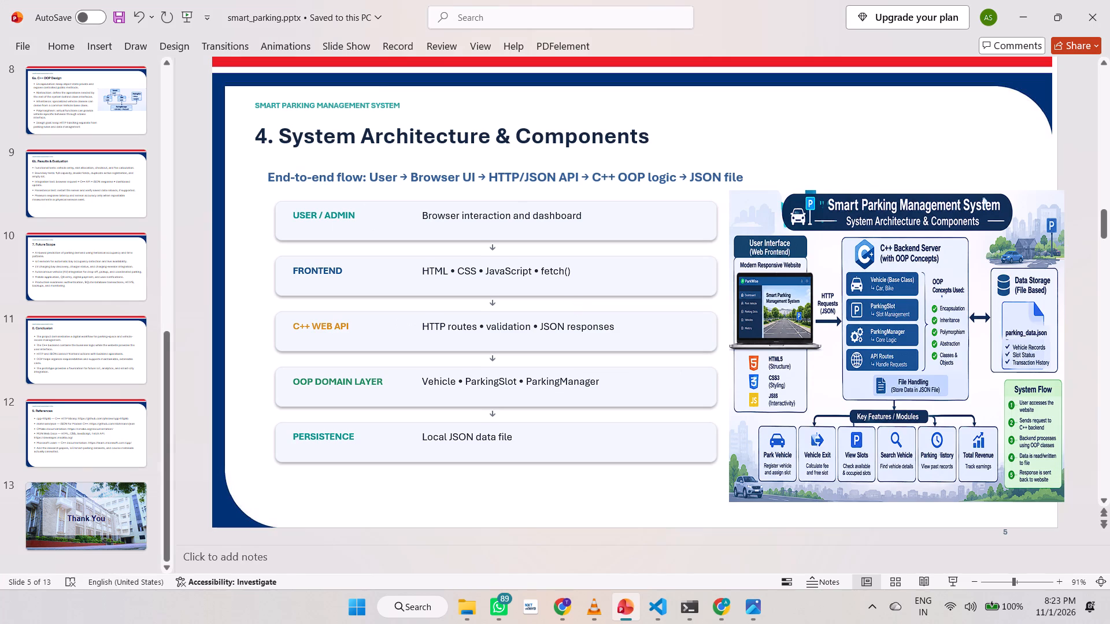